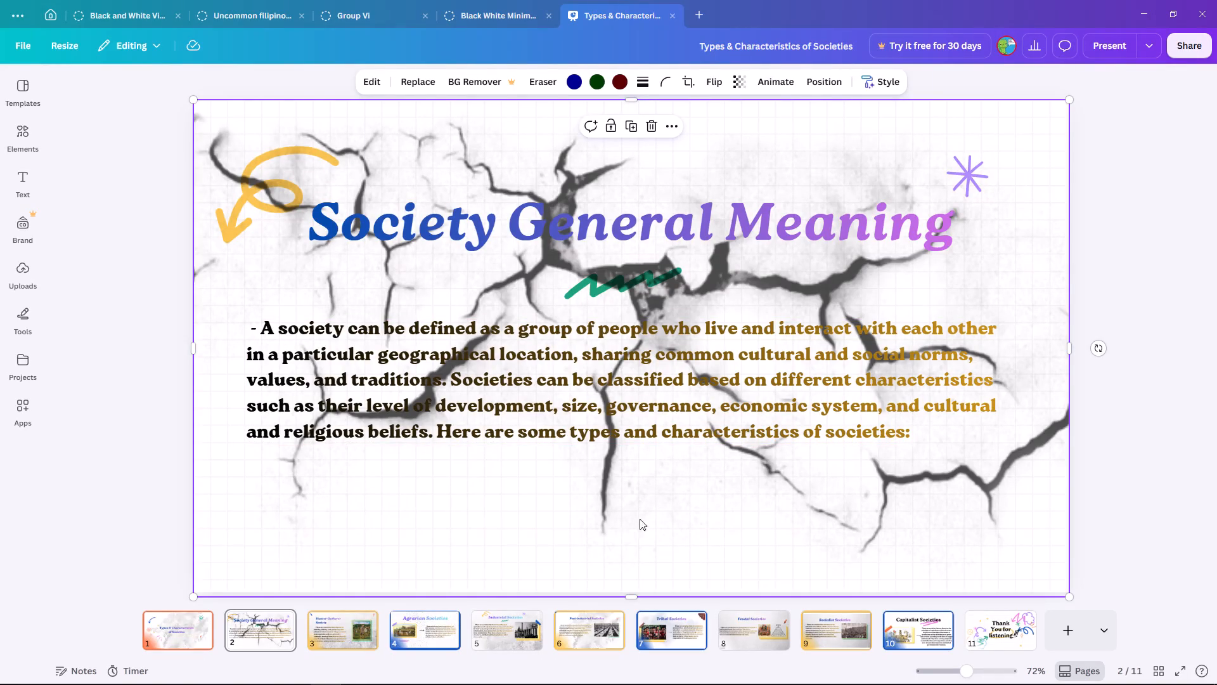
Enlarge the society definition paragraph on page 2 to a font size of about 31.7.
left_click(368, 395)
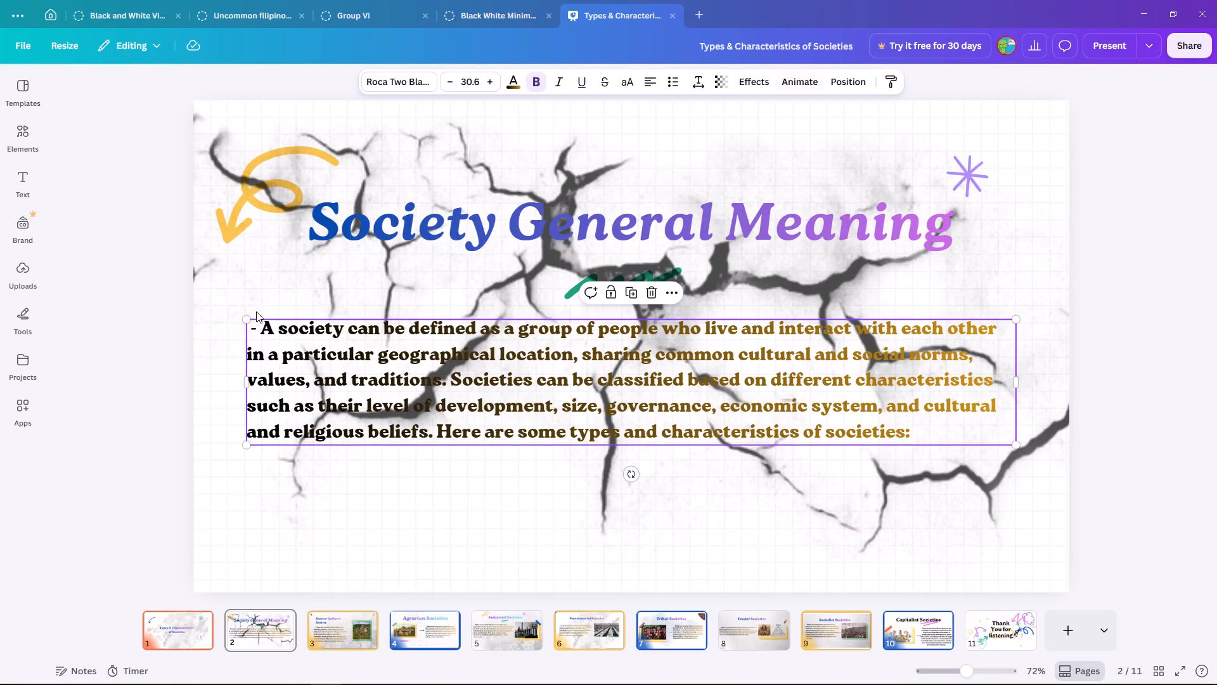
left_click_drag(261, 315, 267, 321)
double_click(267, 328)
double_click(266, 328)
left_click_drag(266, 328, 648, 389)
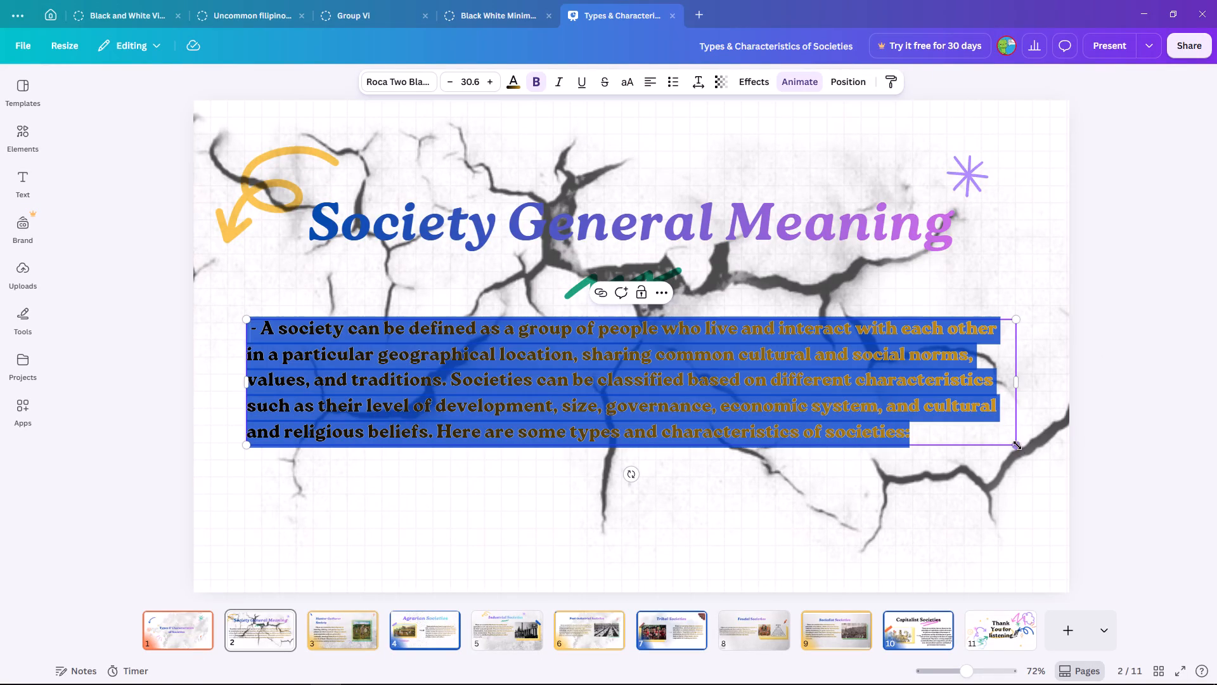
left_click_drag(1017, 441, 1038, 497)
left_click_drag(816, 377, 676, 395)
left_click(754, 494)
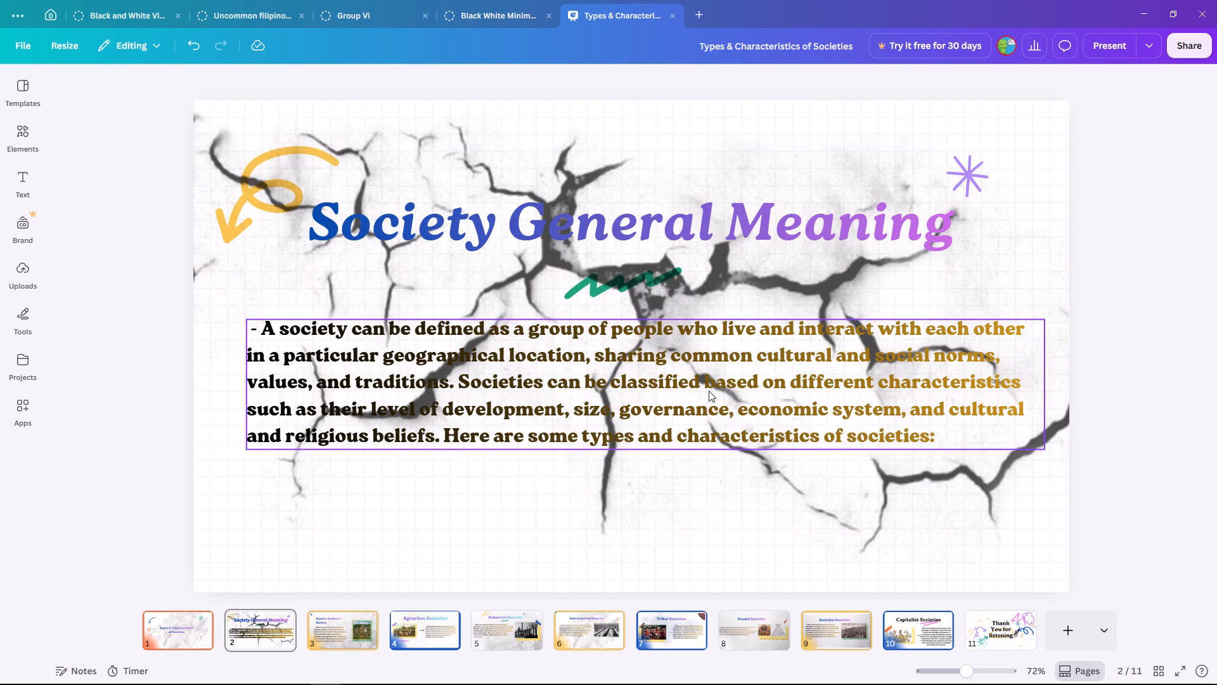
Reposition the definition paragraph just below the green squiggle, slightly left of the slide's centre.
left_click_drag(698, 381, 716, 382)
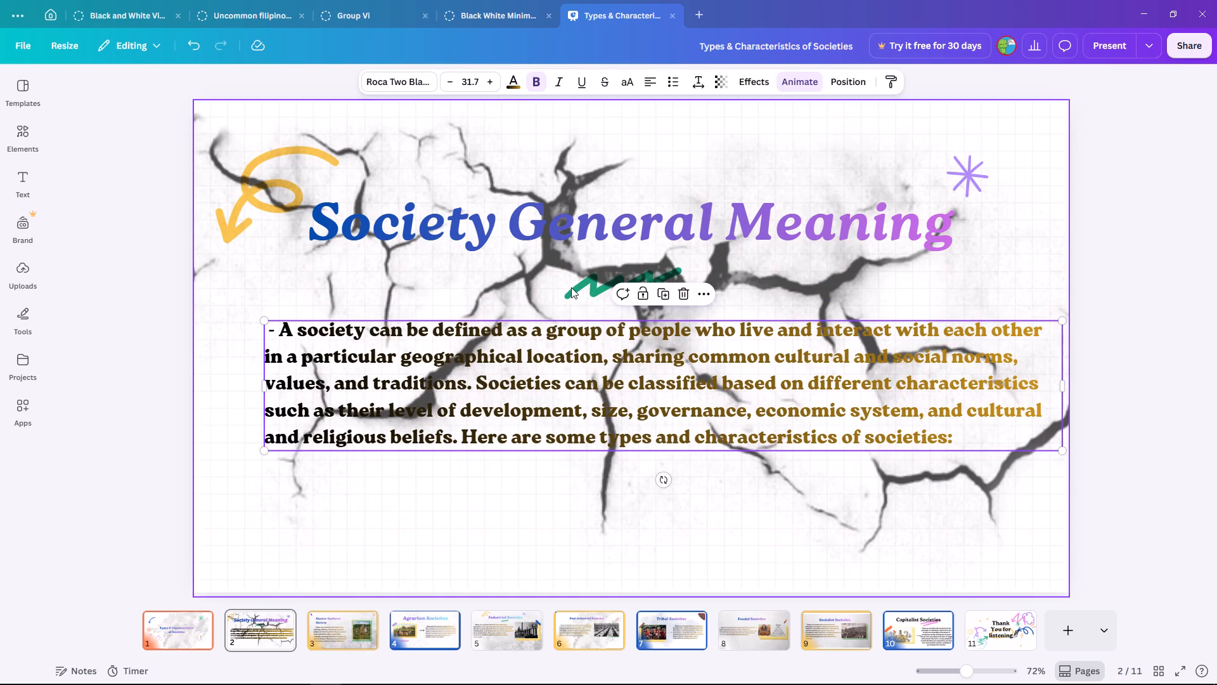
left_click(571, 287)
left_click(583, 347)
left_click_drag(564, 353, 540, 398)
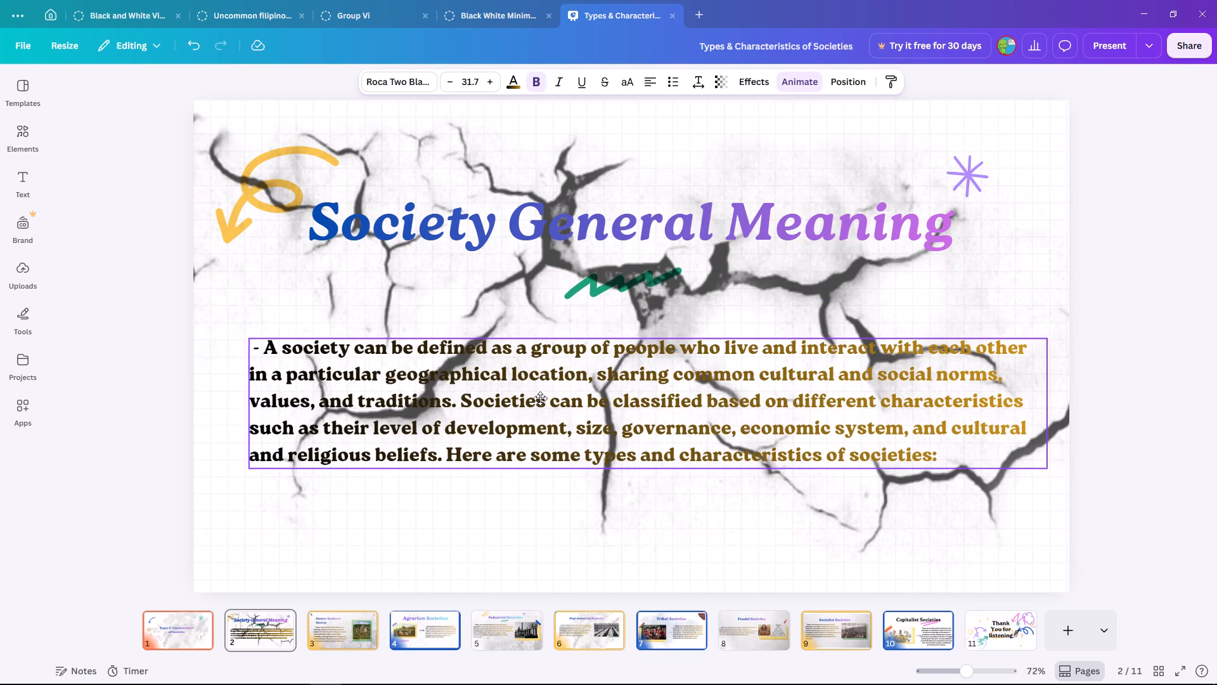
left_click_drag(540, 398, 544, 386)
left_click_drag(600, 393, 596, 372)
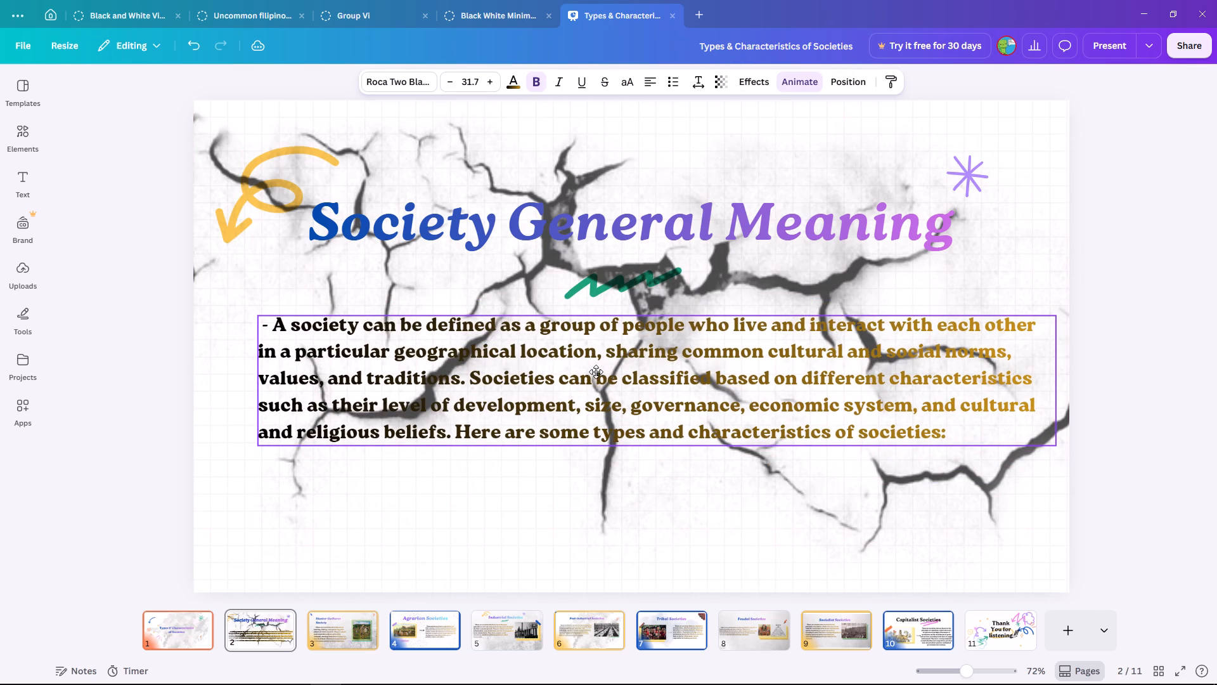
left_click_drag(596, 372, 589, 373)
left_click_drag(650, 391, 648, 422)
left_click_drag(648, 422, 647, 421)
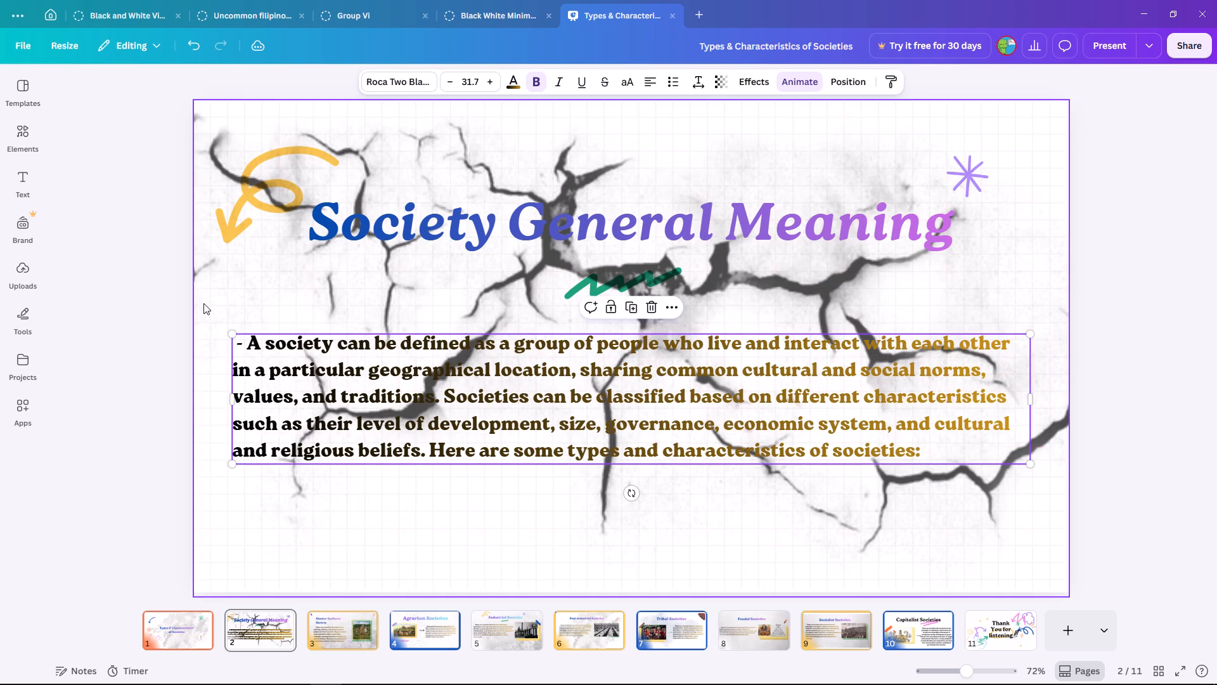
left_click(140, 308)
left_click(314, 369)
left_click_drag(352, 374, 338, 358)
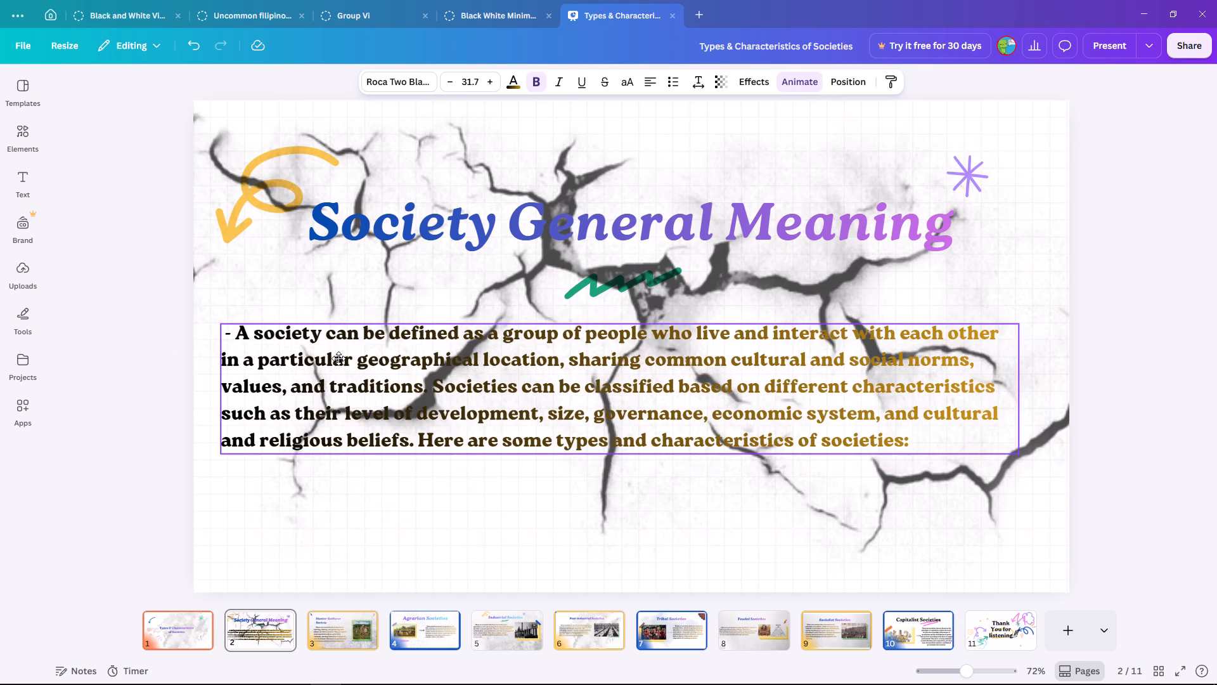
left_click_drag(338, 358, 338, 353)
Search the elements library for "no idea icon".
left_click(32, 139)
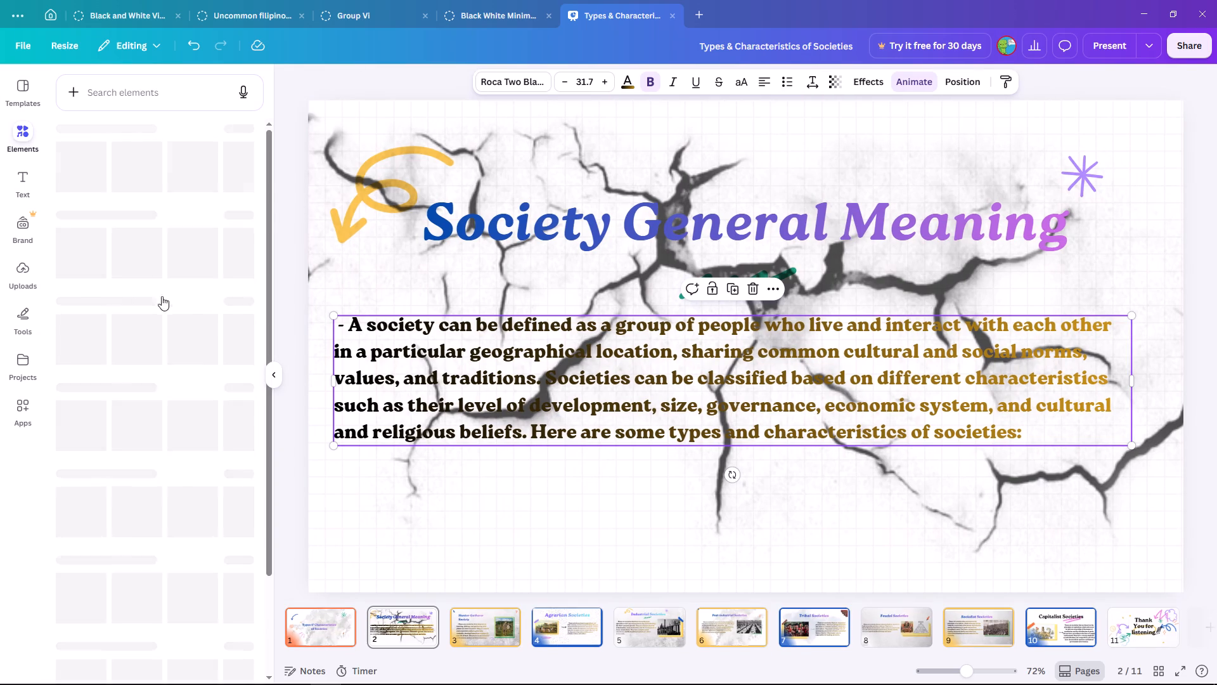
left_click(161, 89)
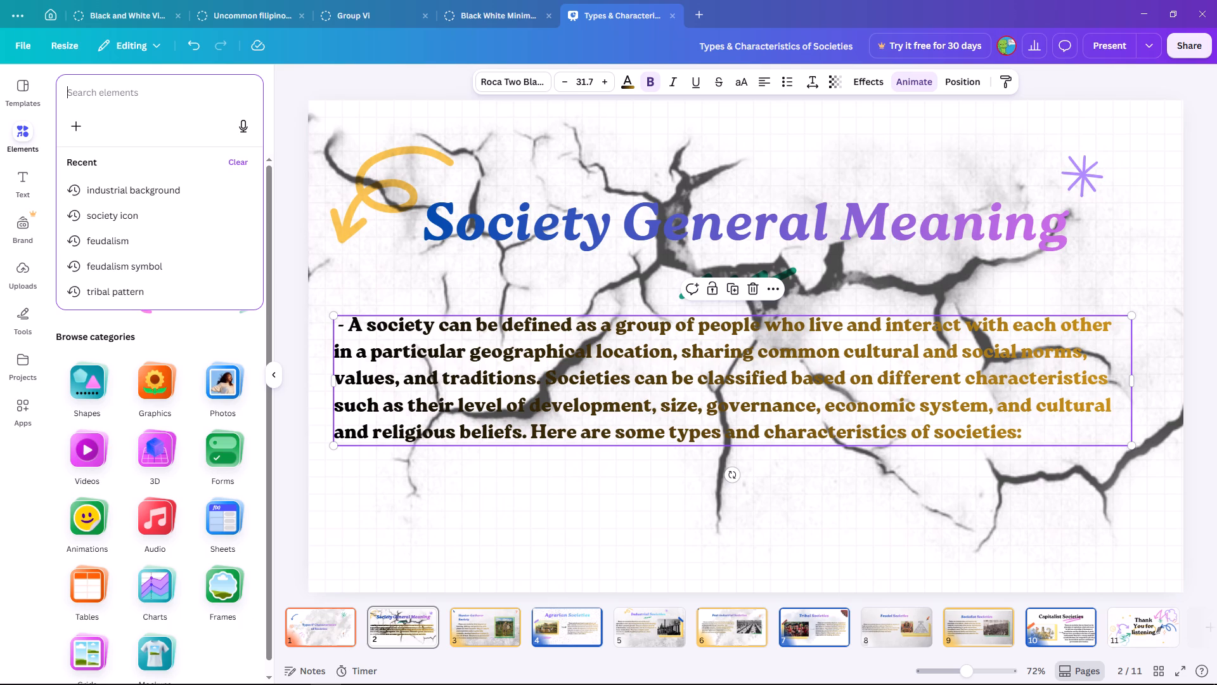
type("no idea")
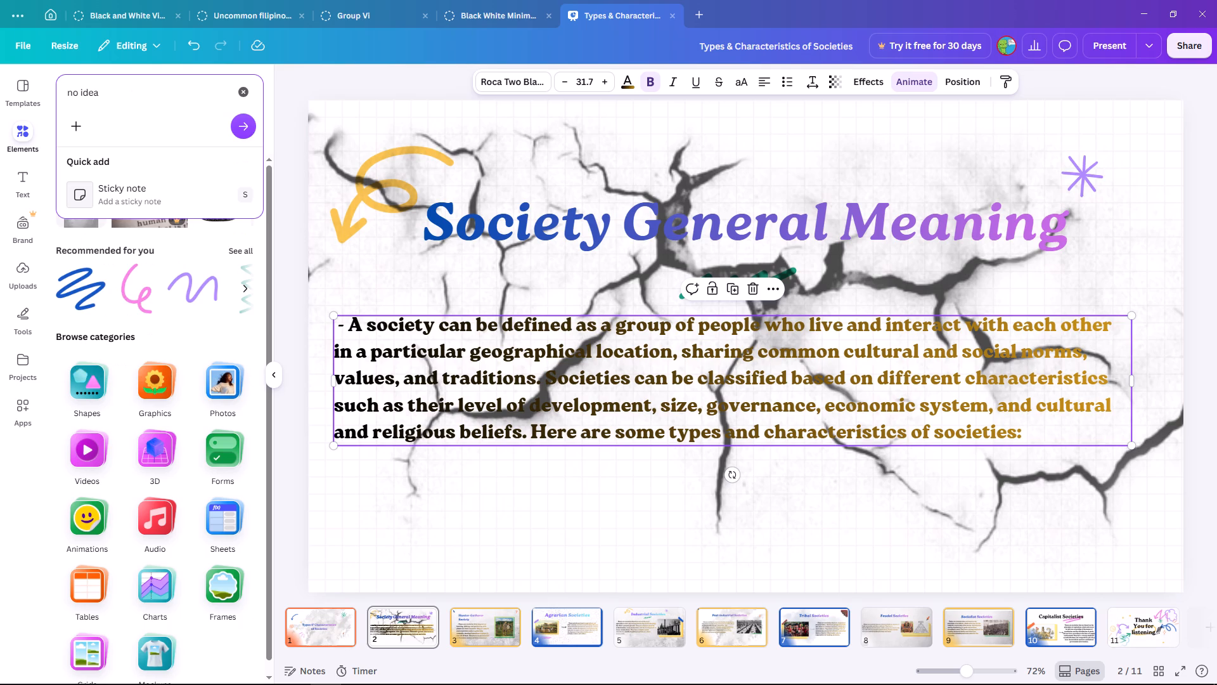
key("BackSpace")
key("BackSpace")
key("BackSpace")
key("BackSpace")
key("BackSpace")
key("BackSpace")
key("BackSpace")
key("BackSpace")
key("BackSpace")
key("BackSpace")
key("BackSpace")
key("BackSpace")
key("BackSpace")
key("BackSpace")
key("BackSpace")
key("BackSpace")
key("BackSpace")
key("BackSpace")
key("BackSpace")
key("BackSpace")
key("BackSpace")
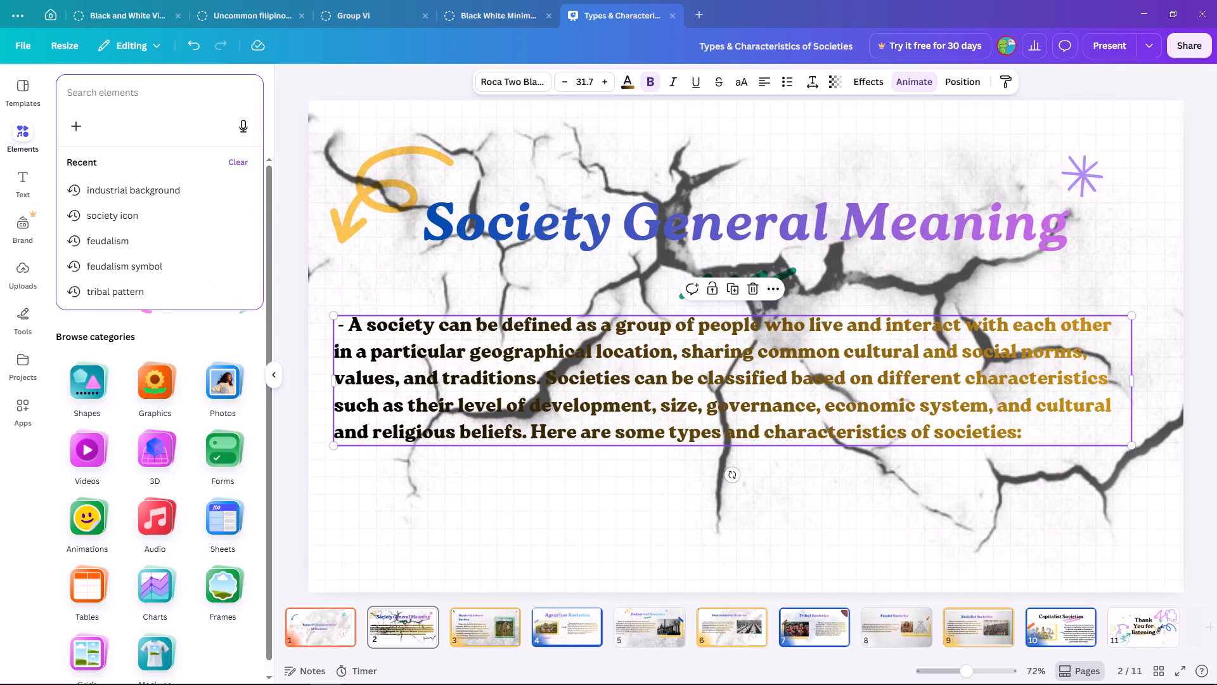
type("no idea")
key("space")
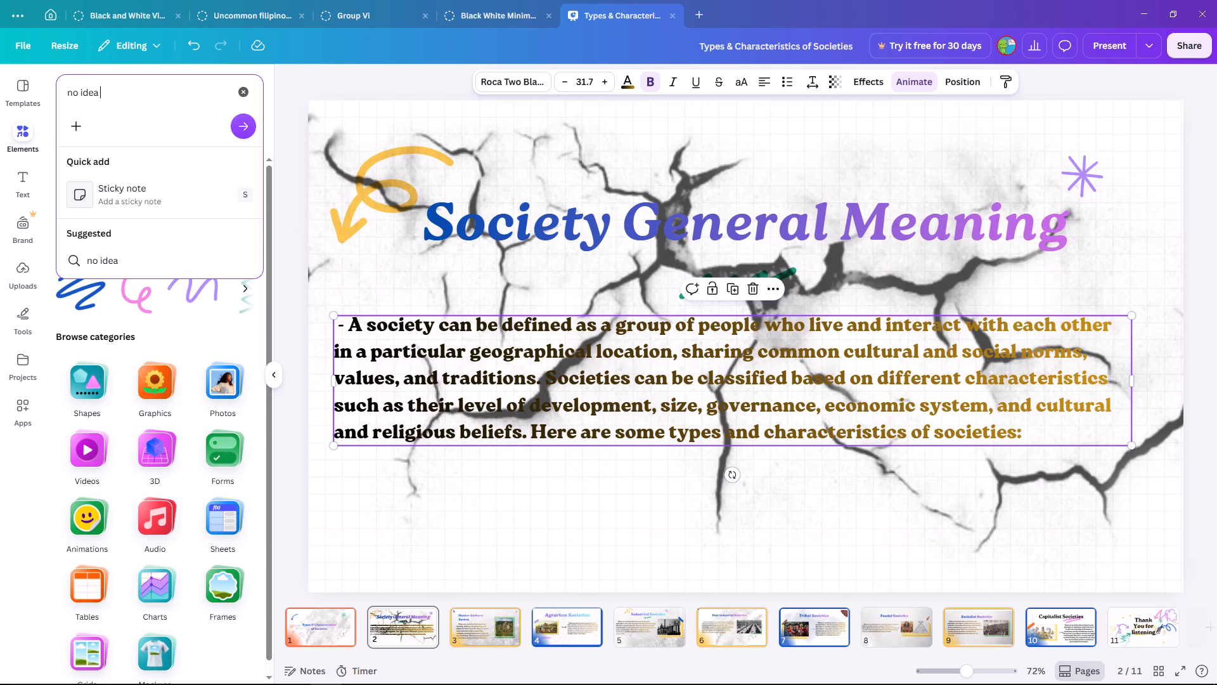
type("icon")
key("Return")
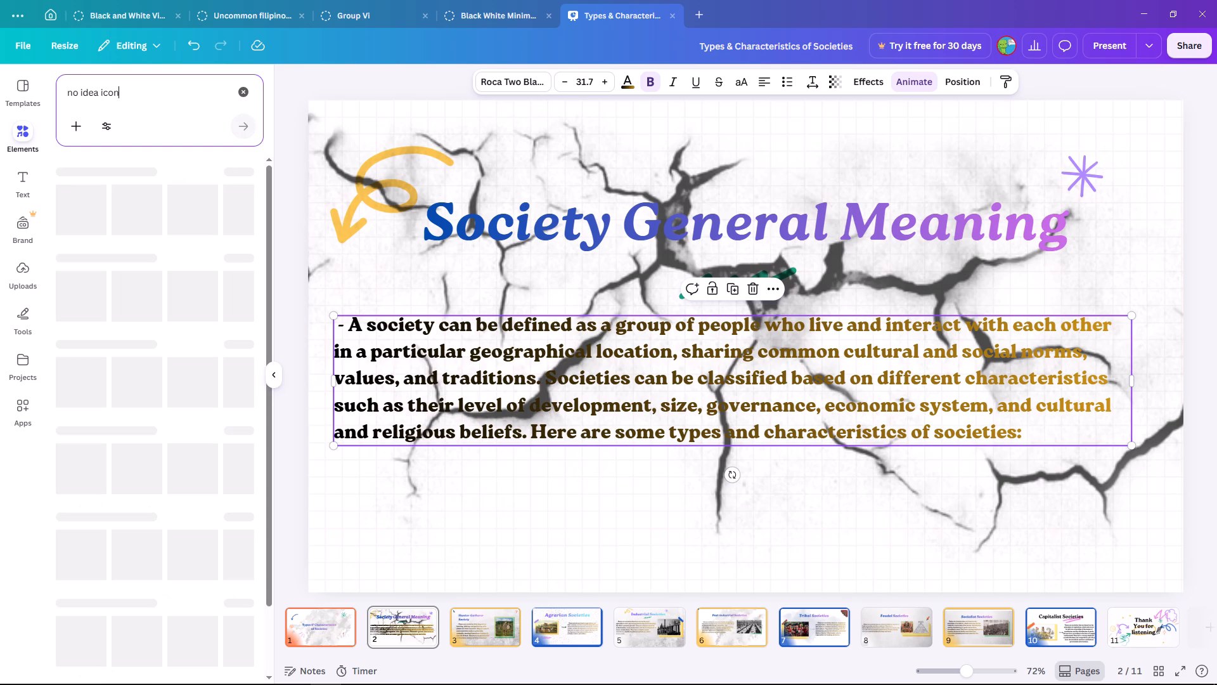
key("w")
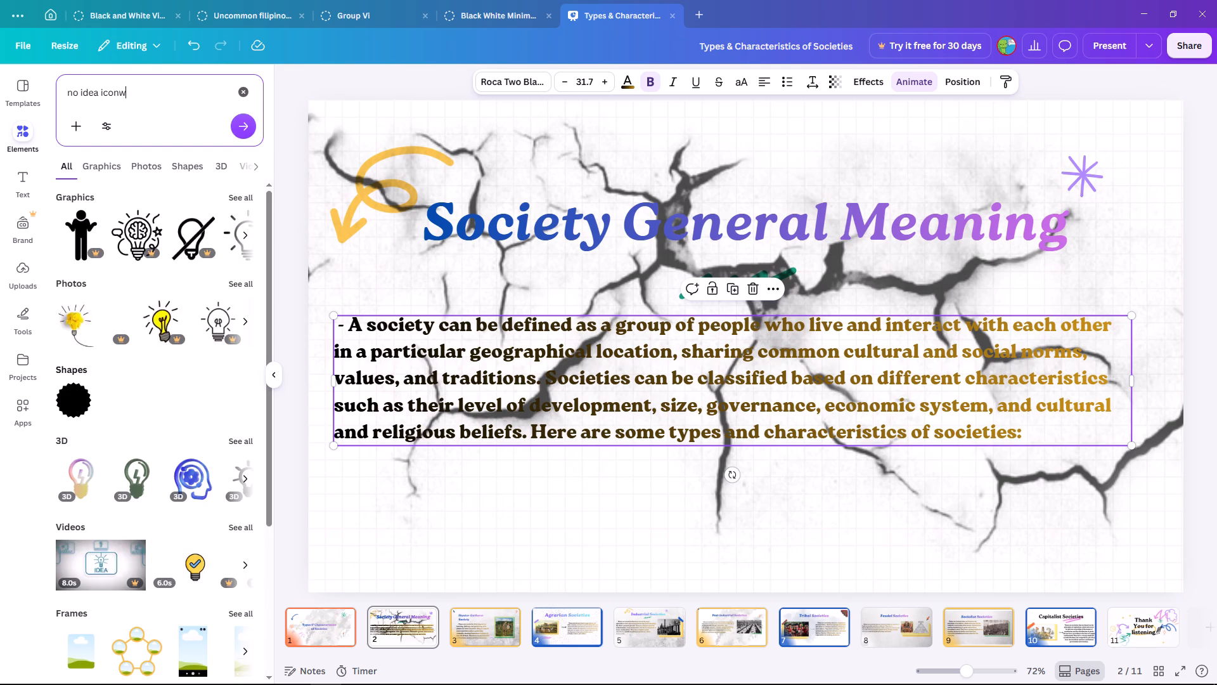
key("BackSpace")
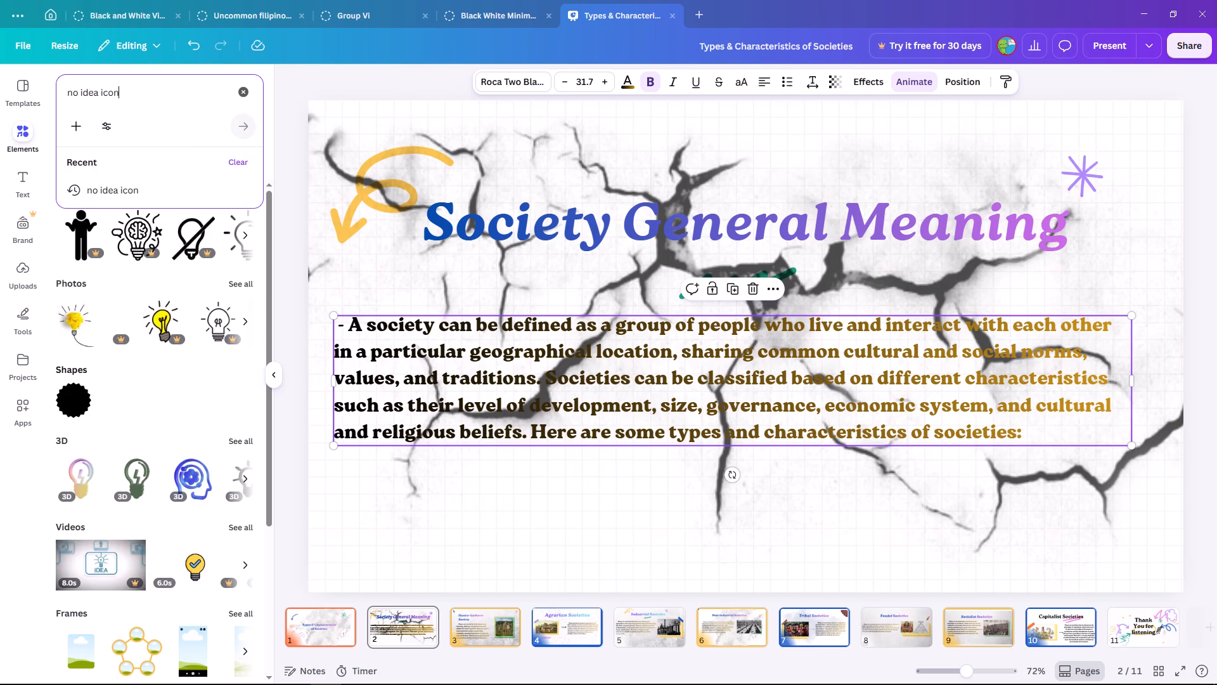
key("Return")
Limit the results to graphics and add the yellow light bulb with the blue base to the slide.
left_click(139, 408)
left_click(105, 160)
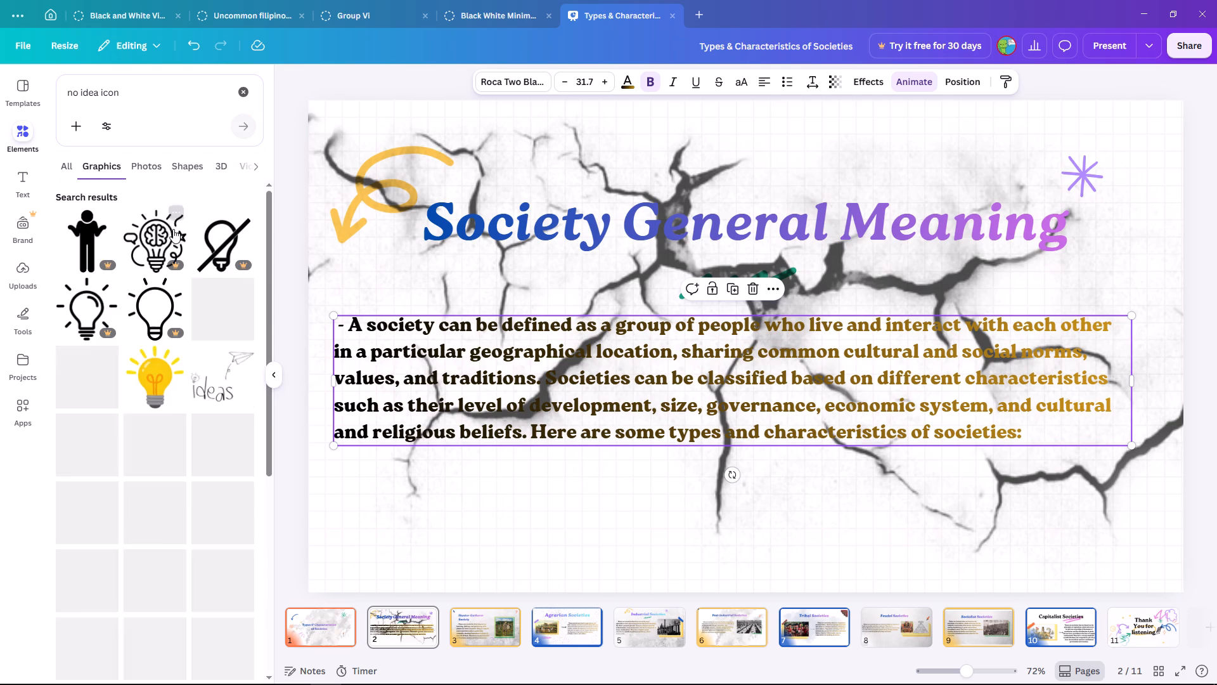
scroll(214, 366, "down", 5)
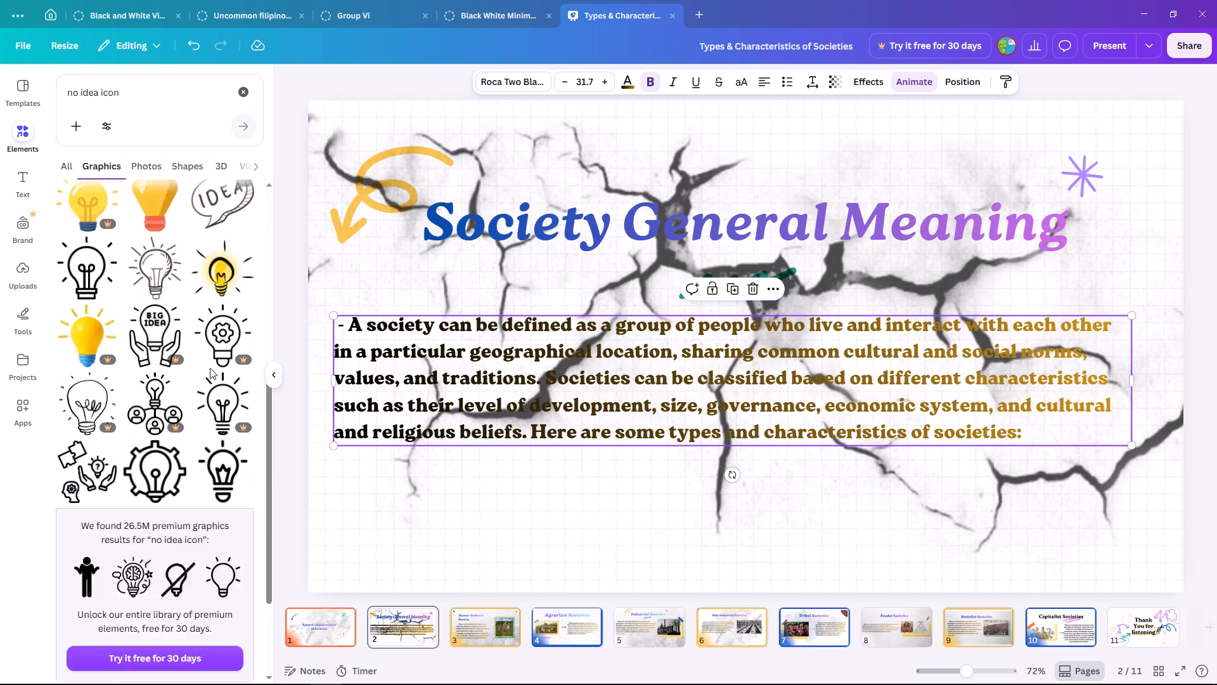
scroll(210, 368, "down", 8)
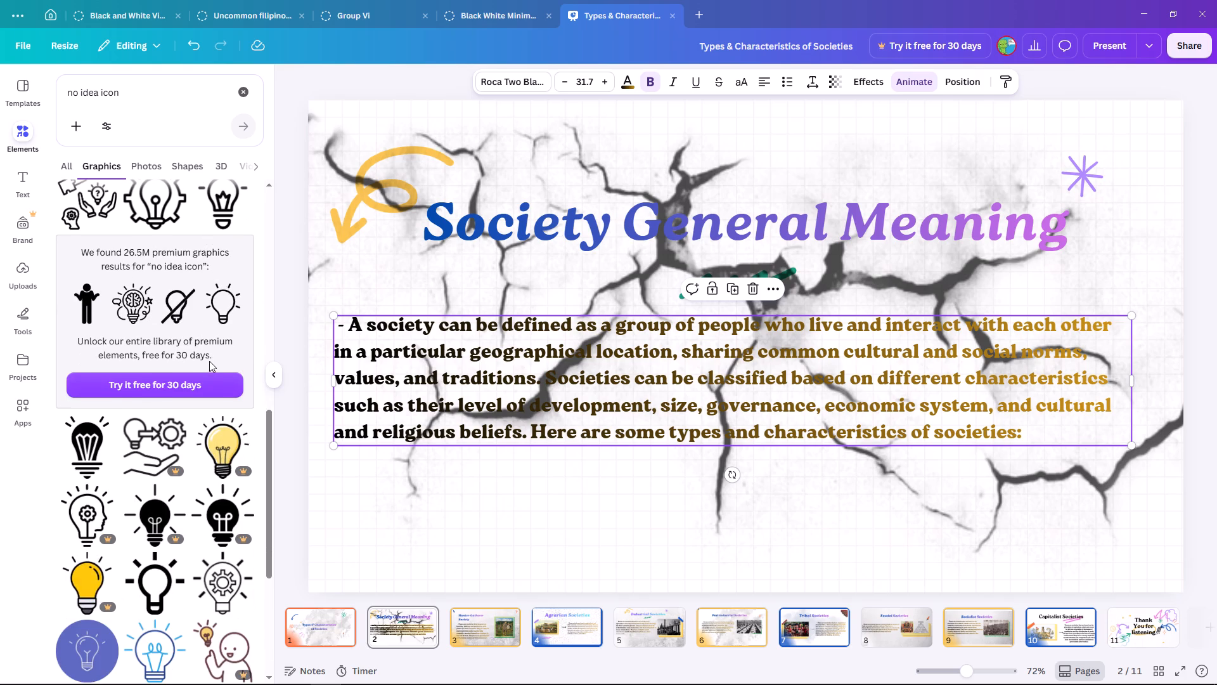
scroll(191, 419, "down", 2)
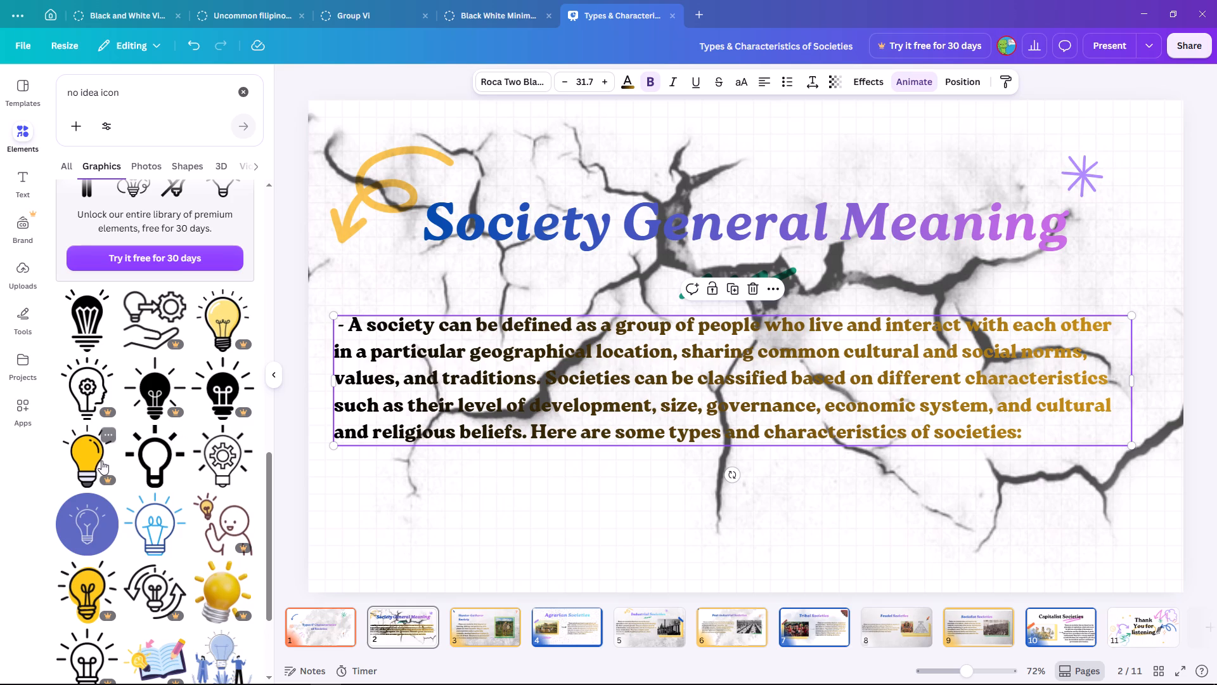
scroll(145, 458, "down", 4)
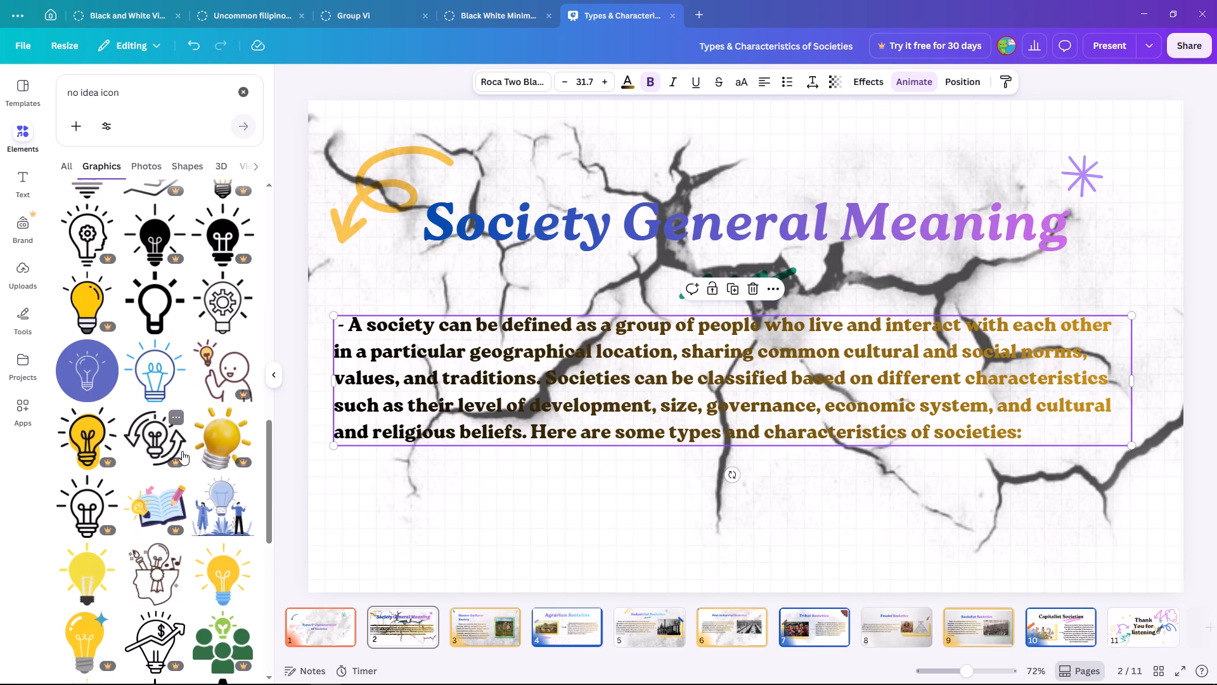
scroll(182, 451, "down", 3)
left_click(226, 388)
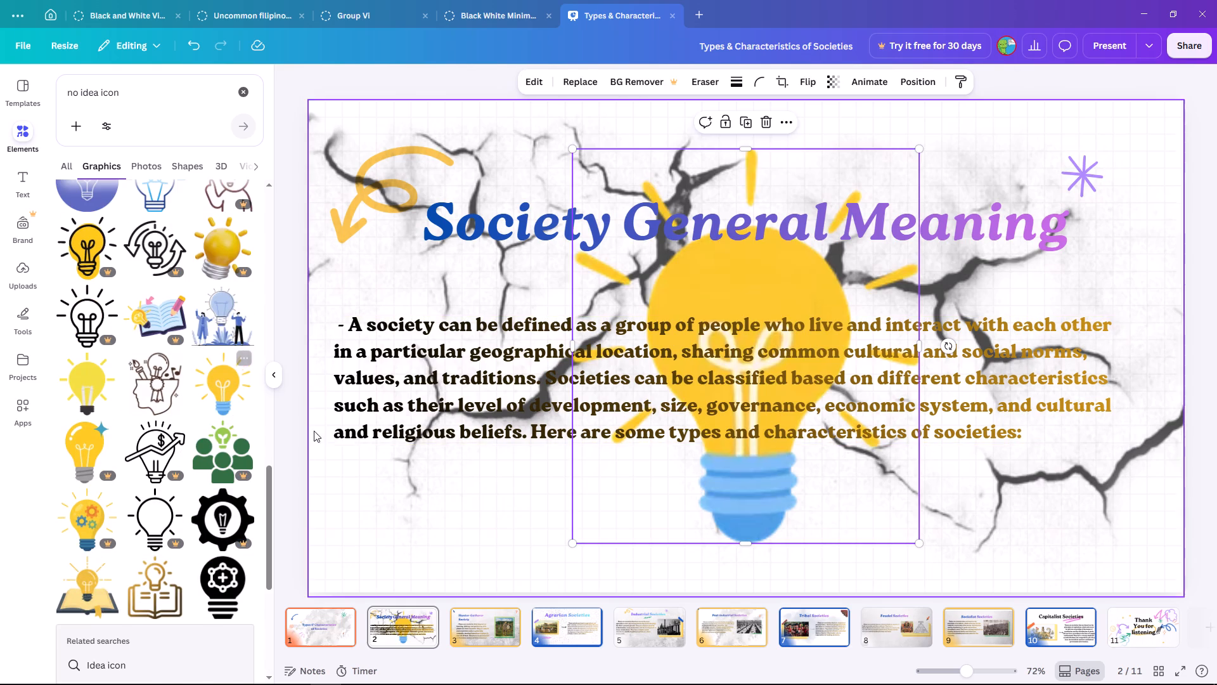
Shrink the light bulb graphic and place it above the word "General" at the slide's upper edge.
left_click_drag(634, 500, 404, 547)
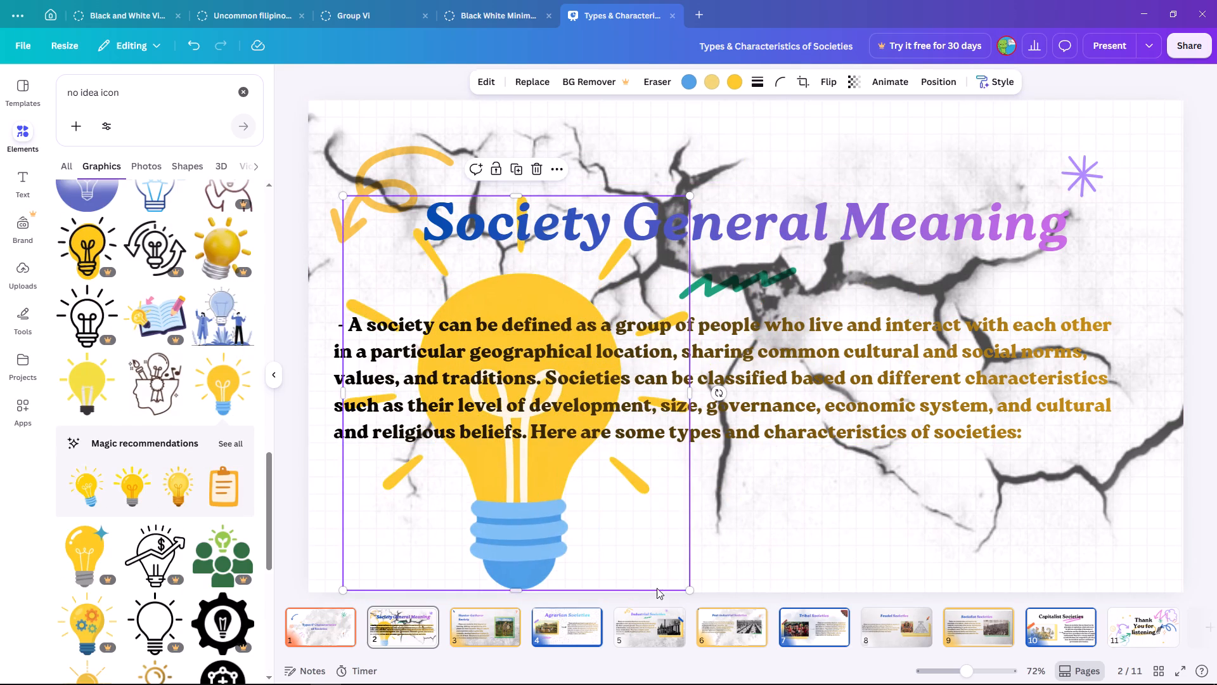
left_click_drag(688, 587, 517, 457)
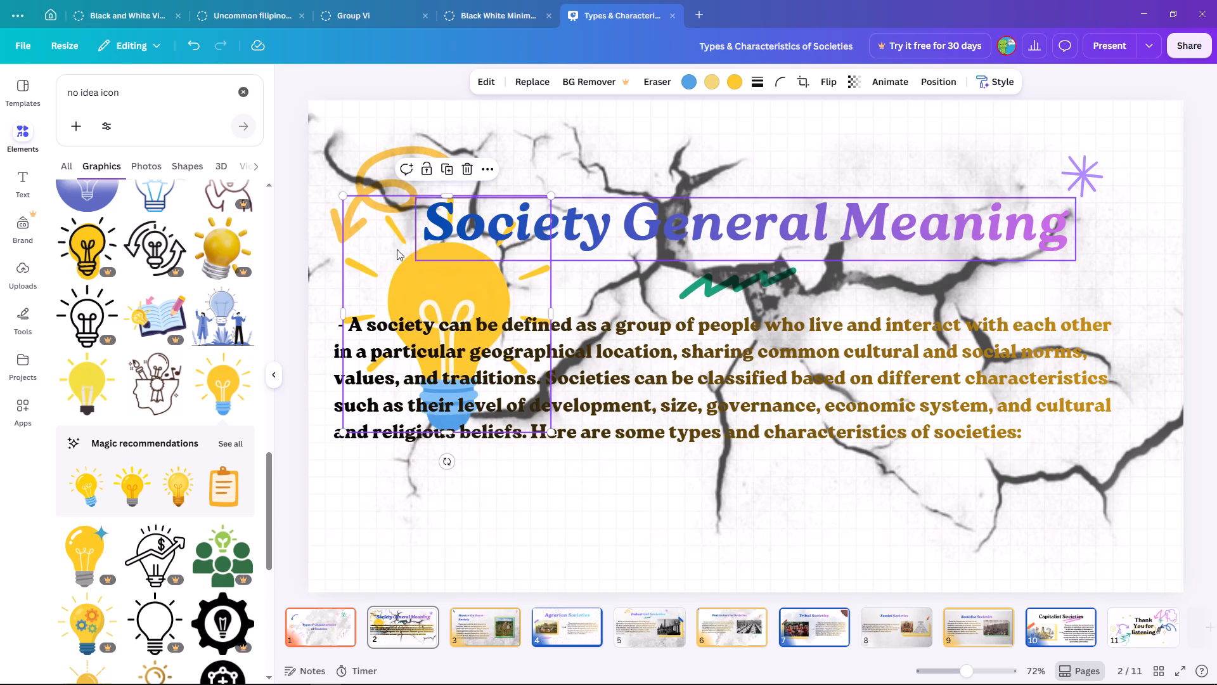
left_click_drag(383, 247, 418, 443)
left_click_drag(377, 391, 427, 478)
left_click_drag(502, 537, 493, 464)
left_click_drag(577, 555, 554, 513)
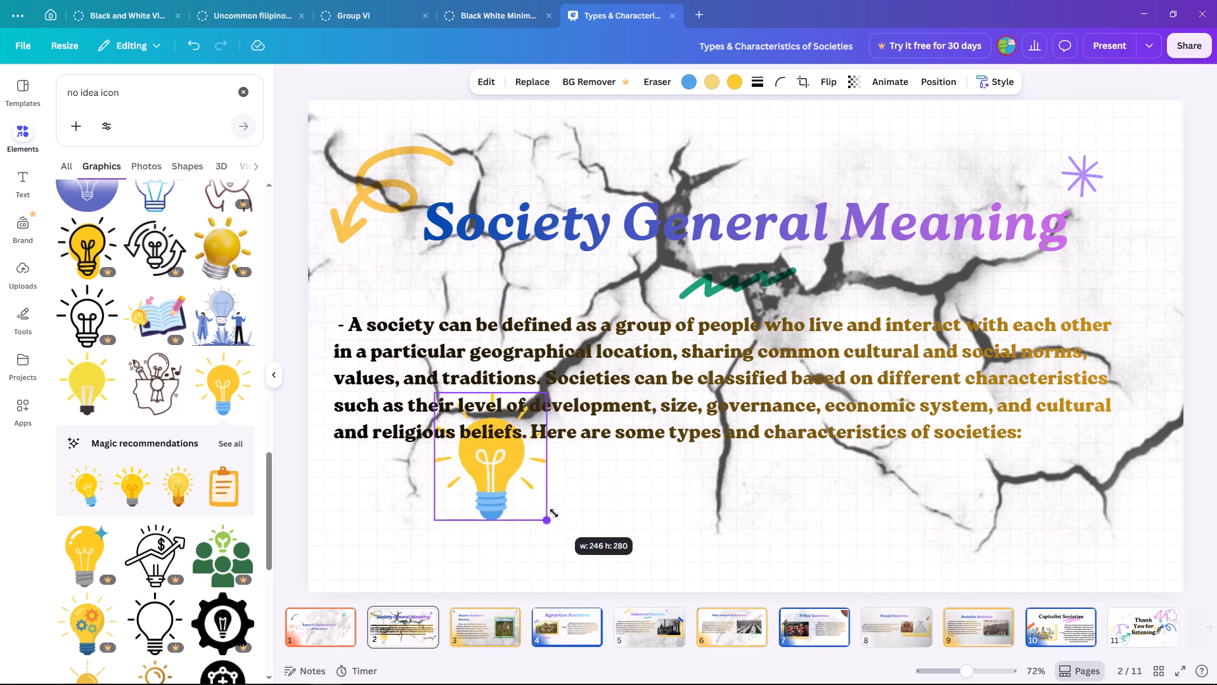
left_click_drag(554, 513, 550, 508)
left_click_drag(508, 474, 699, 155)
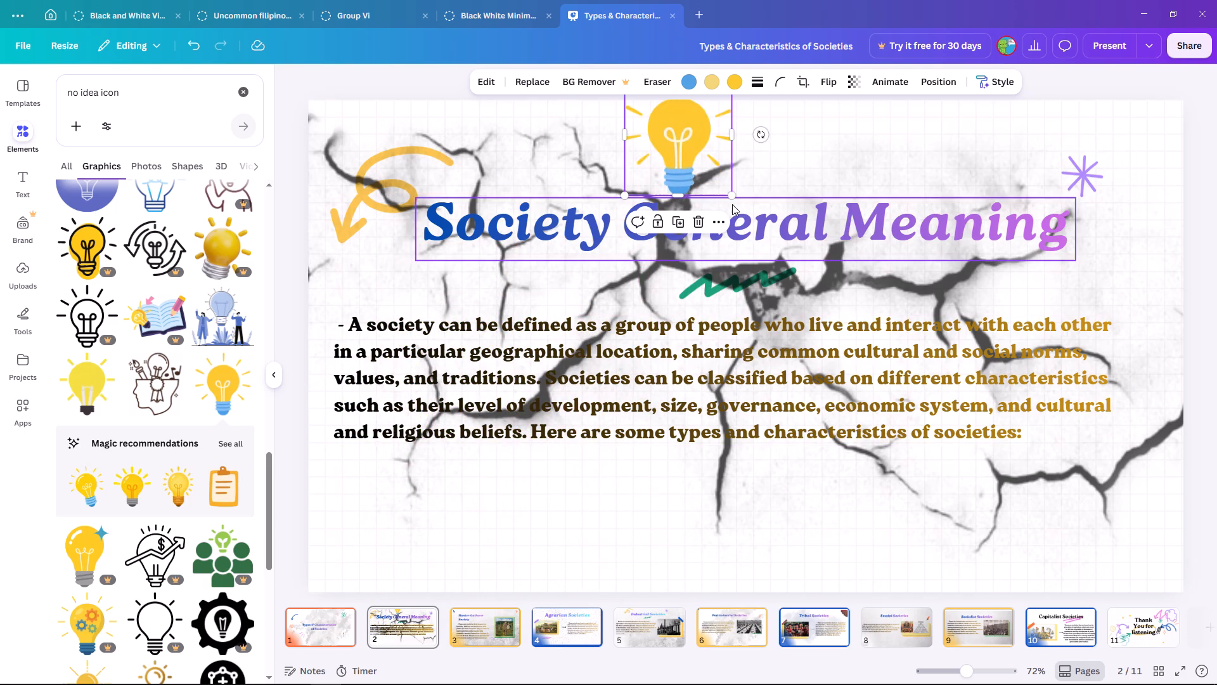
left_click_drag(732, 197, 717, 167)
left_click_drag(673, 132, 679, 150)
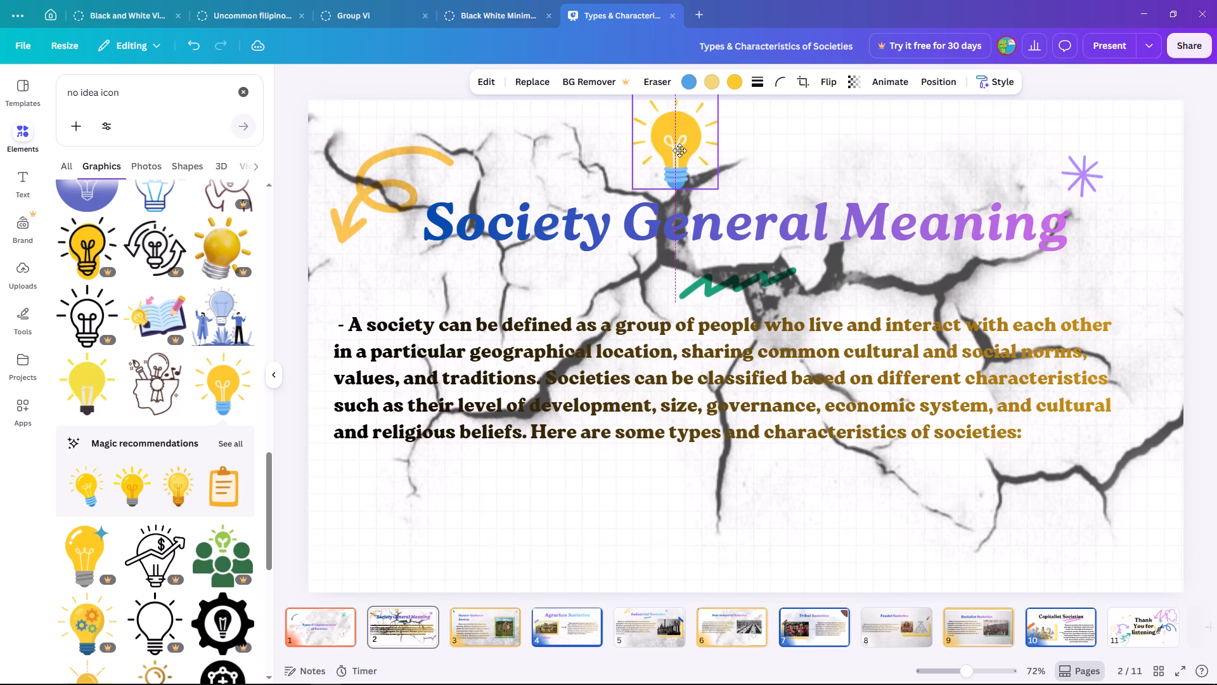
left_click_drag(679, 150, 693, 149)
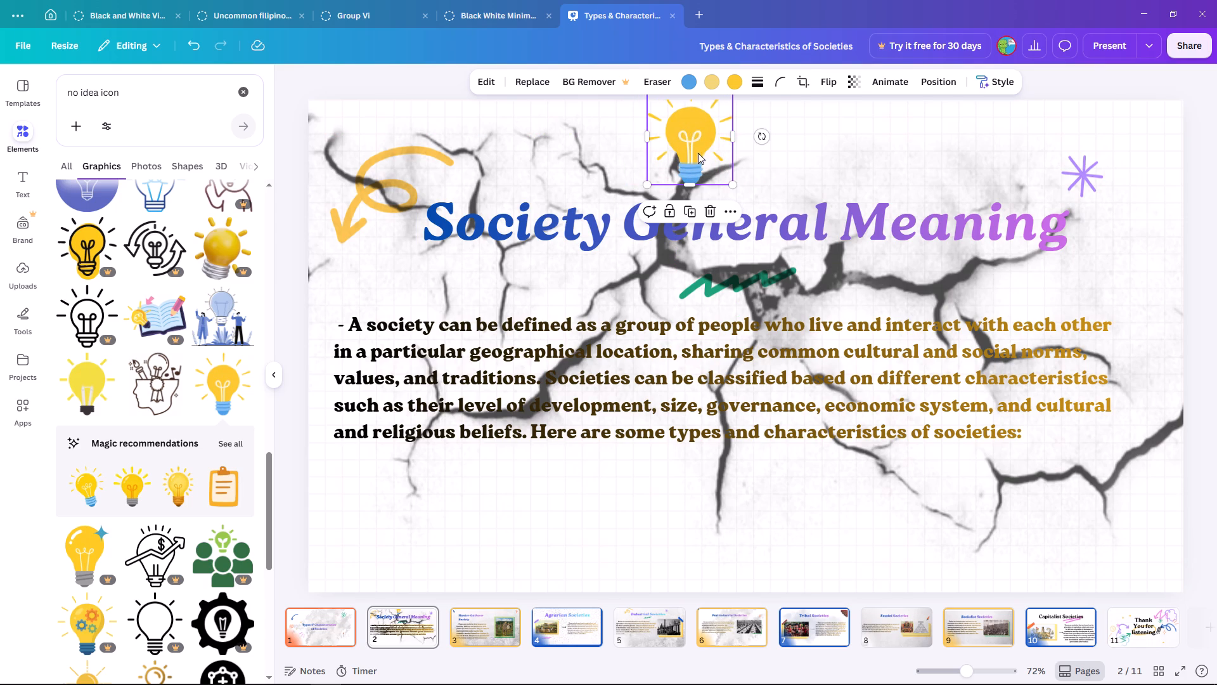
Make the light bulb graphic partly transparent.
left_click(856, 81)
left_click(844, 138)
left_click(851, 133)
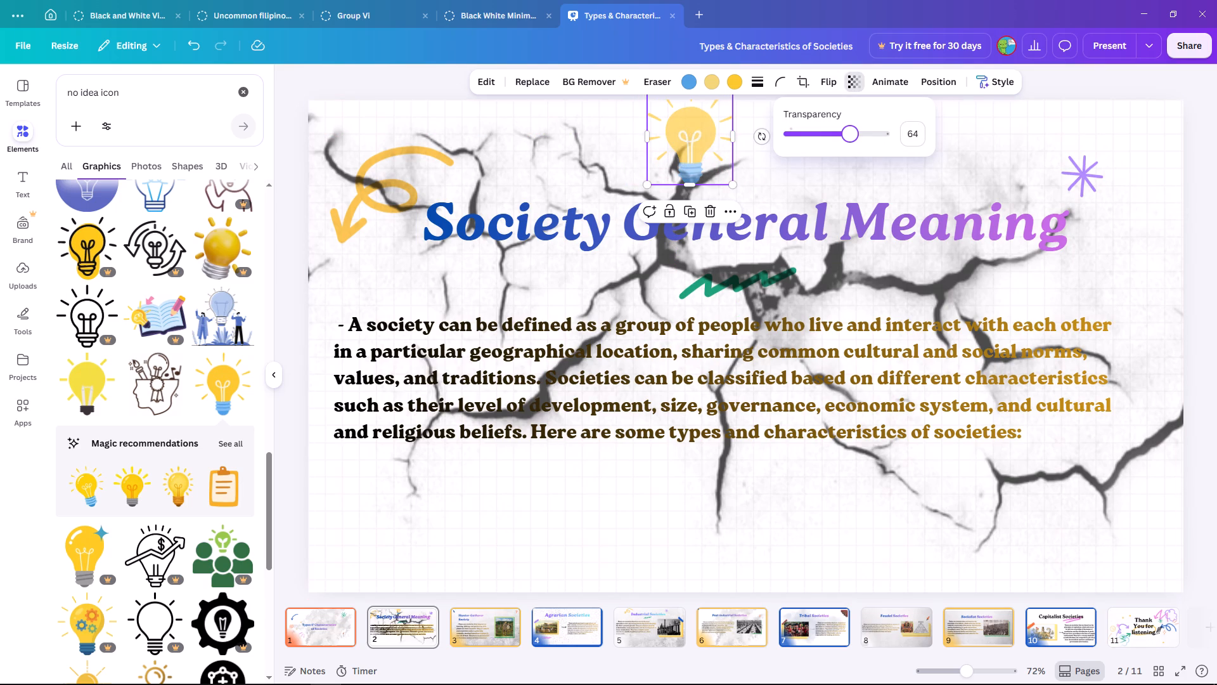
left_click(857, 133)
left_click(861, 133)
left_click(796, 174)
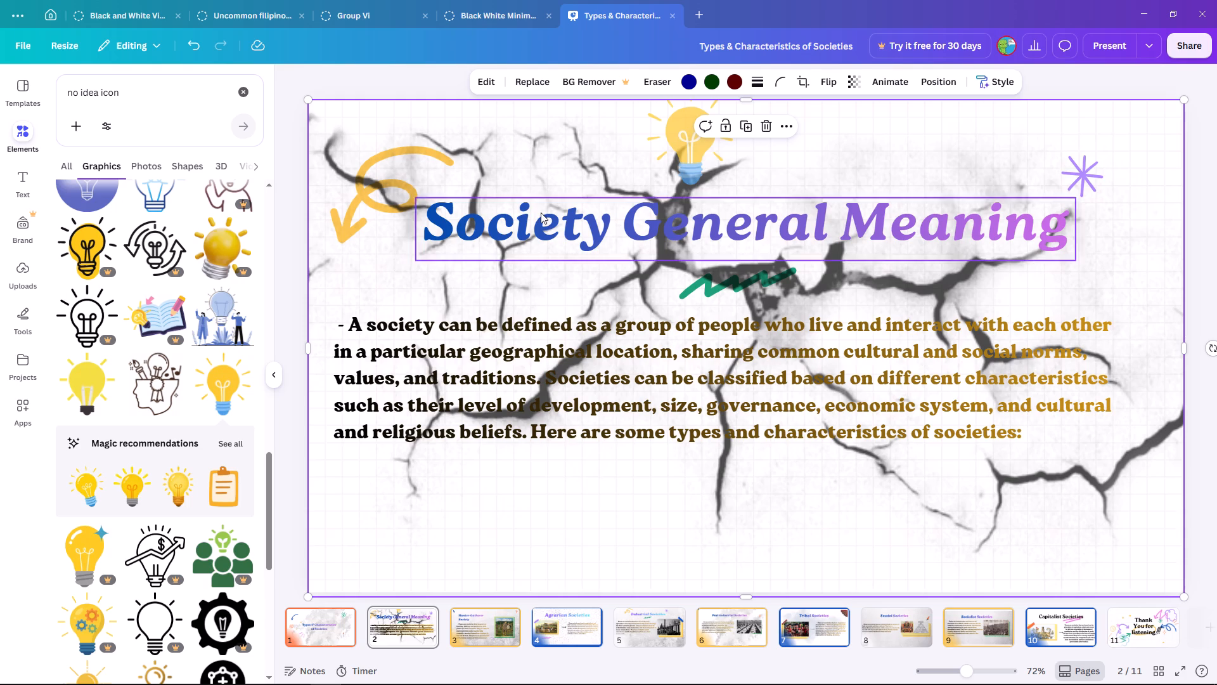
Set the cracked background graphic's transparency to 28.
left_click(615, 163)
left_click(857, 155)
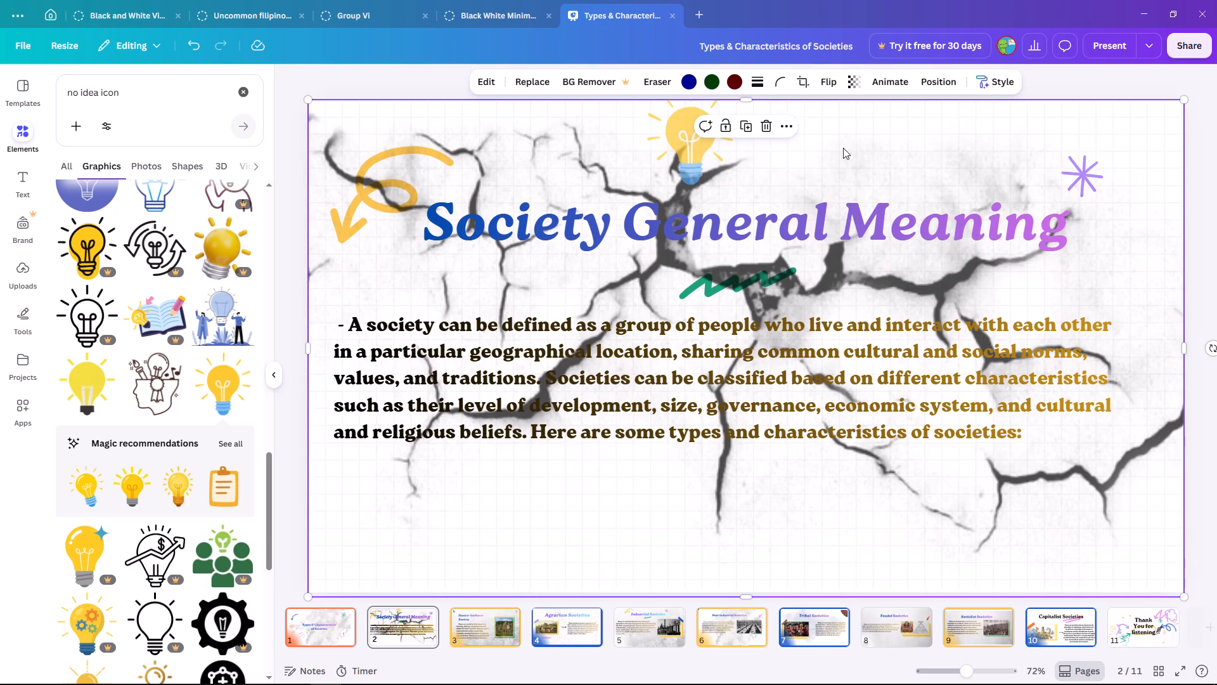
left_click(844, 79)
left_click(829, 129)
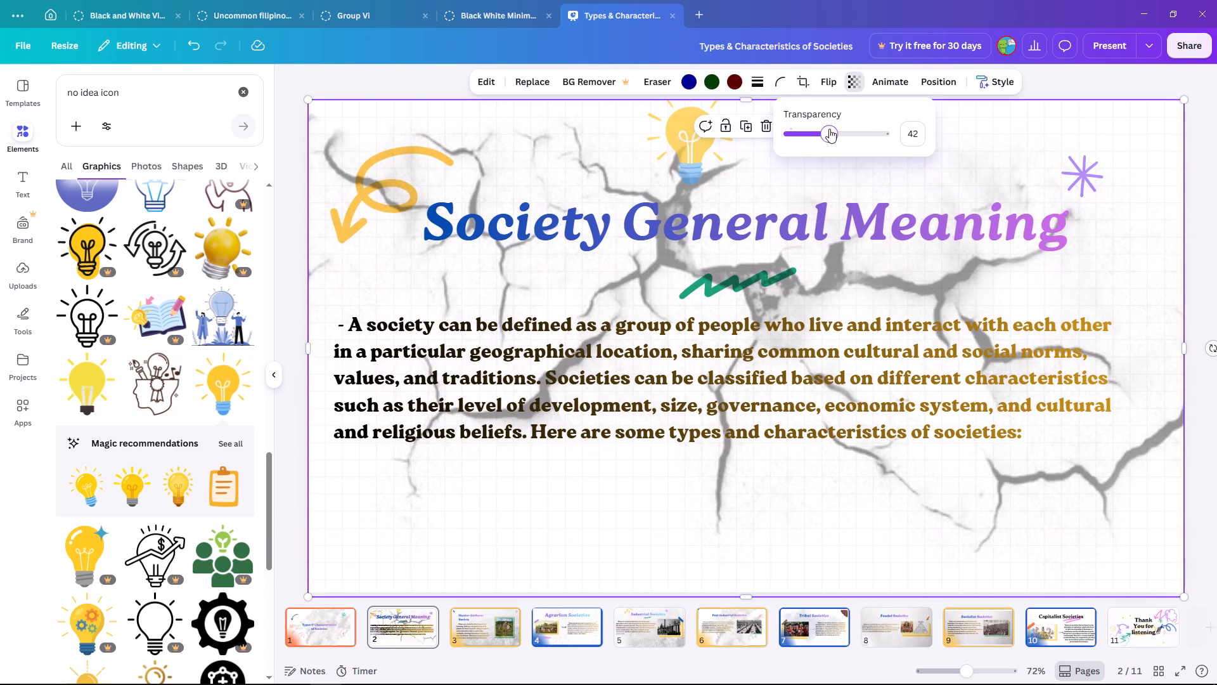
left_click_drag(829, 129, 815, 142)
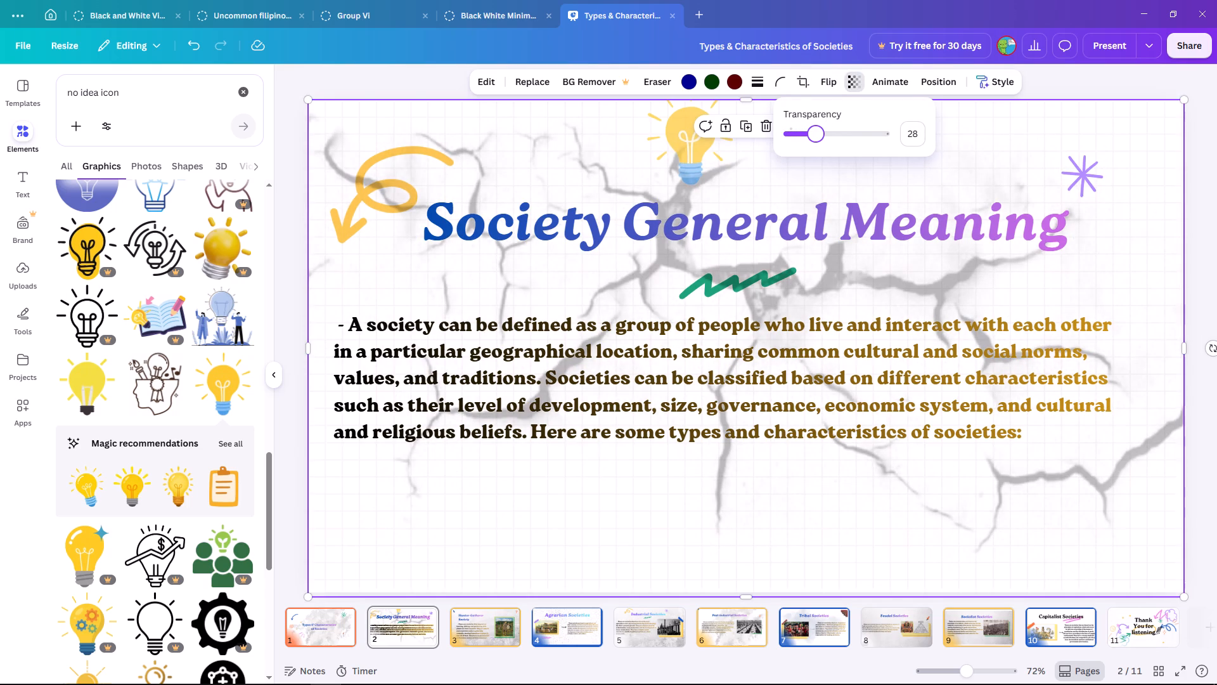
Set the cracked background graphic's transparency to 39.
left_click_drag(815, 142, 827, 142)
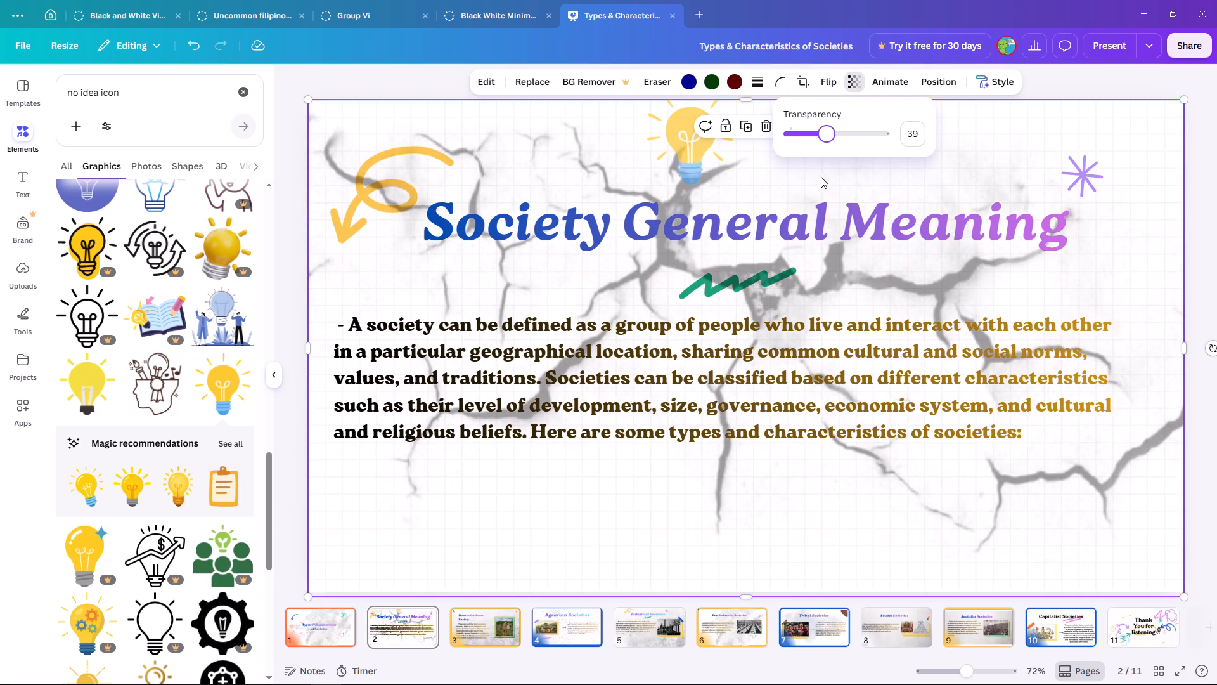
left_click(780, 199)
Set the light bulb graphic's transparency to 85.
left_click(709, 164)
left_click(697, 130)
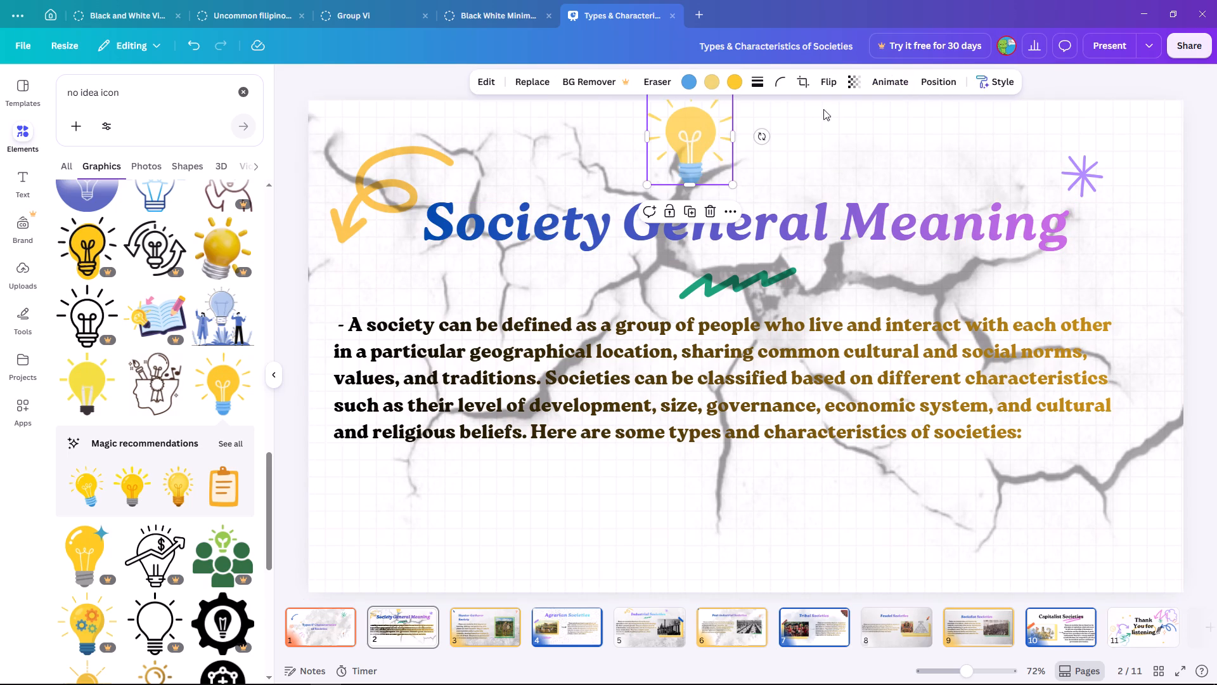
left_click(848, 81)
left_click(863, 136)
left_click(870, 136)
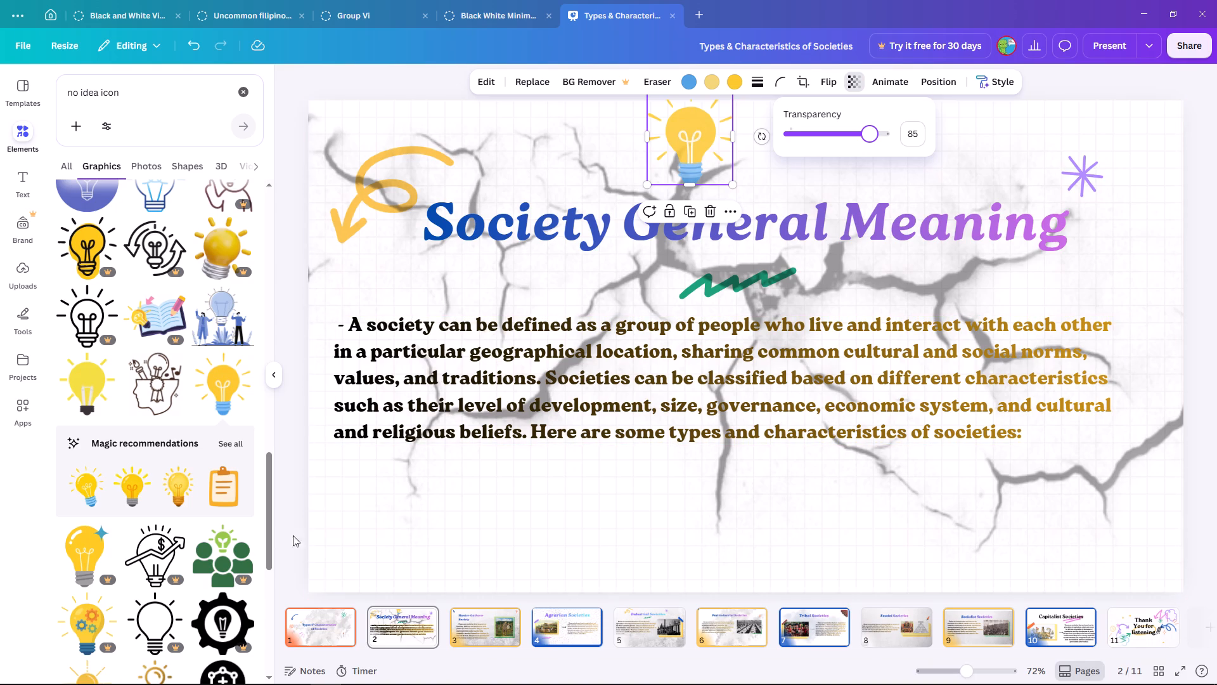
On the title slide, shrink the grey grunge texture toward its upper-left corner to uncover the doodles beneath it.
left_click(318, 617)
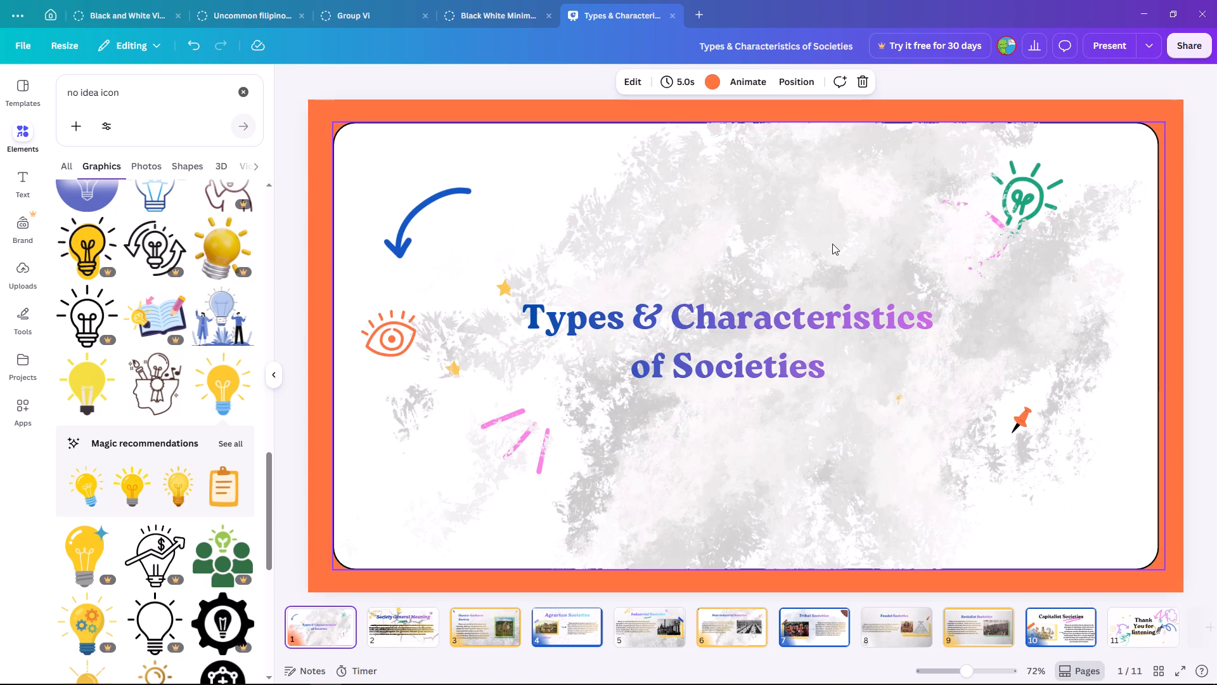
left_click(1054, 208)
left_click(1041, 176)
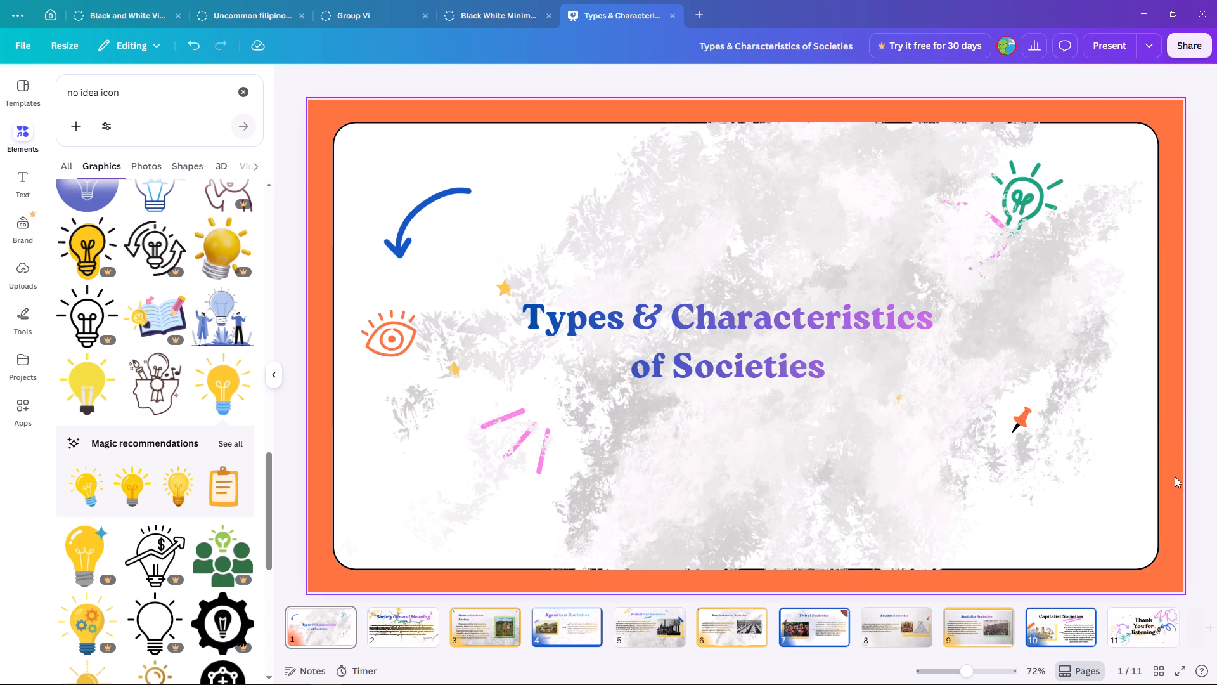
left_click(1078, 512)
left_click_drag(1169, 568, 1079, 530)
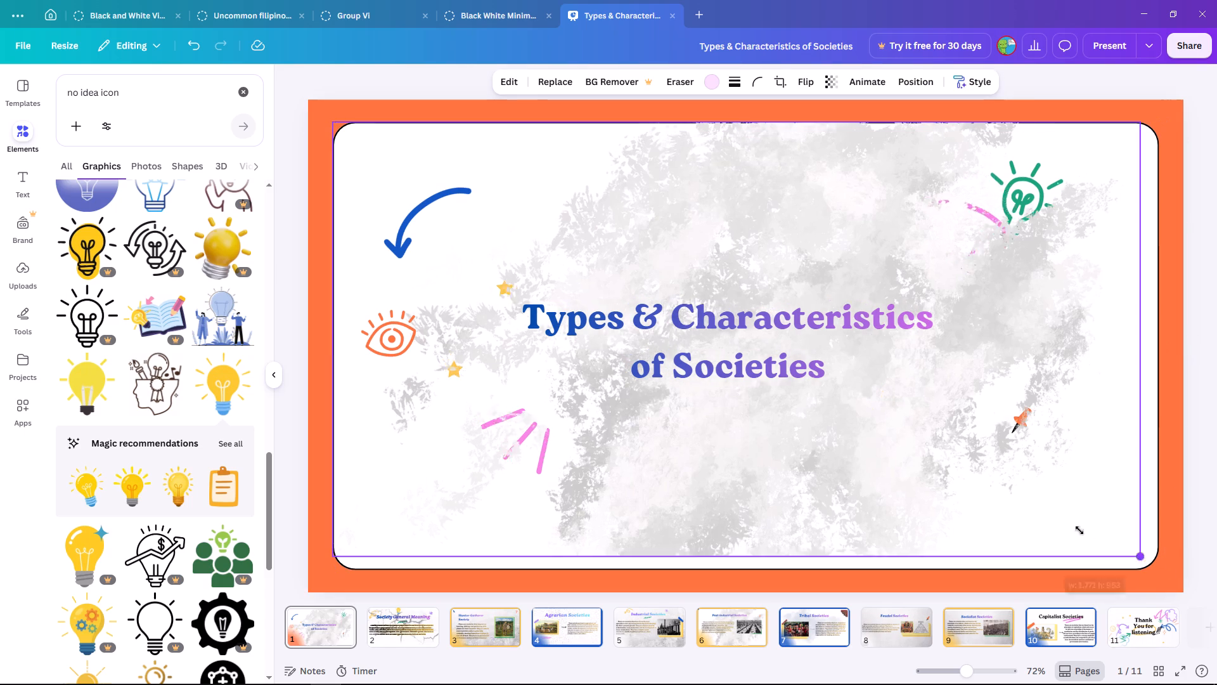
left_click_drag(1079, 530, 822, 438)
Delete the orange doodle, the pink strokes, the yellow exclamation mark and the pink curved arrow from the title slide.
right_click(683, 455)
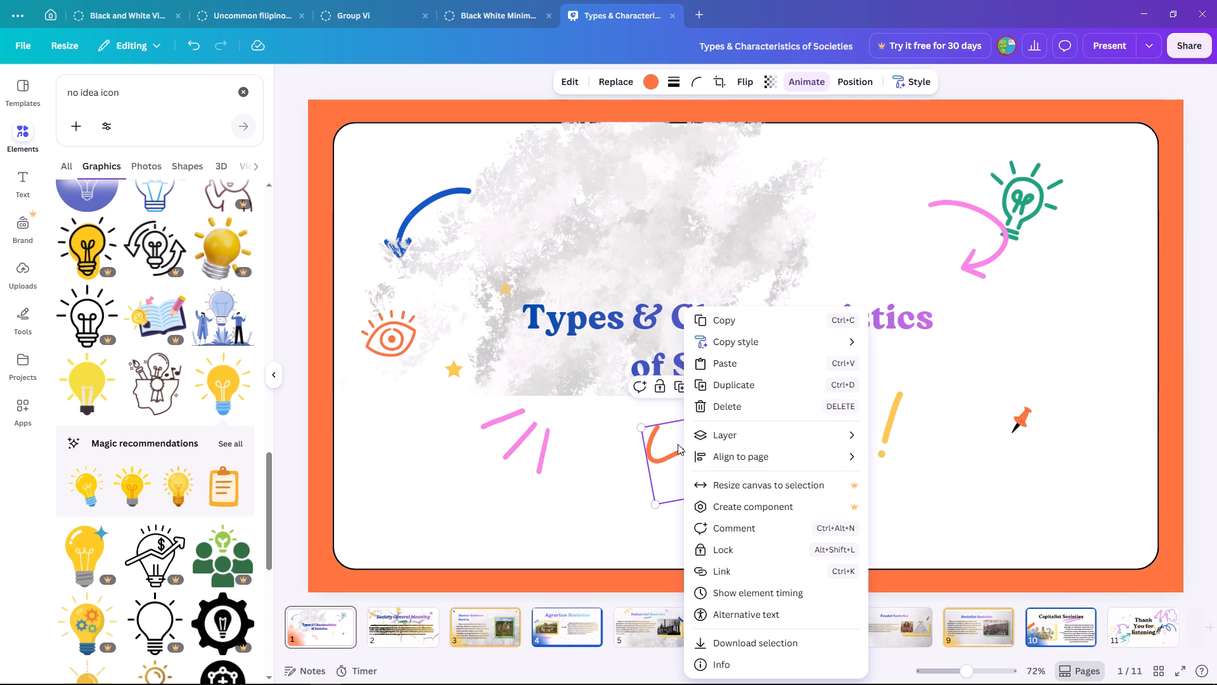
left_click(716, 404)
right_click(504, 427)
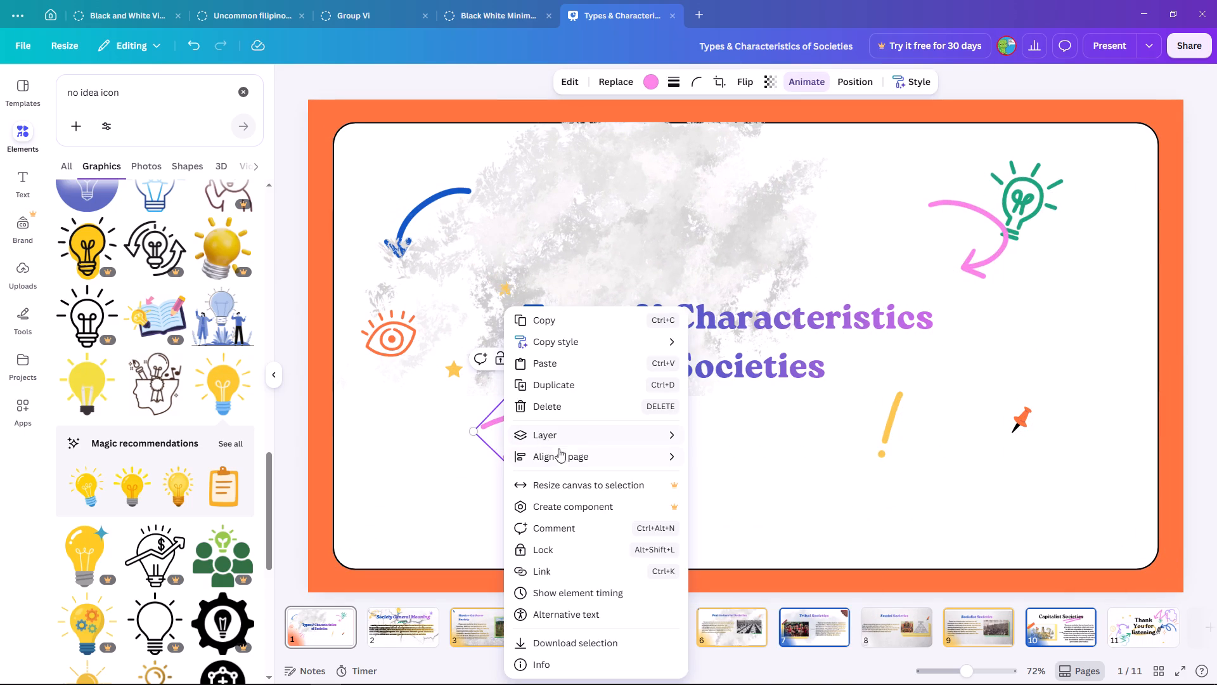
left_click(557, 406)
right_click(889, 434)
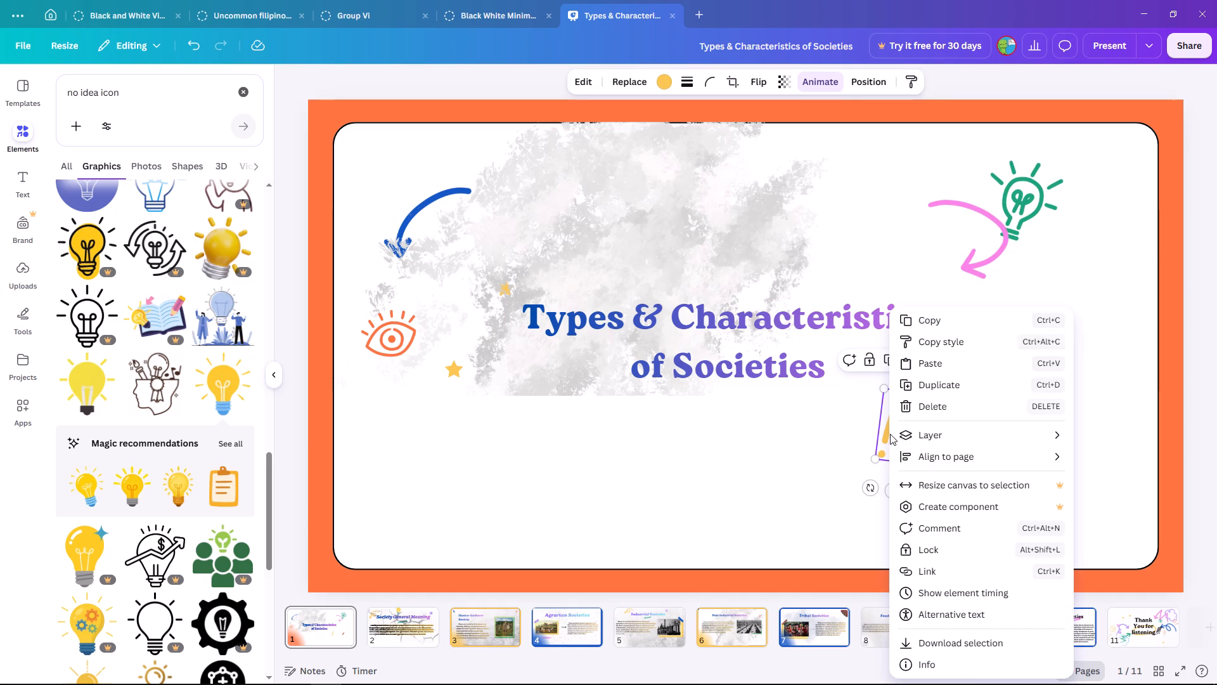
left_click(935, 415)
right_click(986, 233)
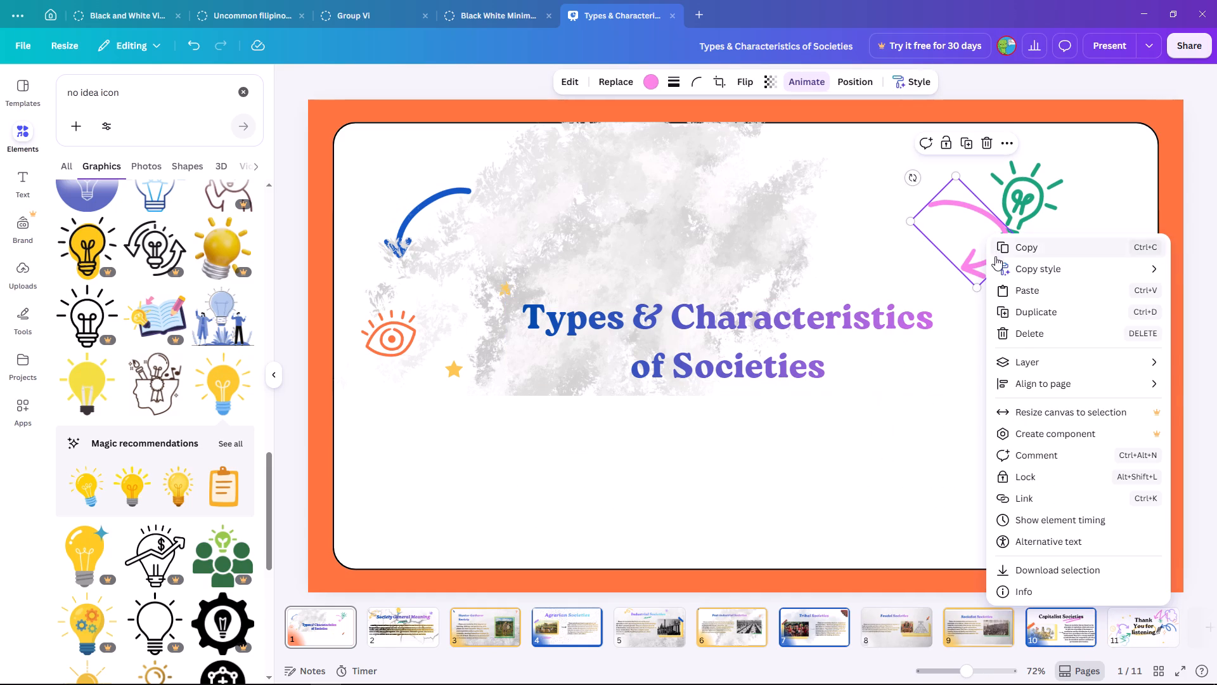
left_click(1025, 332)
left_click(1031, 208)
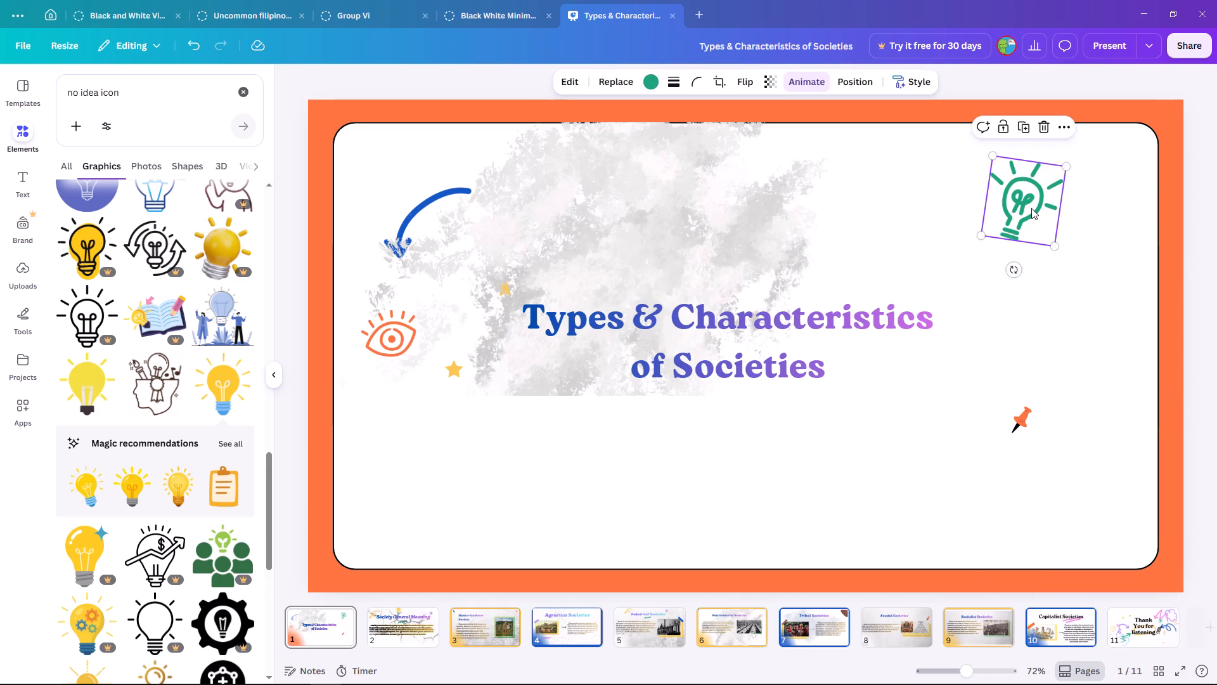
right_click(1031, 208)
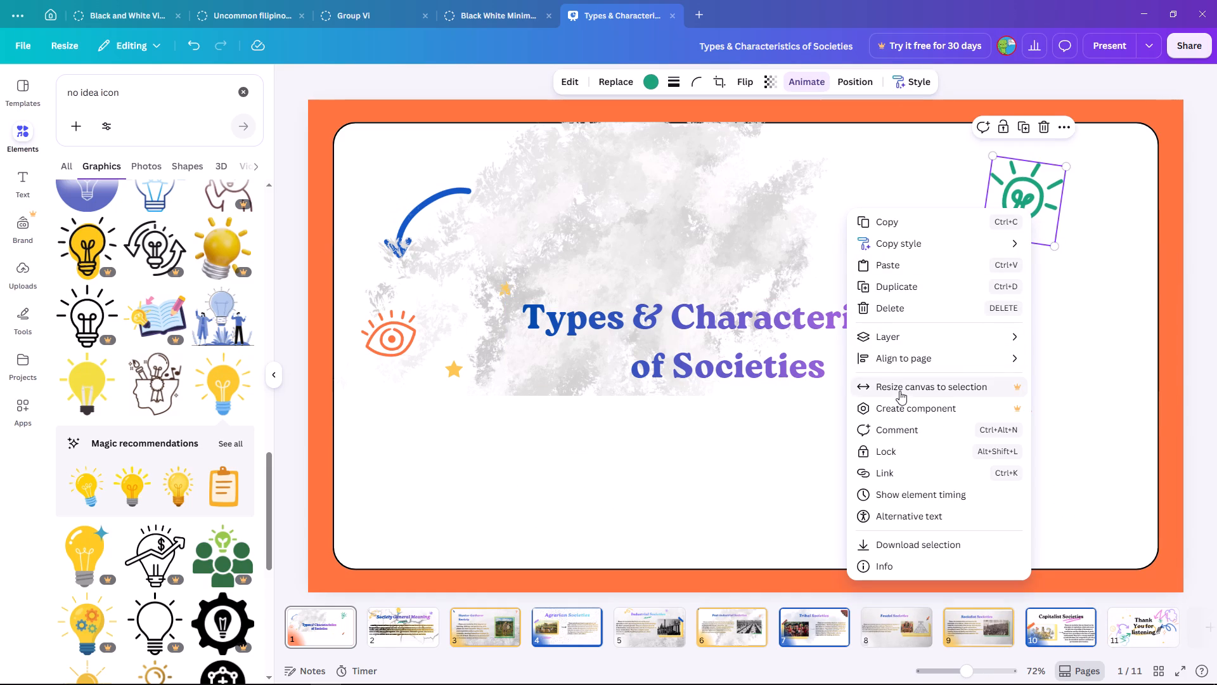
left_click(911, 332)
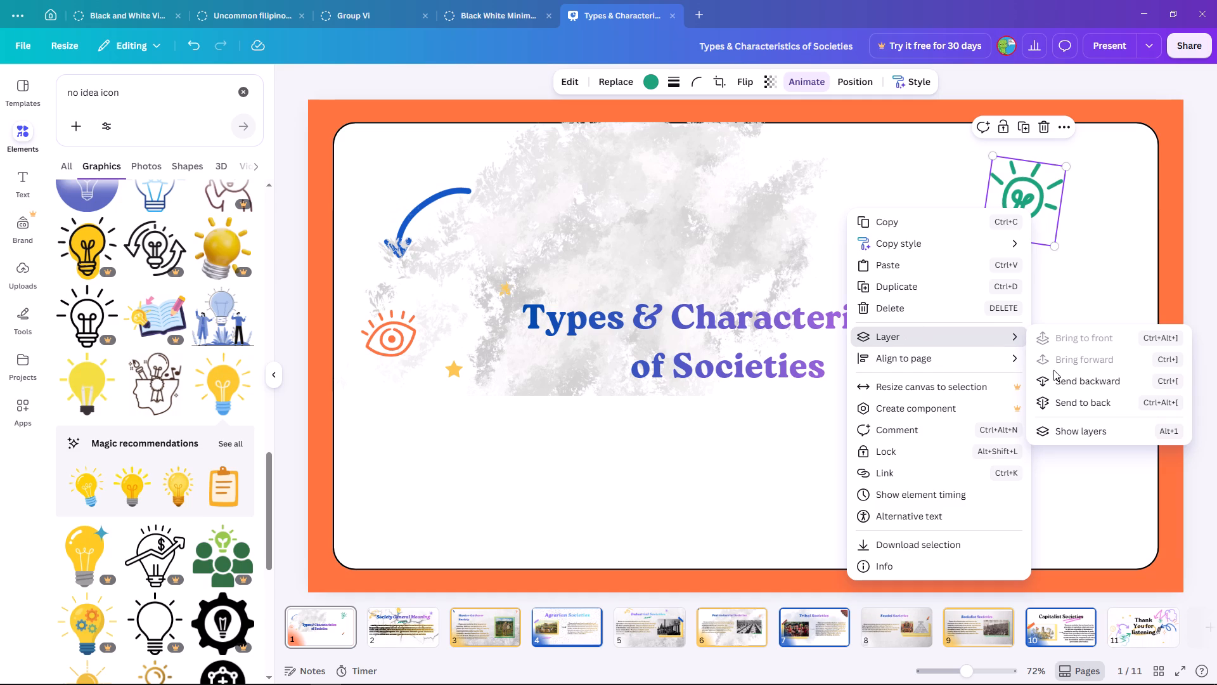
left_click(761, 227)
Enlarge the grey grunge texture again so it covers the whole white card on the title slide.
left_click(754, 209)
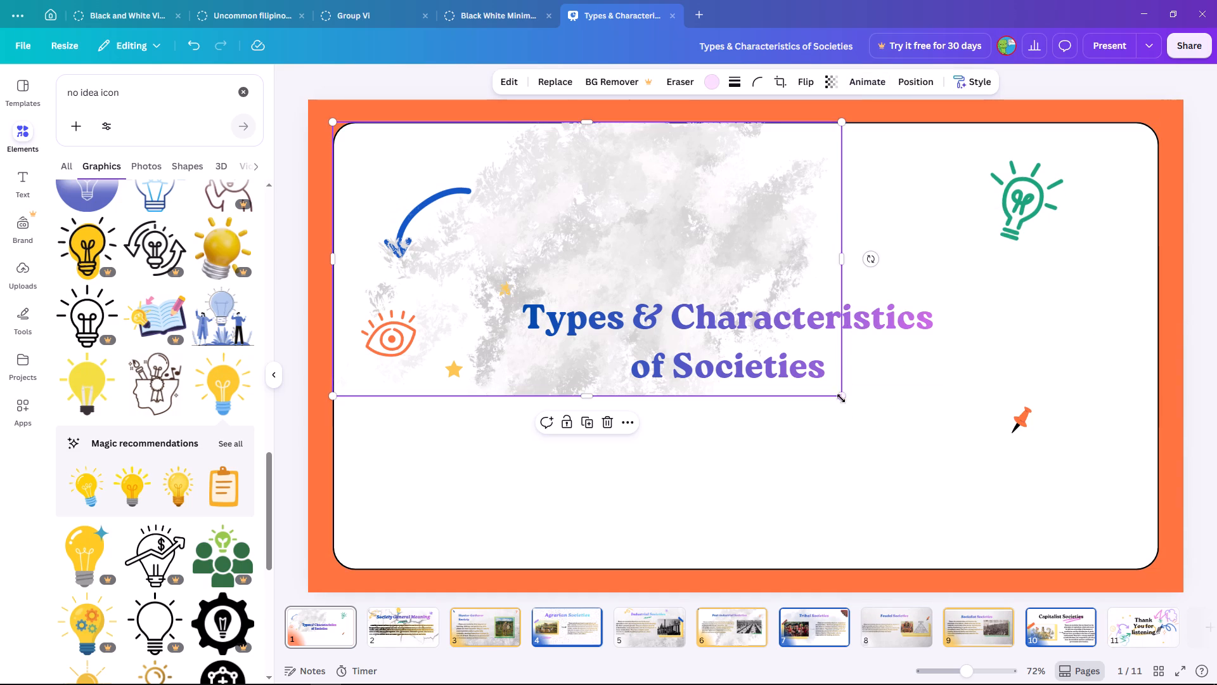
left_click_drag(841, 398, 1156, 561)
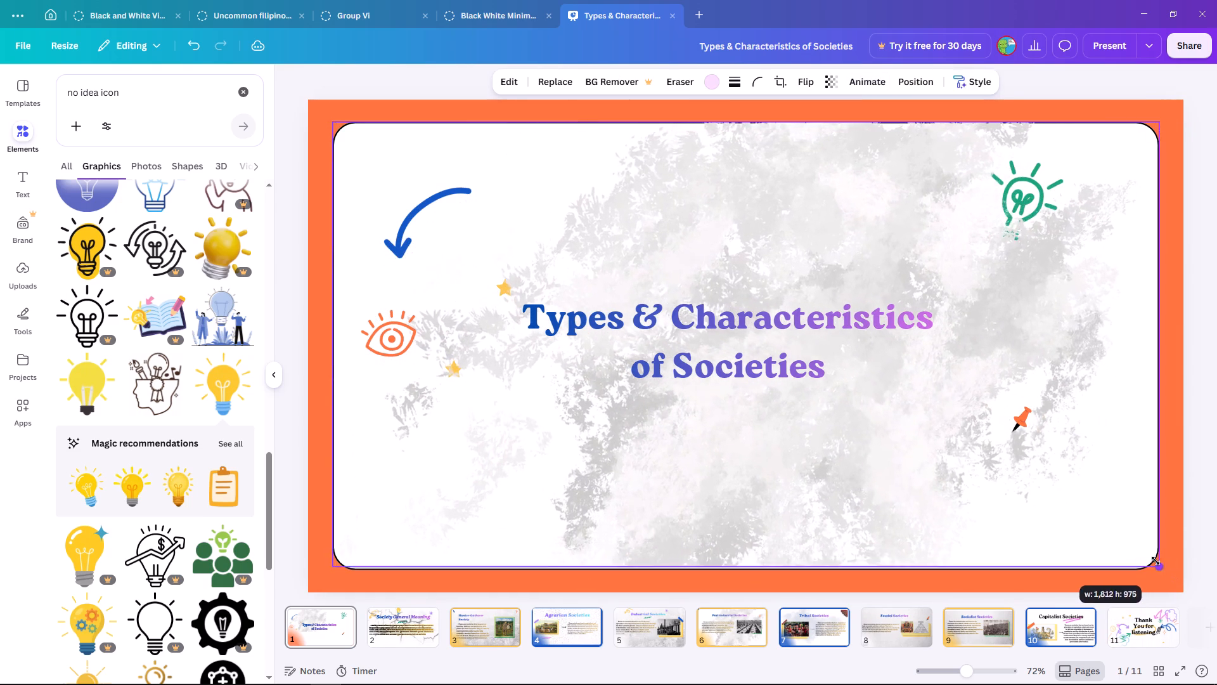
left_click_drag(1156, 561, 1168, 567)
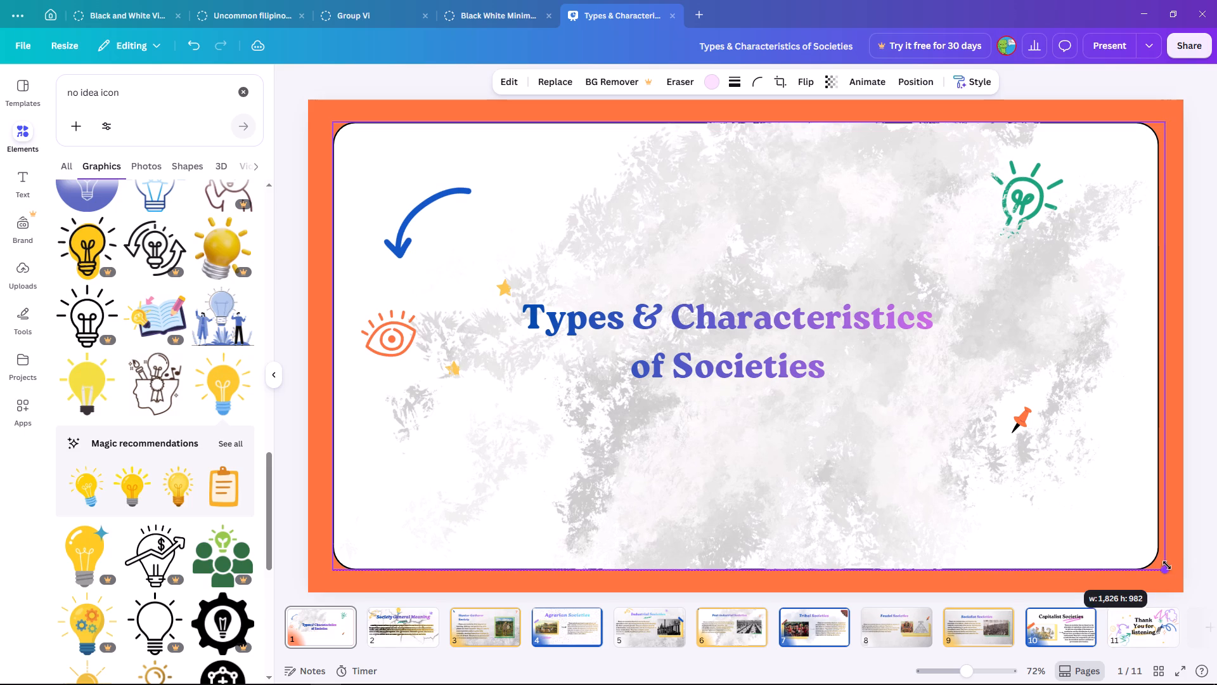
left_click(335, 343)
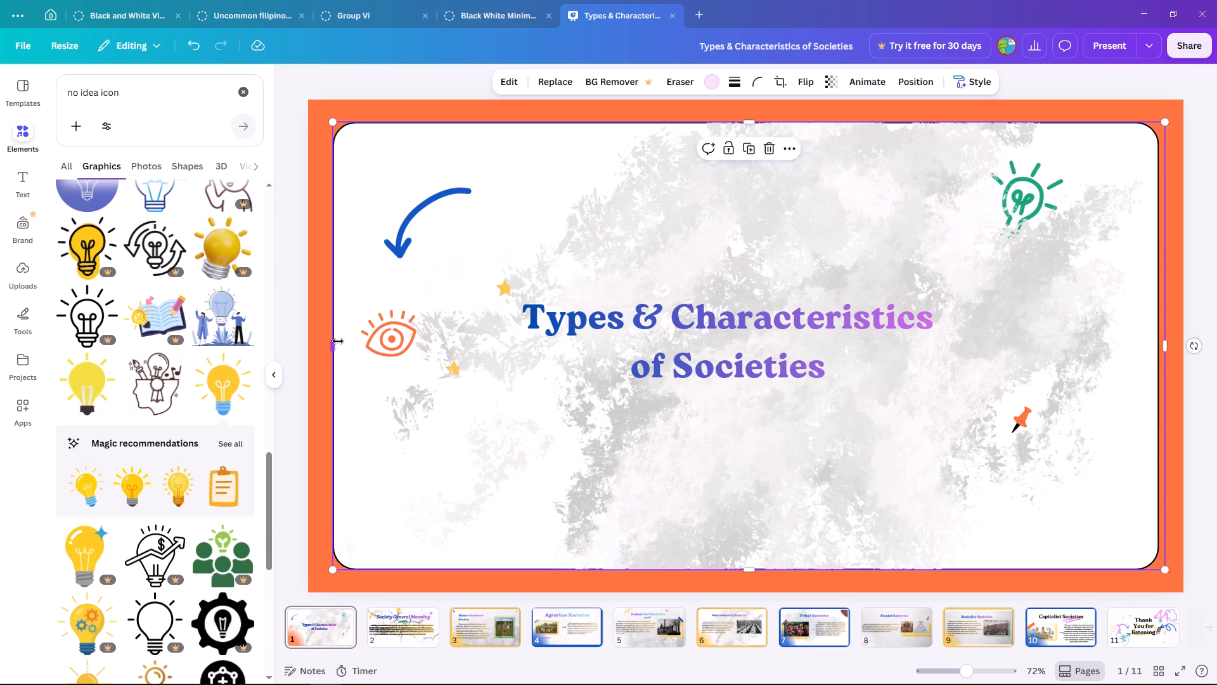
Check the Society General Meaning and Industrial Societies slides and open the Post-industrial Societies slide.
left_click(385, 632)
left_click(487, 633)
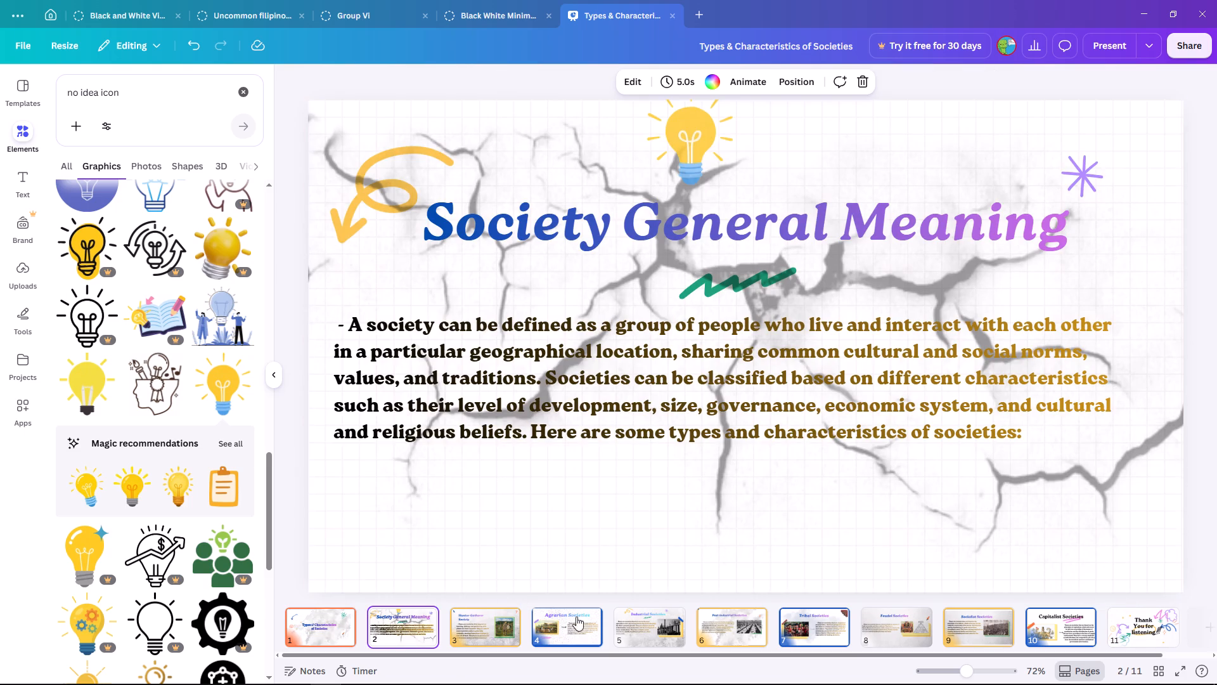
left_click(645, 623)
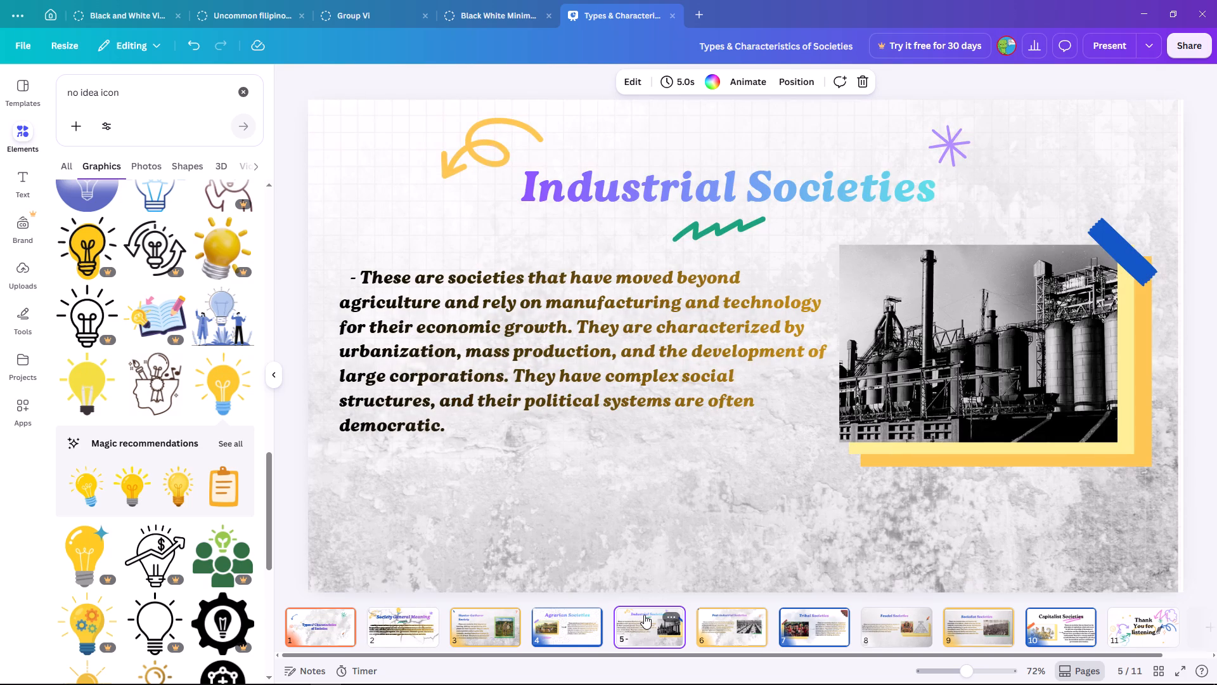
left_click(702, 619)
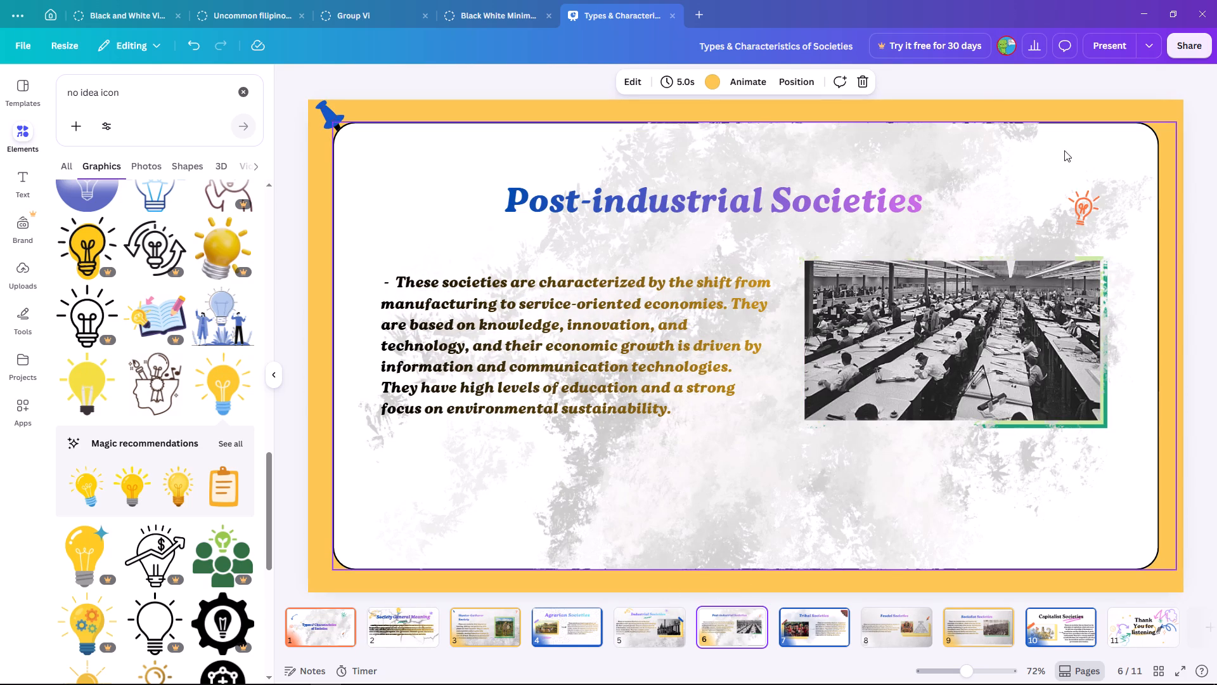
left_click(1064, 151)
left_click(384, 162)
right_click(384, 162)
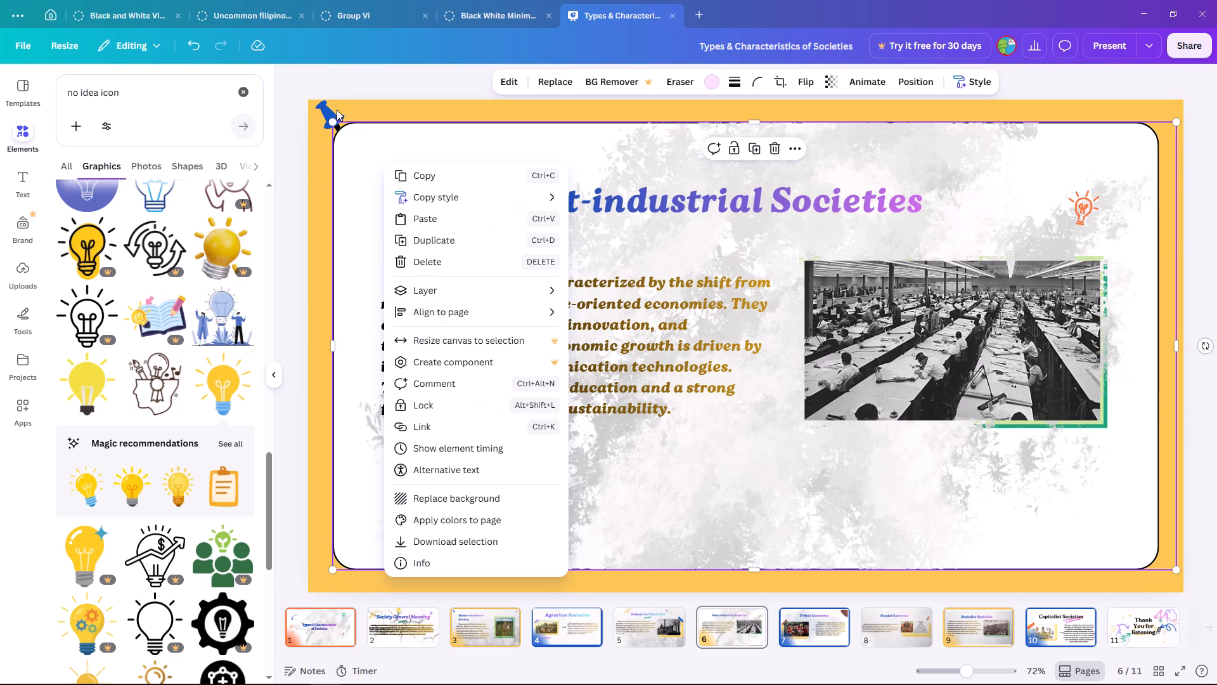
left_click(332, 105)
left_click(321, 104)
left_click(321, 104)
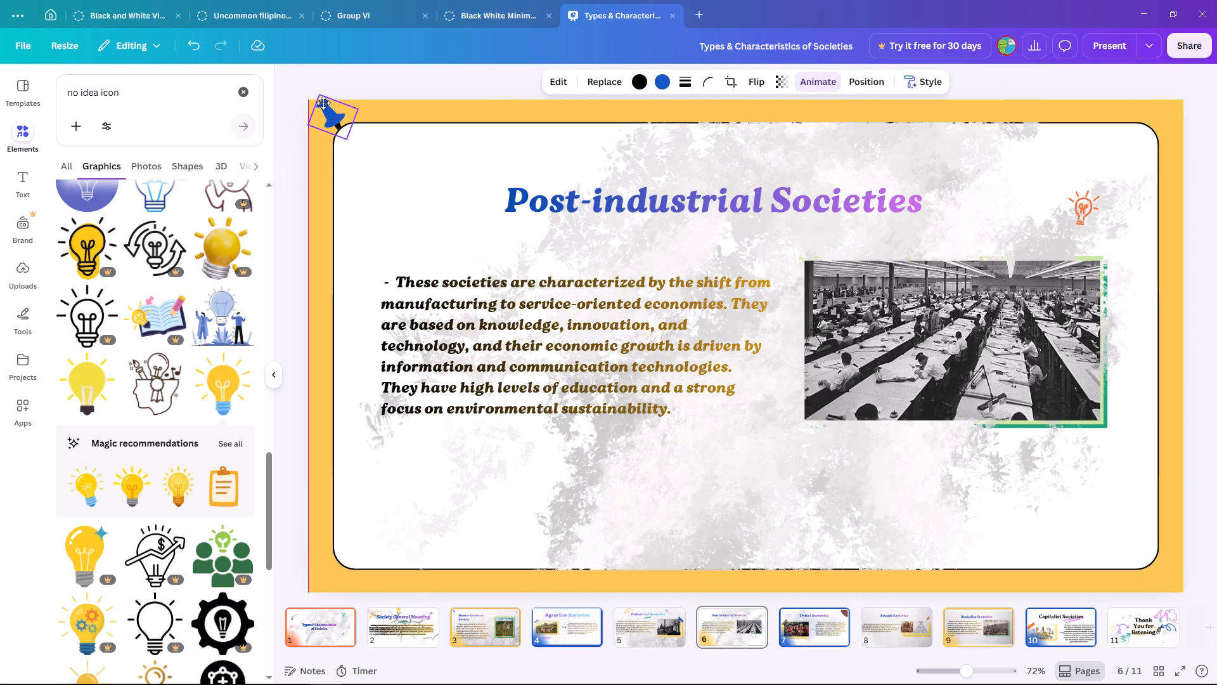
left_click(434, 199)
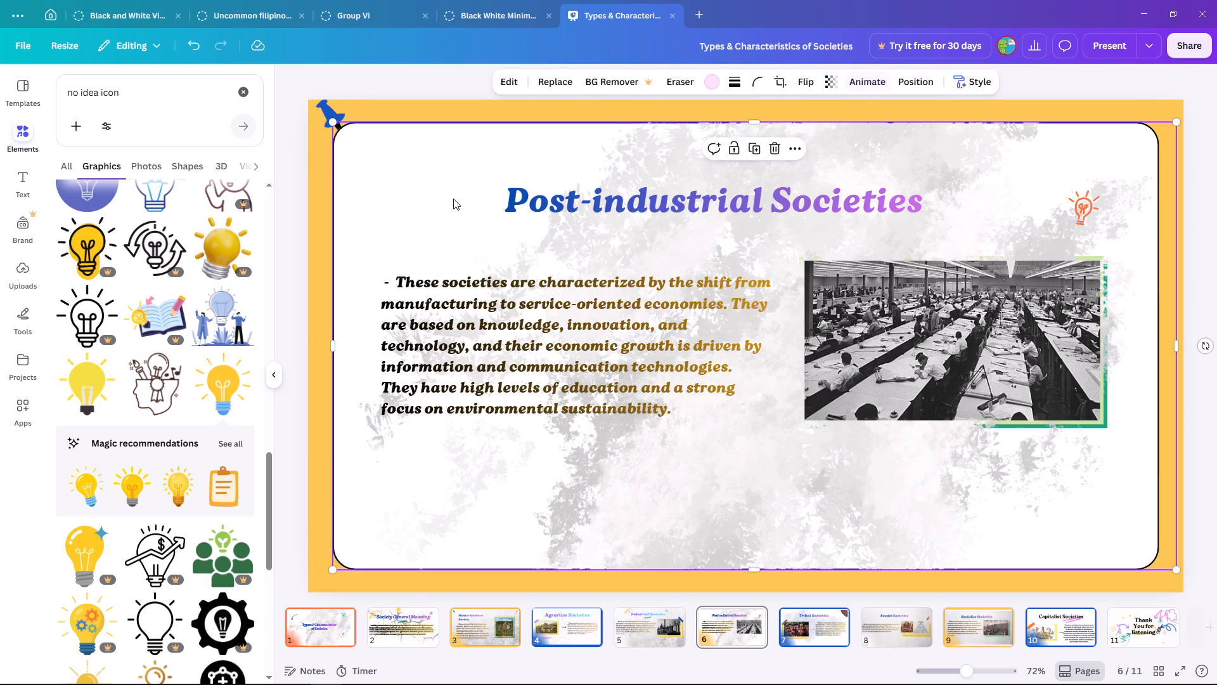
Move the "Post-industrial Societies" heading slightly down.
left_click(621, 205)
left_click_drag(626, 204, 626, 212)
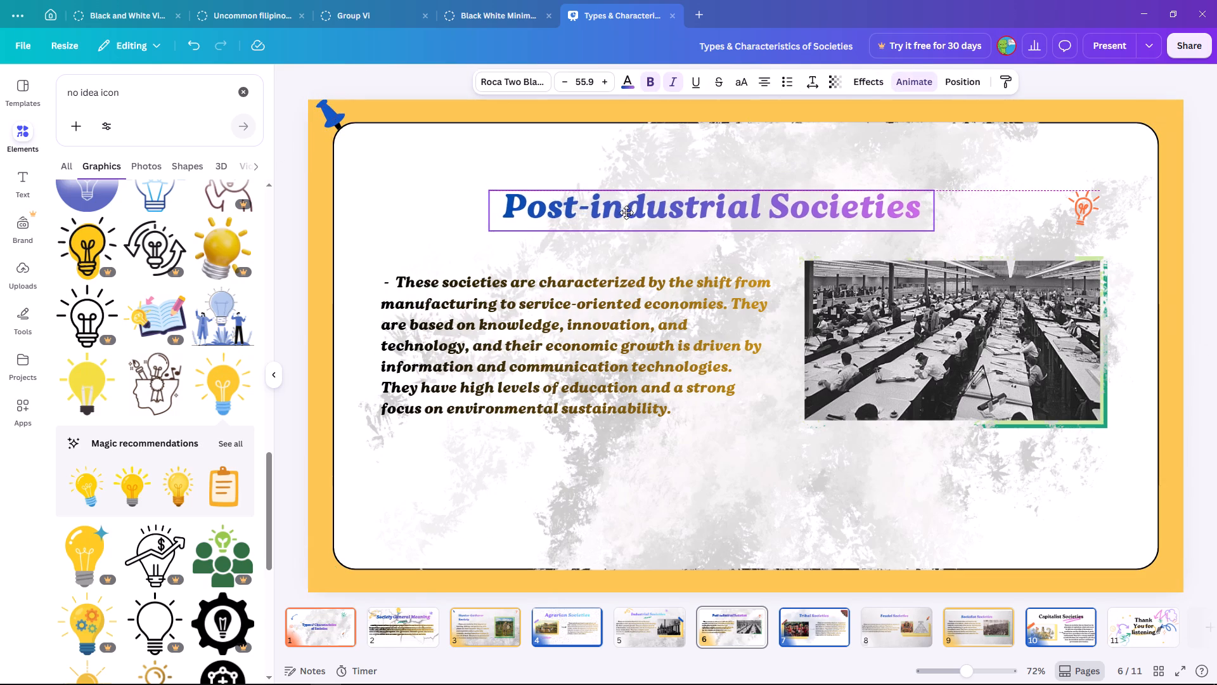
left_click_drag(626, 212, 628, 211)
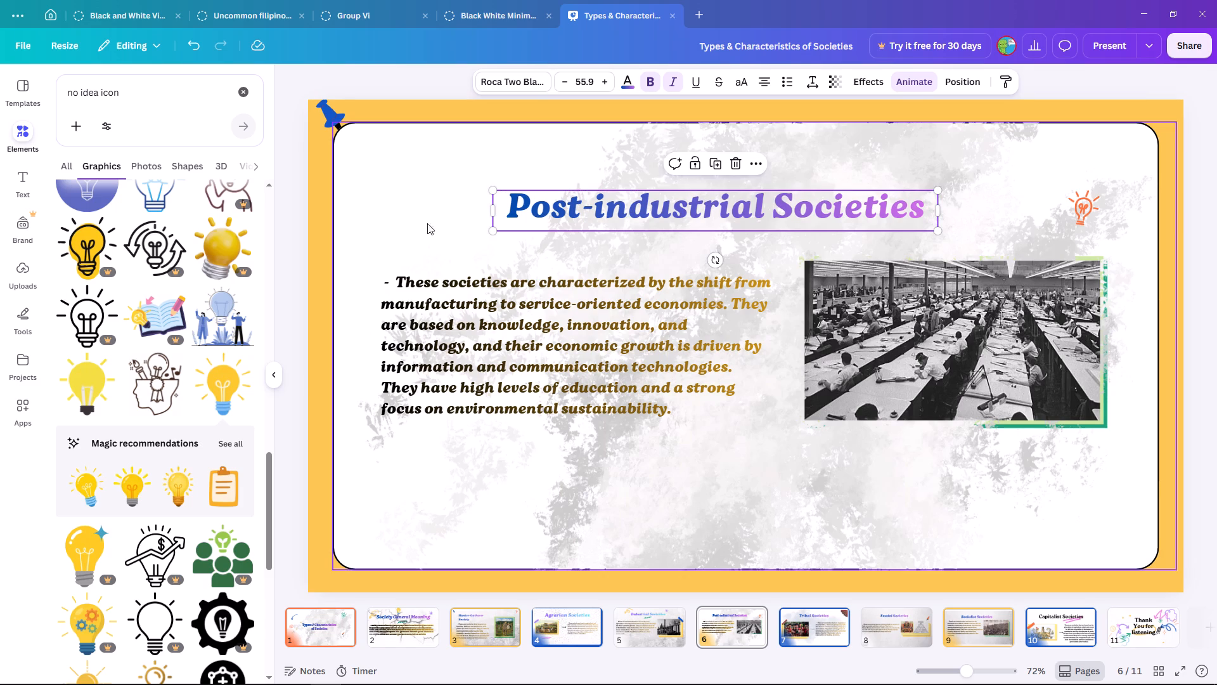
Clear the element search and browse the 3D elements category.
left_click(239, 88)
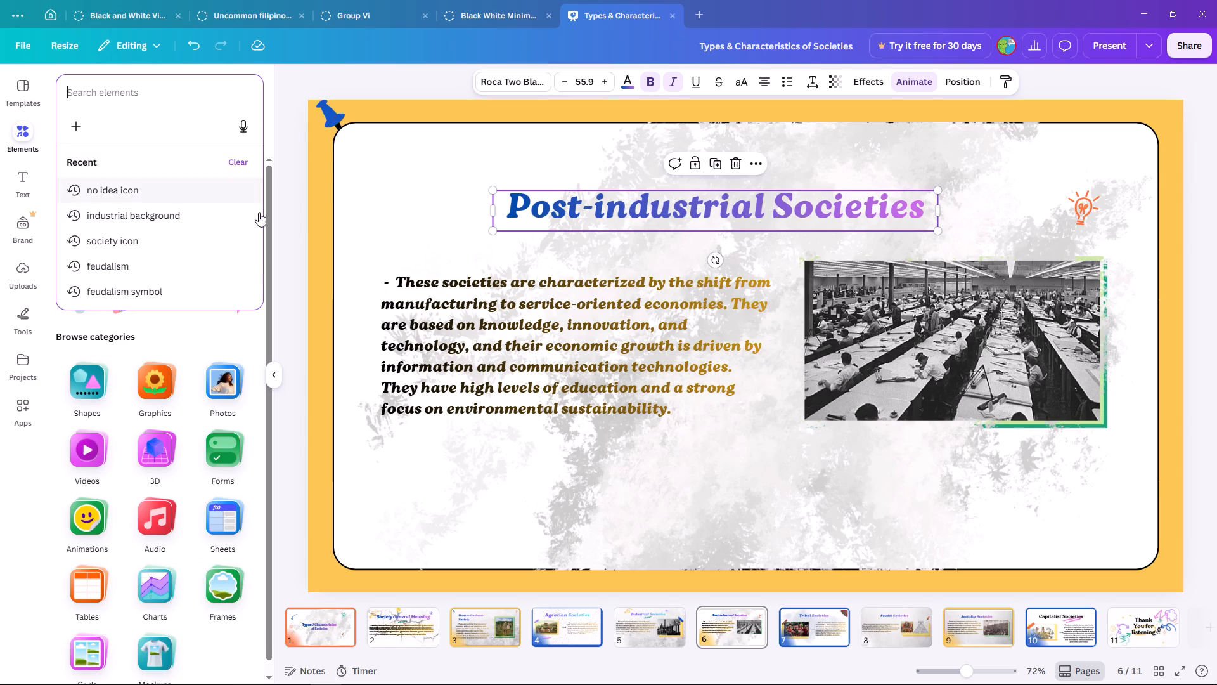
left_click(160, 454)
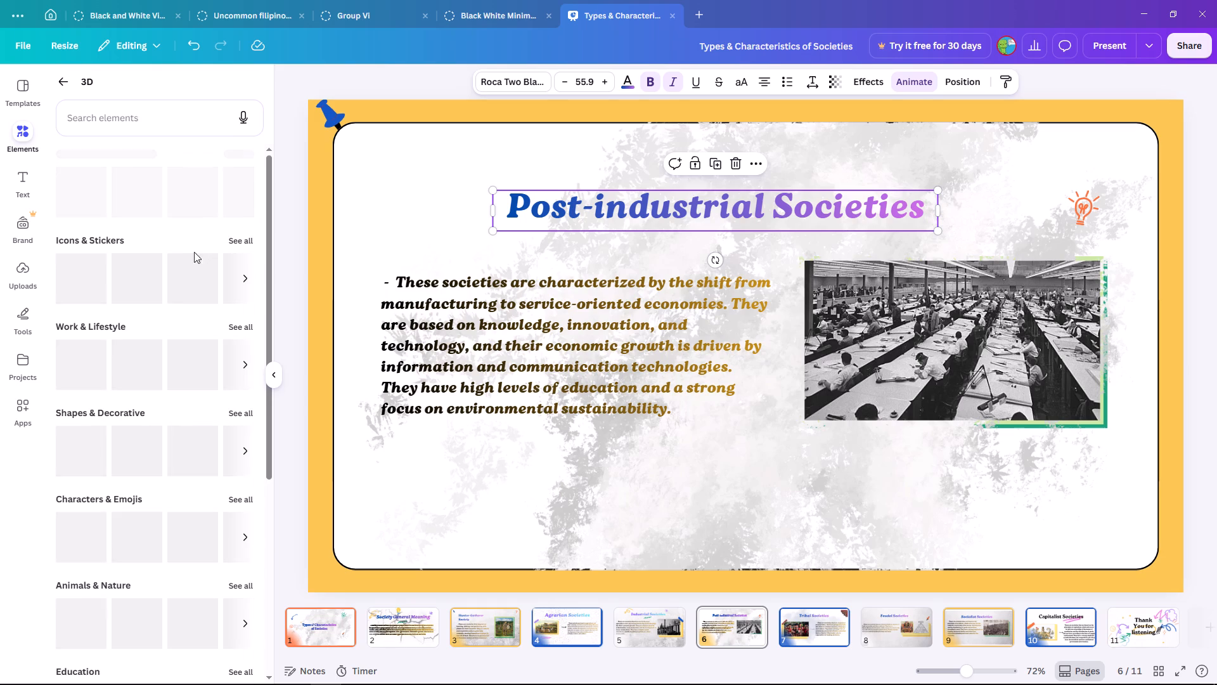
scroll(194, 333, "down", 9)
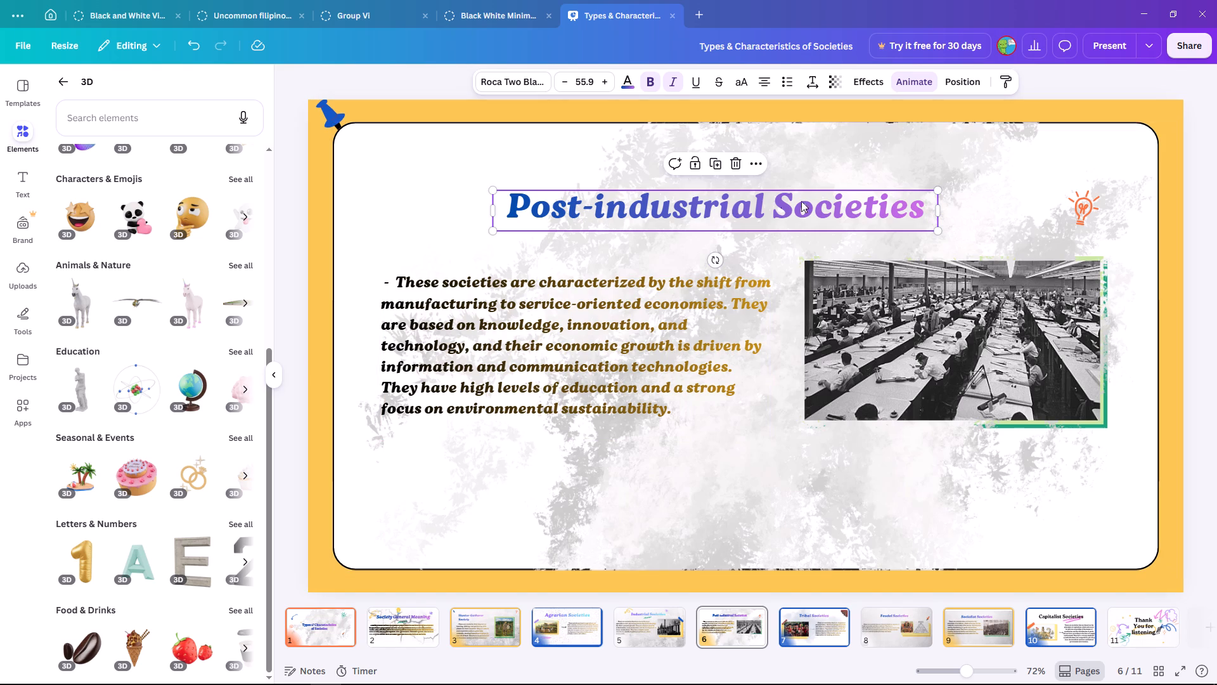
Resize the "Post-industrial Societies" heading slightly larger, to a font size of about 56.8.
left_click(764, 206)
left_click_drag(941, 229, 904, 228)
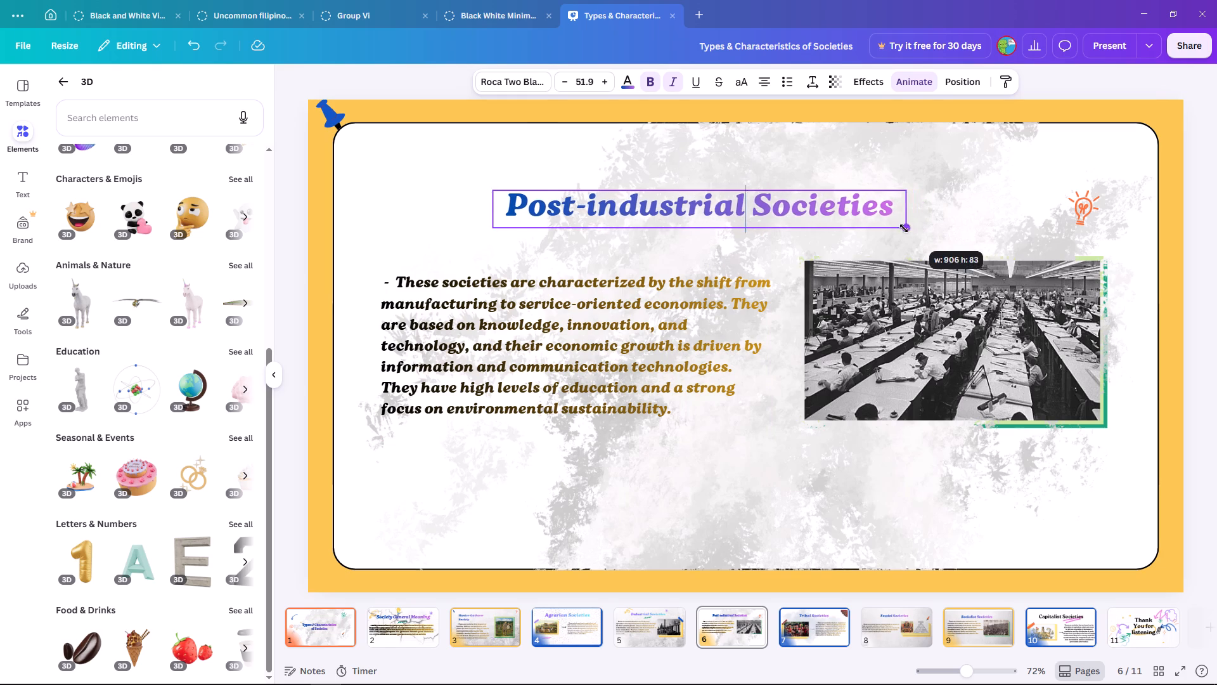
left_click_drag(904, 228, 948, 238)
left_click(718, 219)
left_click(737, 268)
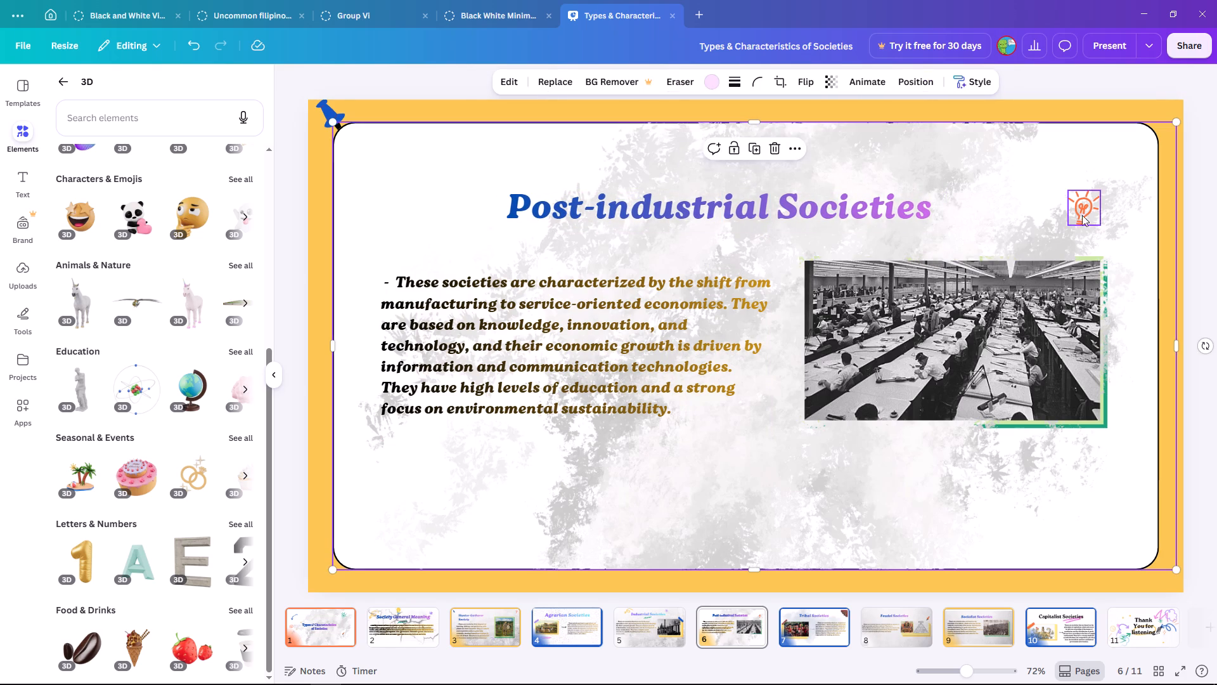
Move the orange light bulb doodle down to just above the photo's upper-right corner.
left_click(1091, 211)
left_click_drag(1088, 209, 1091, 224)
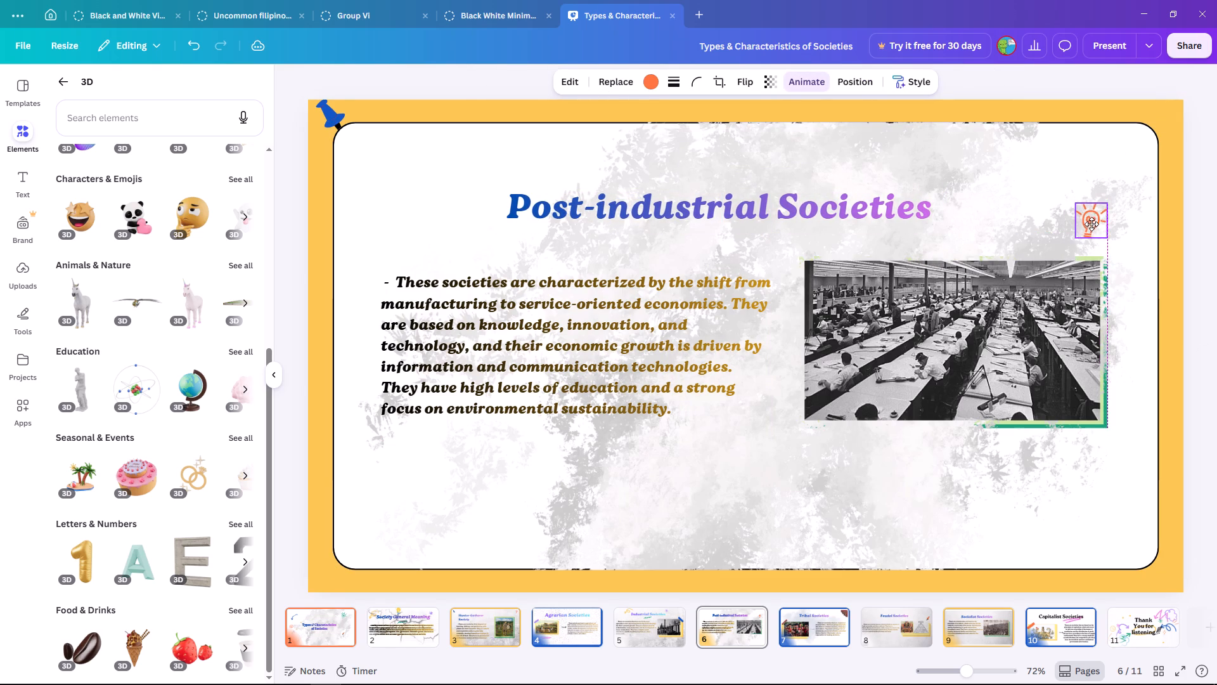
left_click_drag(1091, 224, 1090, 230)
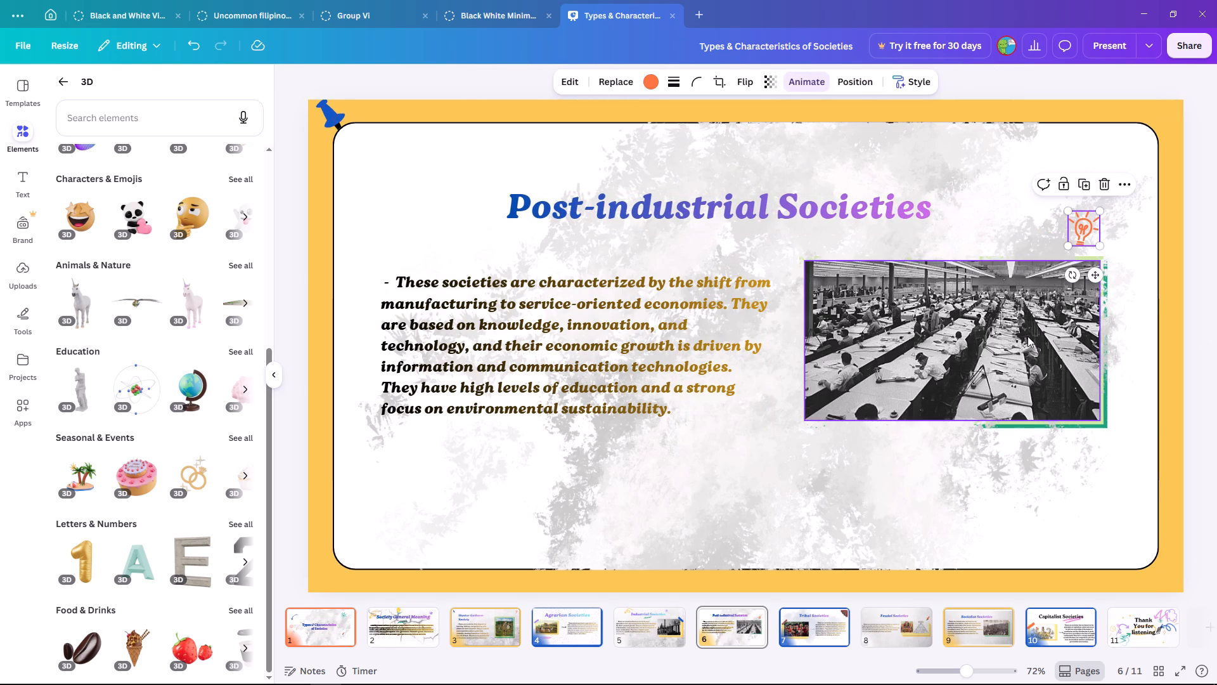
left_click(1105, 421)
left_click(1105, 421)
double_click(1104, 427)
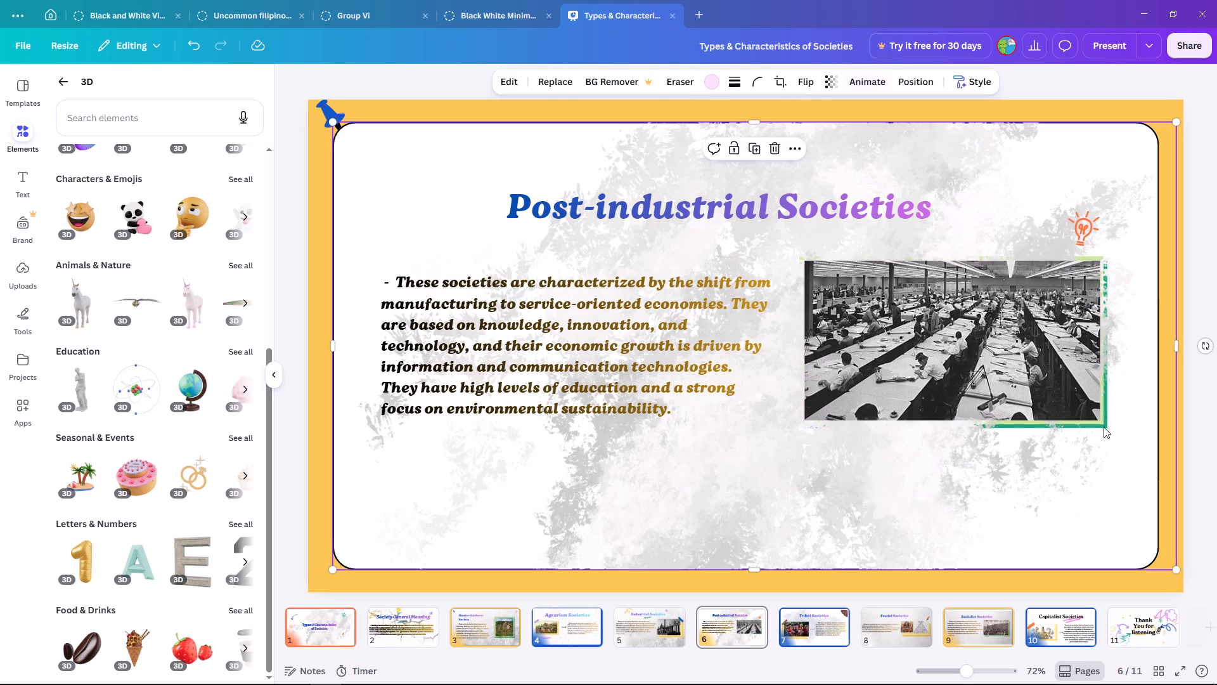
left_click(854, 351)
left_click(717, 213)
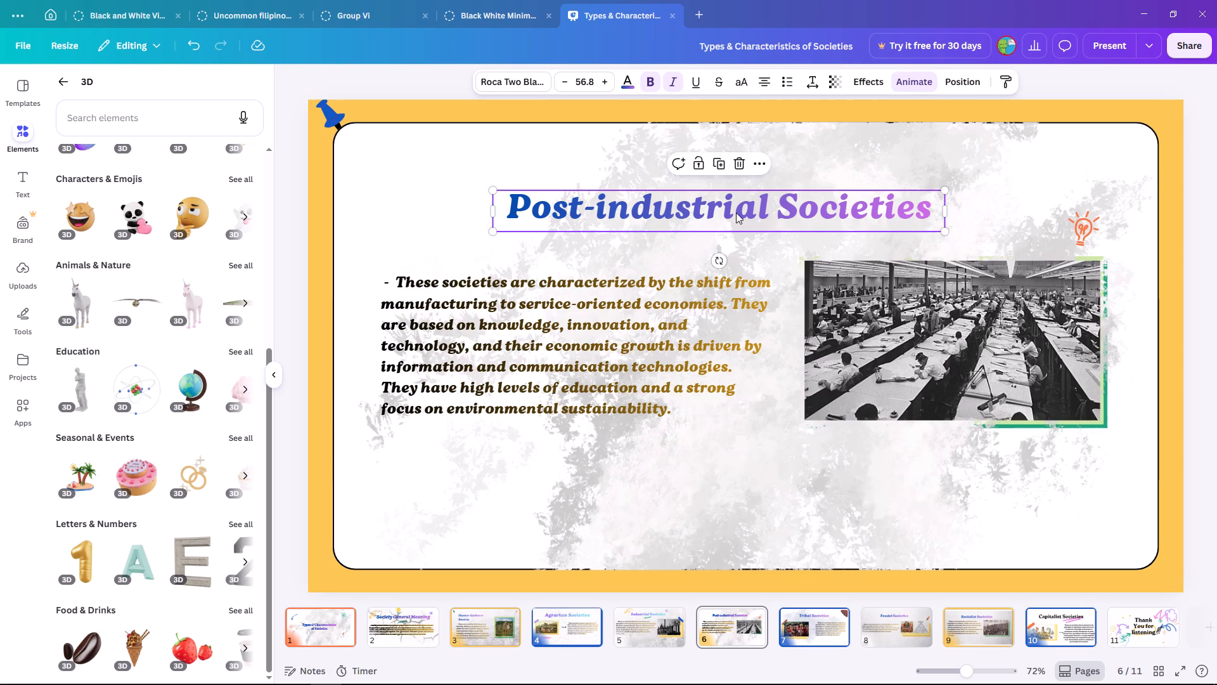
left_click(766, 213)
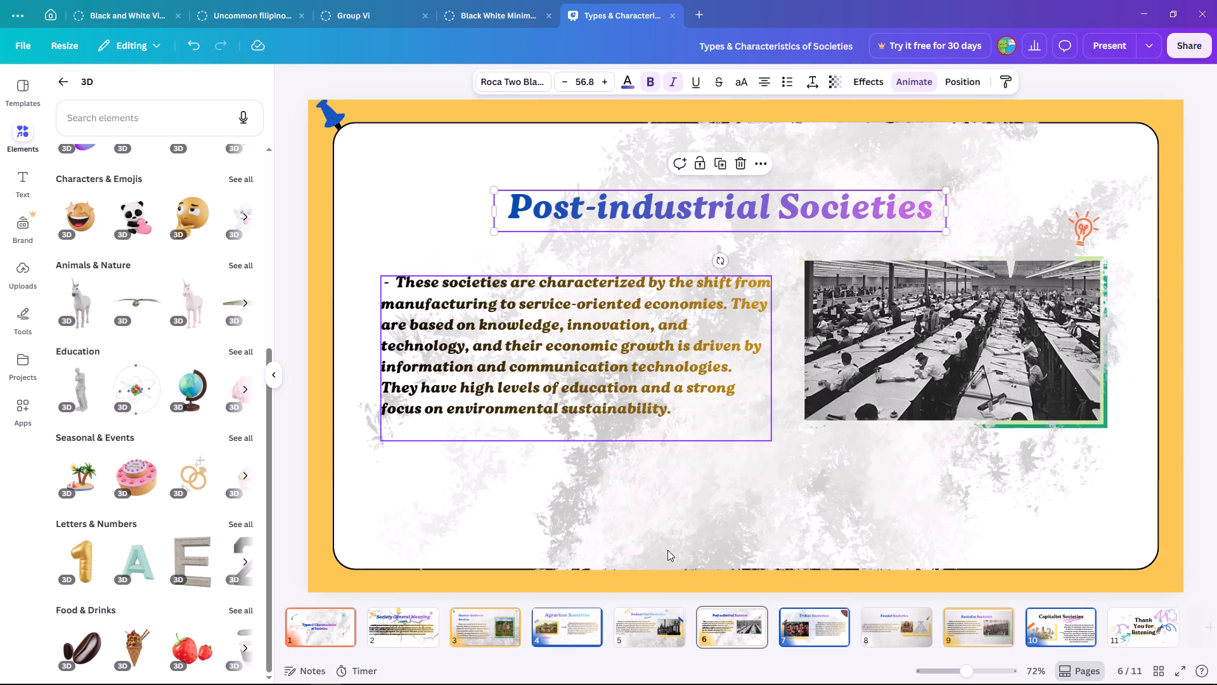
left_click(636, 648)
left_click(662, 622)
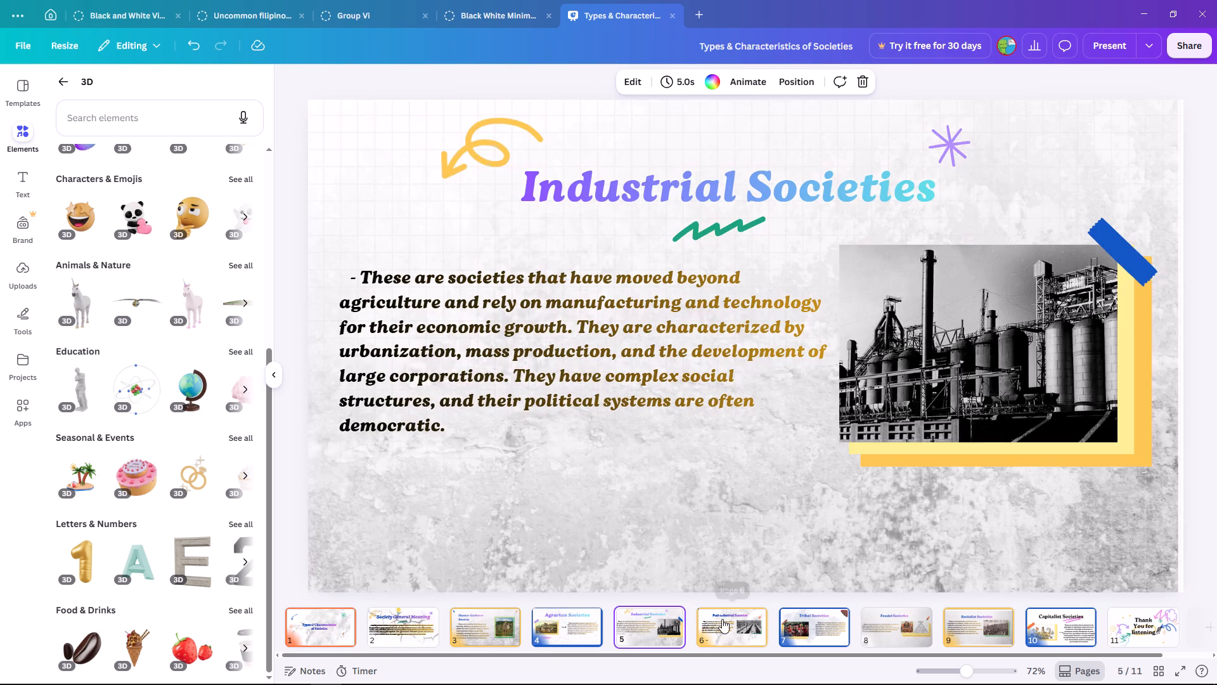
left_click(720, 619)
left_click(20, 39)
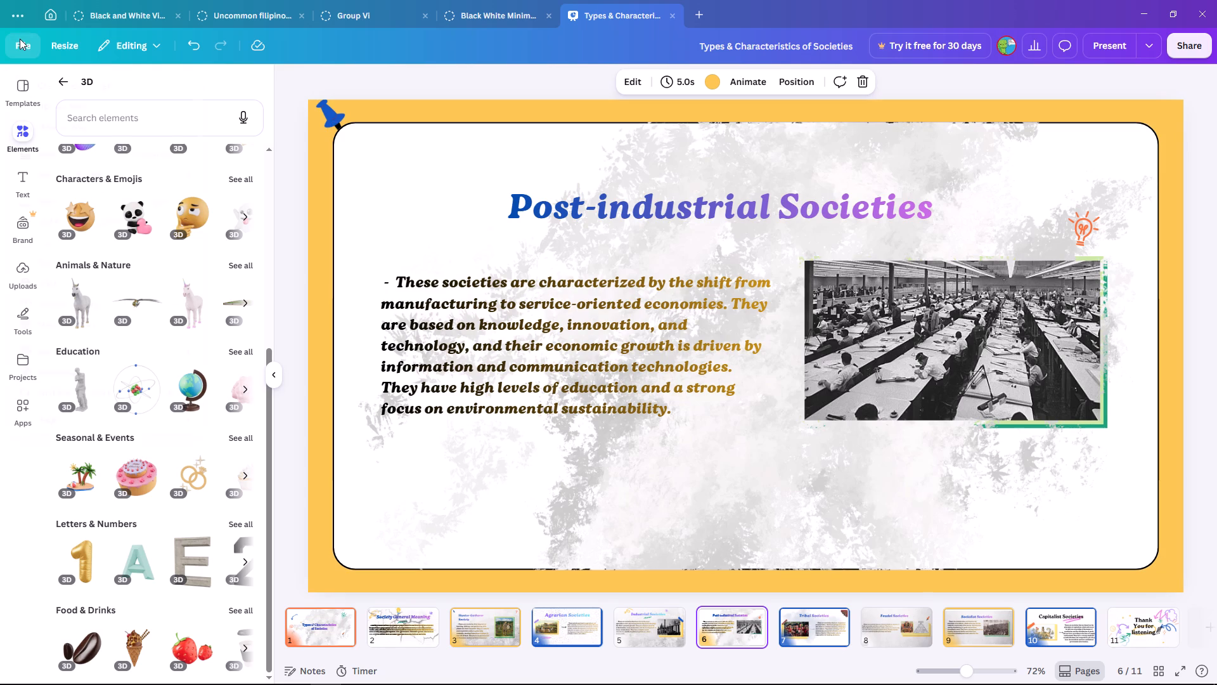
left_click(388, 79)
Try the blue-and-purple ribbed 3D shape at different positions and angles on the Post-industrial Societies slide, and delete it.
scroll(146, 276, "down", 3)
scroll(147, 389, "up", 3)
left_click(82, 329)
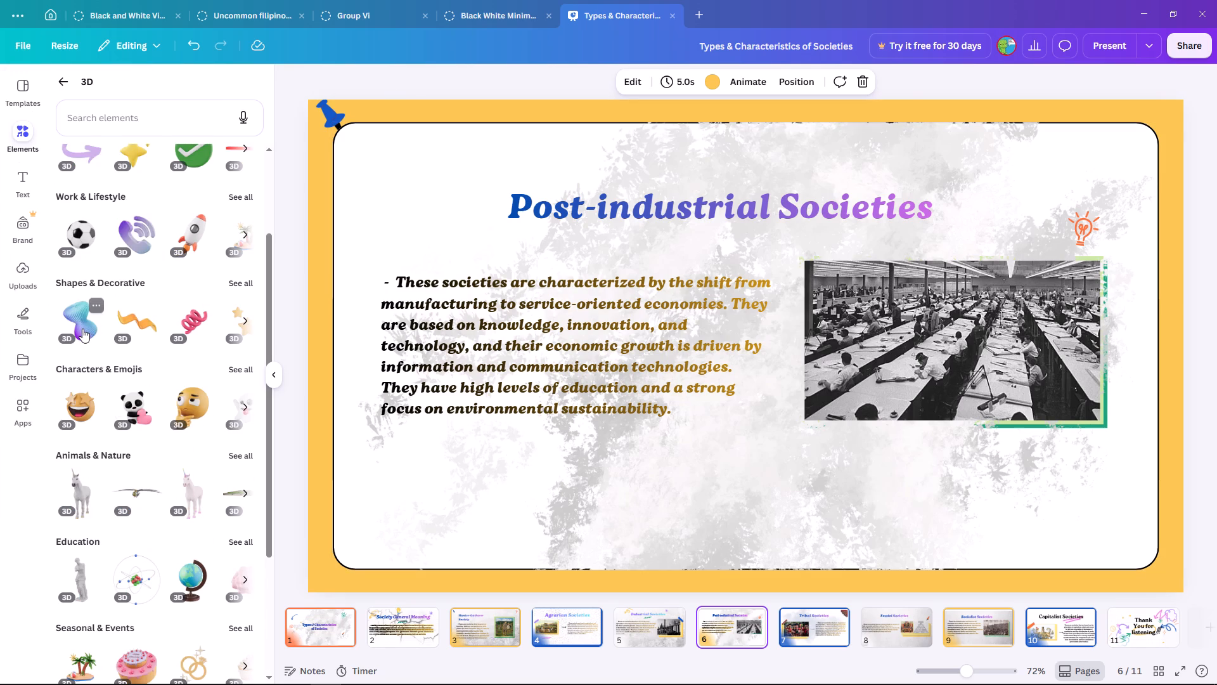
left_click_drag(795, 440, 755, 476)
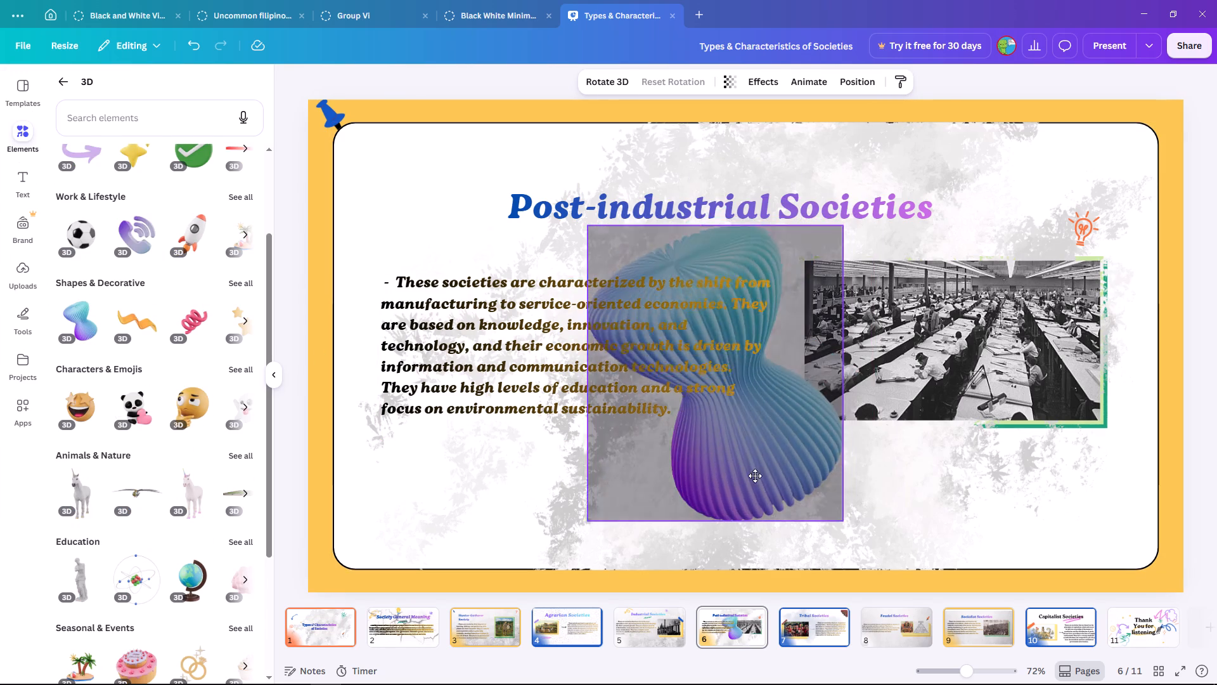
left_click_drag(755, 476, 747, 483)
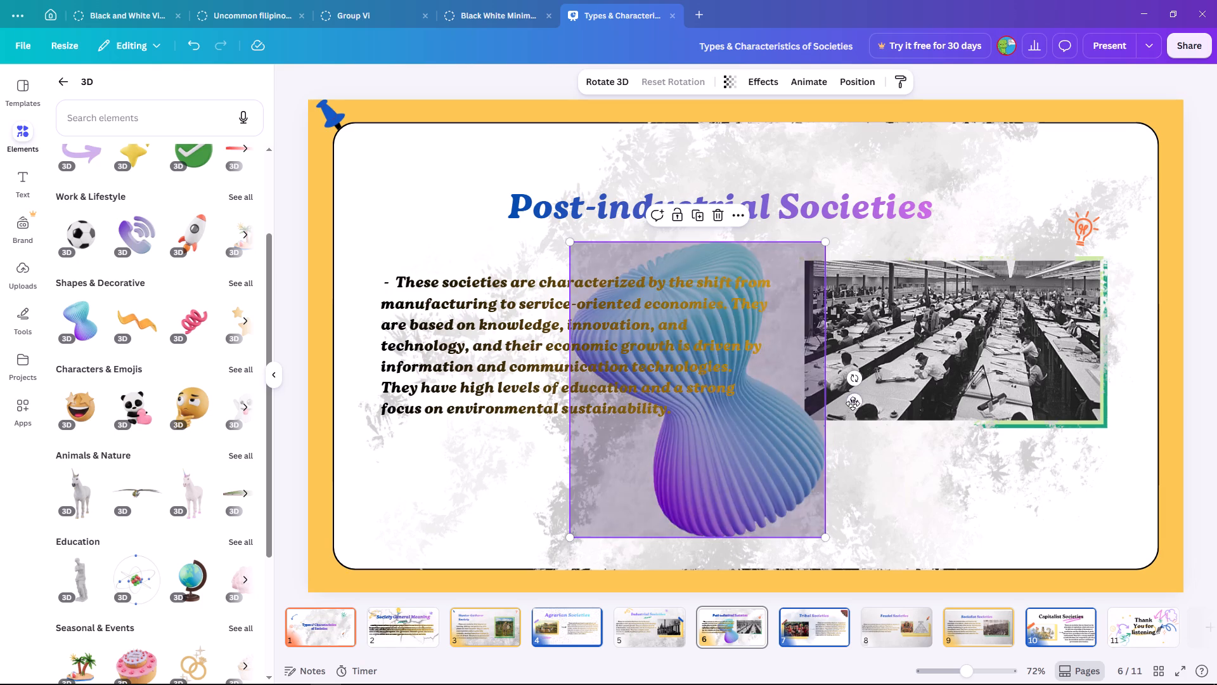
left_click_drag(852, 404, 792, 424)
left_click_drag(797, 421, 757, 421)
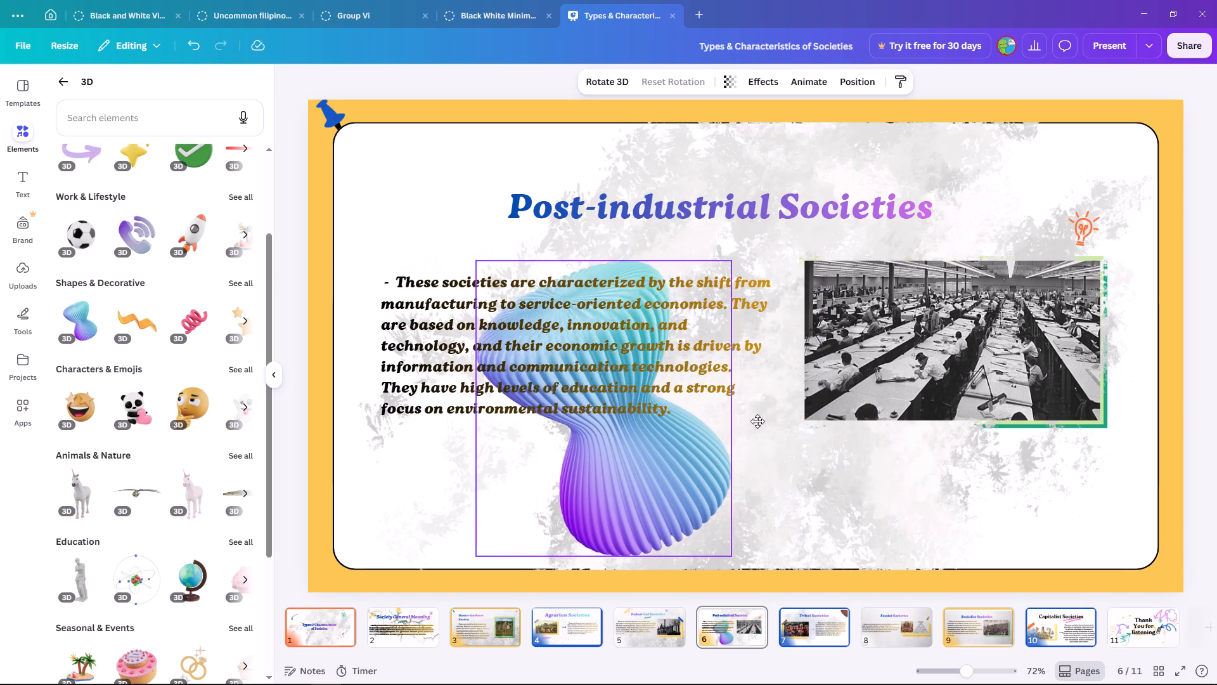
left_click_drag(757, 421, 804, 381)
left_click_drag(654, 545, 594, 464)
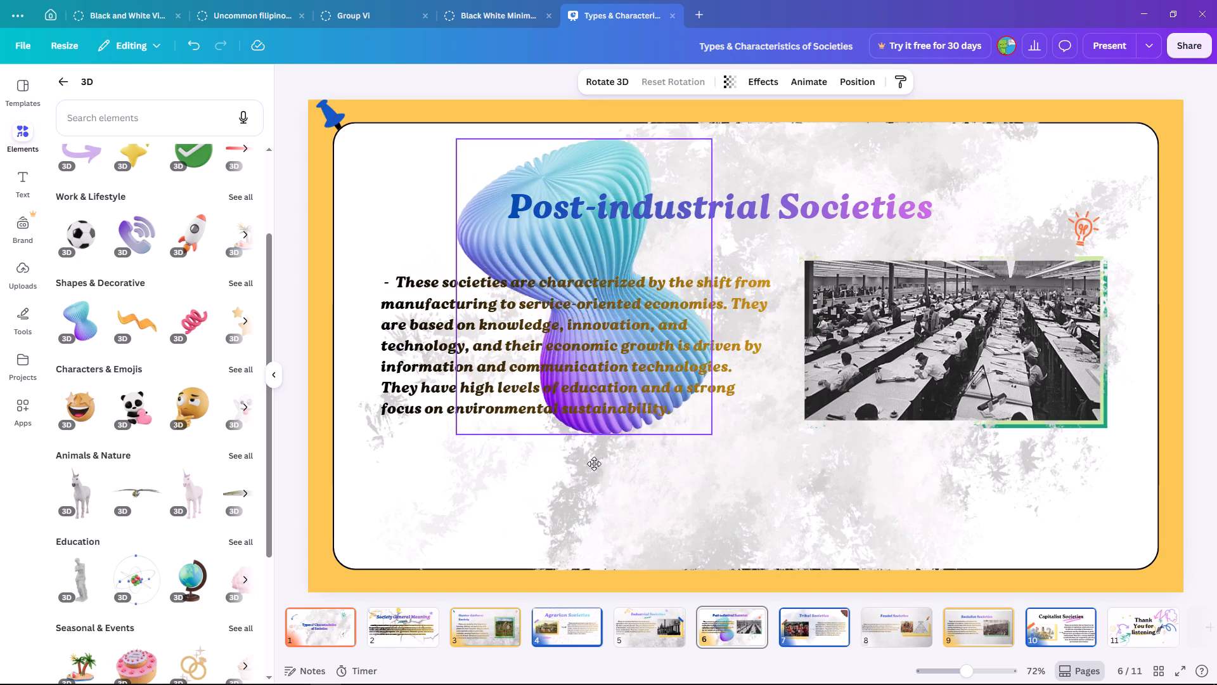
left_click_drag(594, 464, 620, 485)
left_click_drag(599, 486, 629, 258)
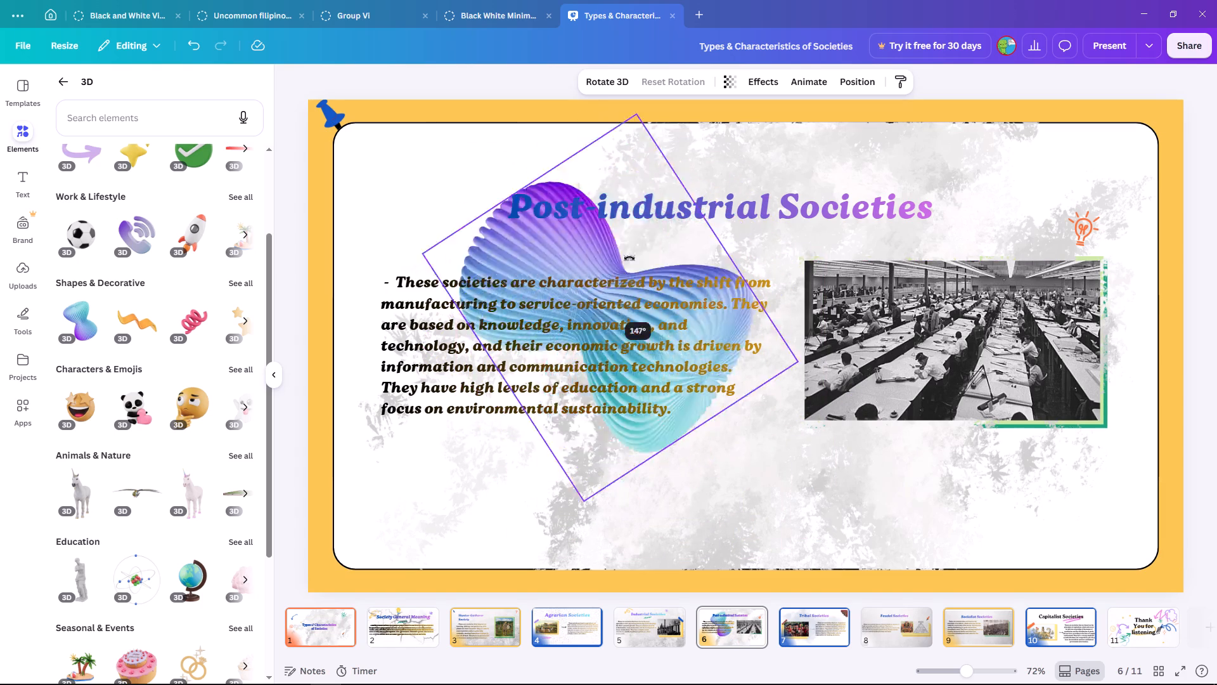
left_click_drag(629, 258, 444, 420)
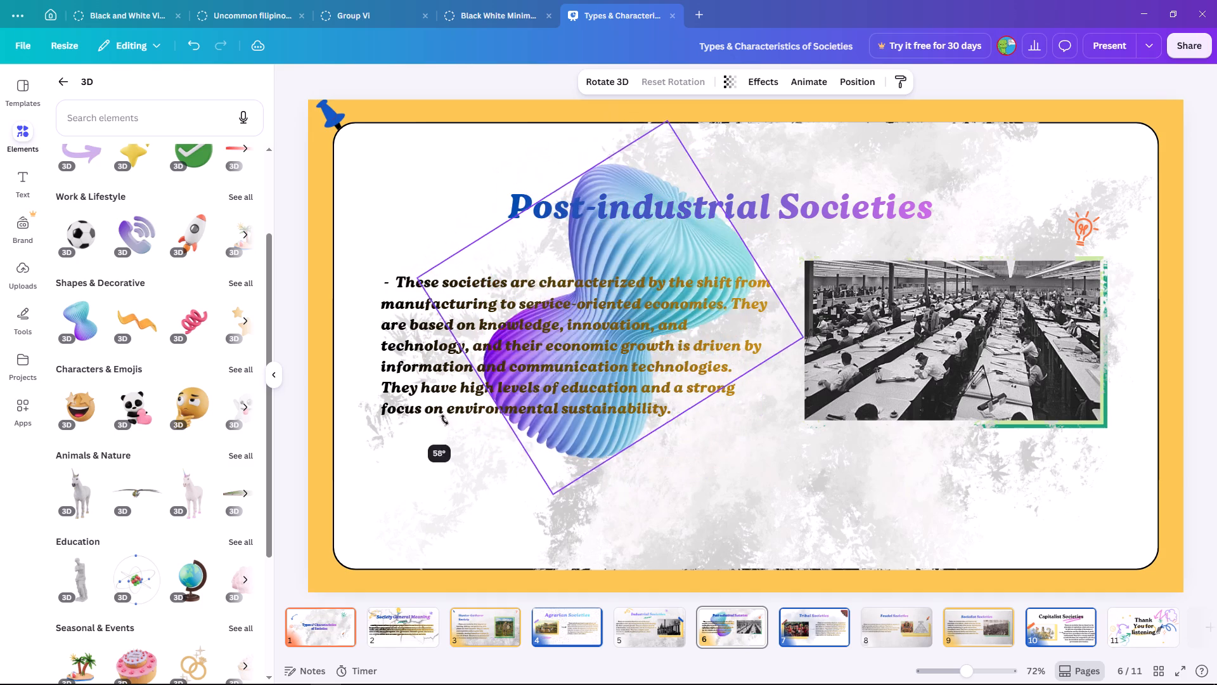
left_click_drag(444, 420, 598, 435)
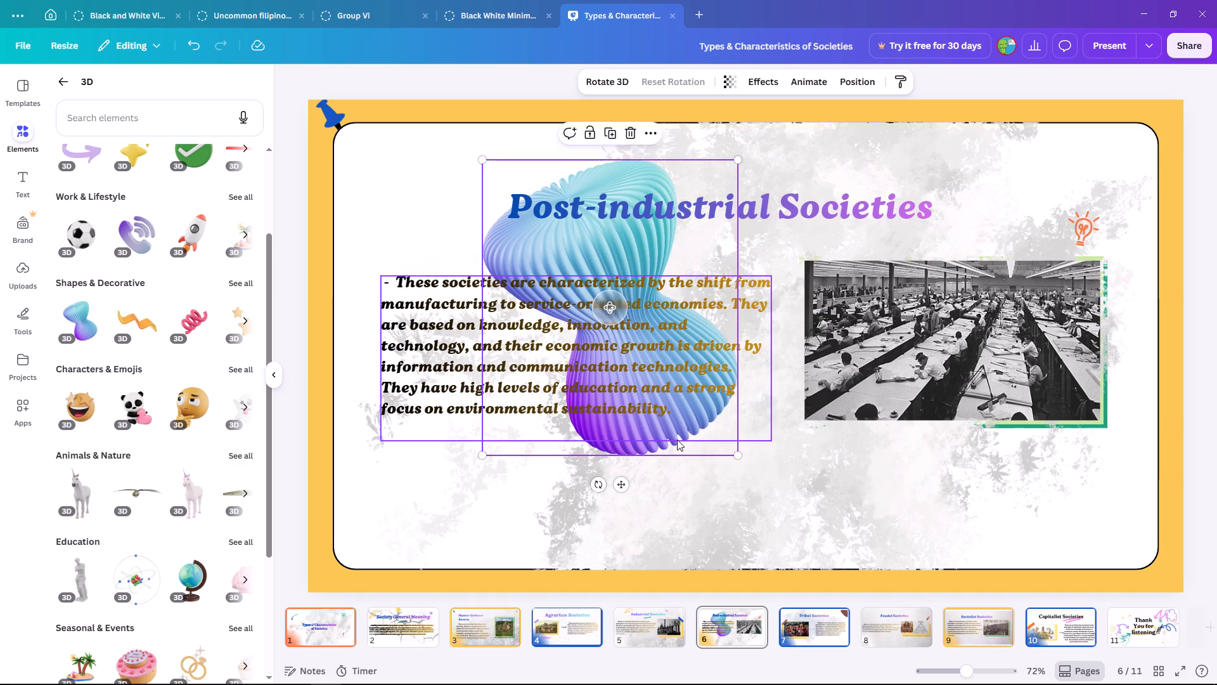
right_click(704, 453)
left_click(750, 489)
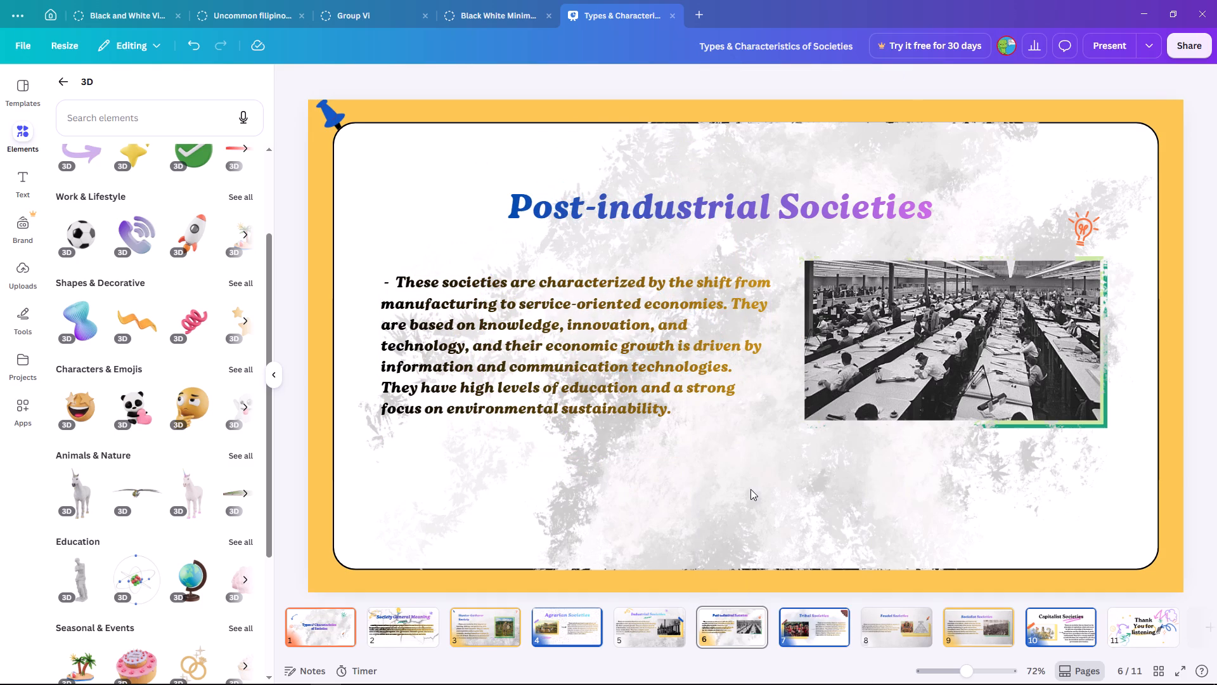
Move the "Feudal Societies" heading on slide 8 slightly down, closer to the body text and pictures.
left_click(882, 627)
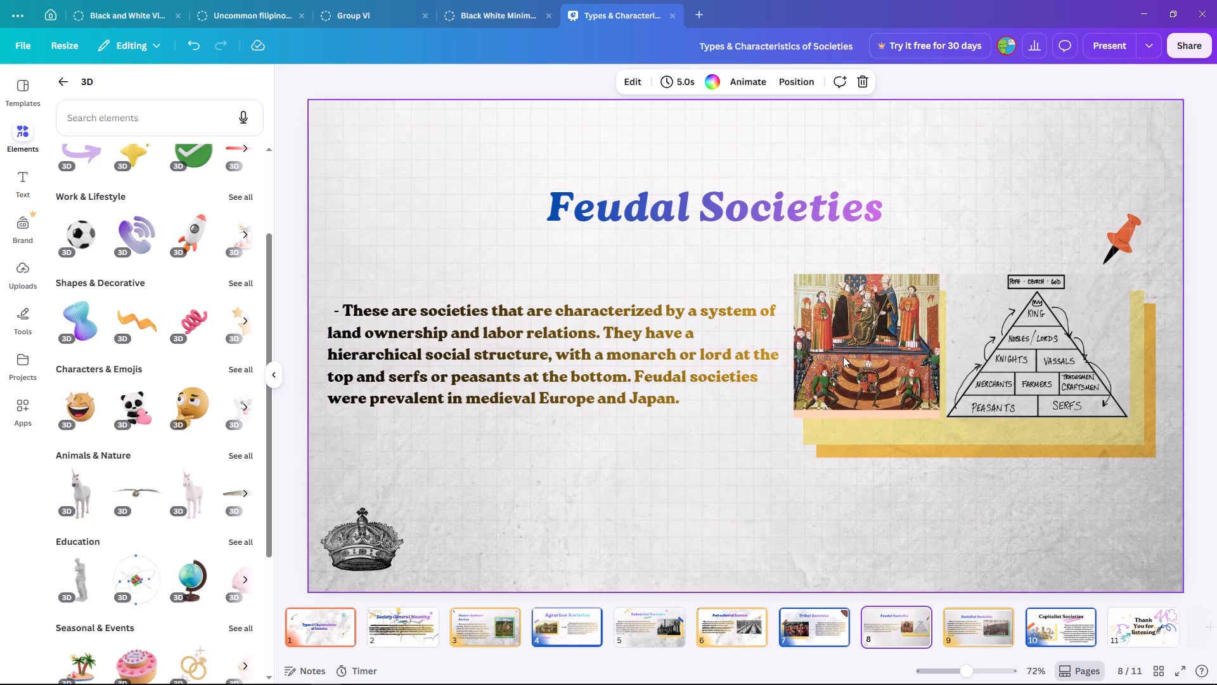
left_click(882, 338)
left_click(967, 186)
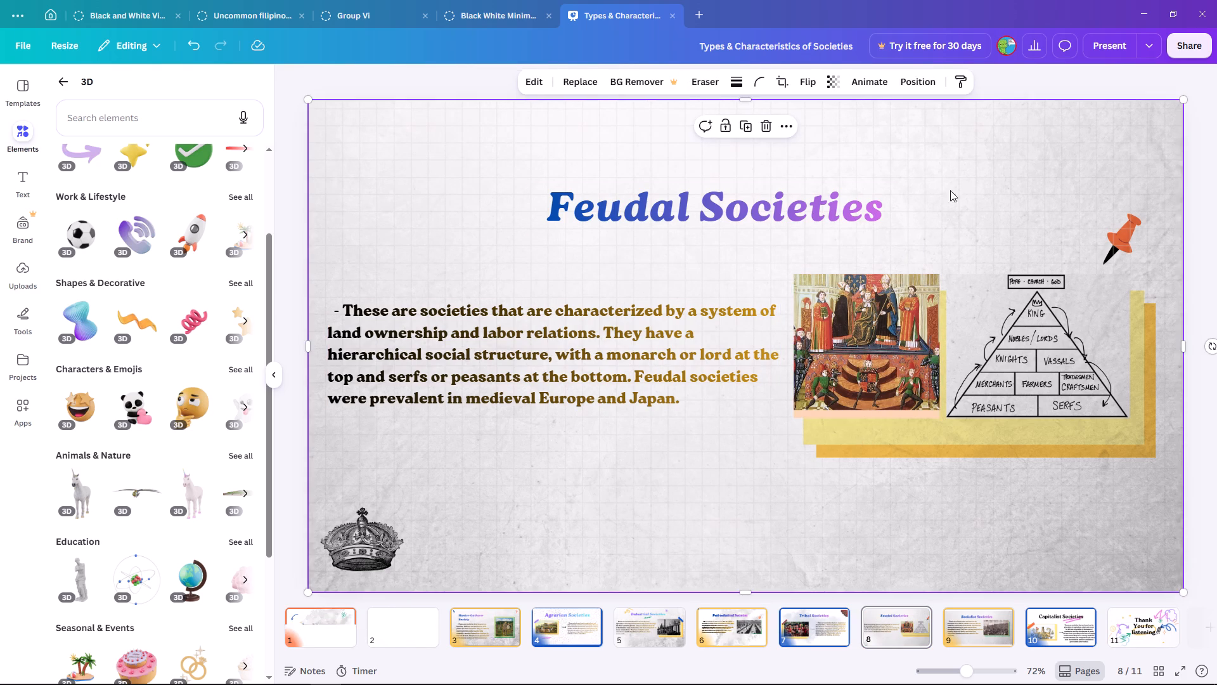
left_click(761, 209)
left_click_drag(763, 207, 754, 221)
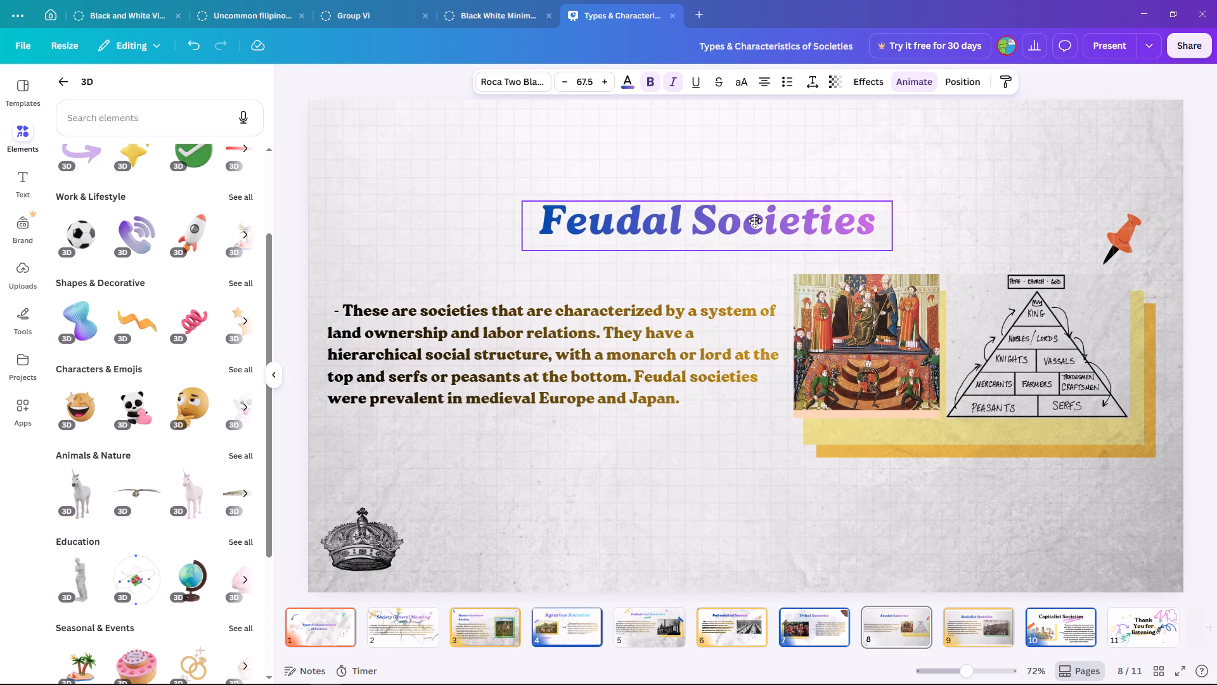
left_click_drag(754, 221, 757, 221)
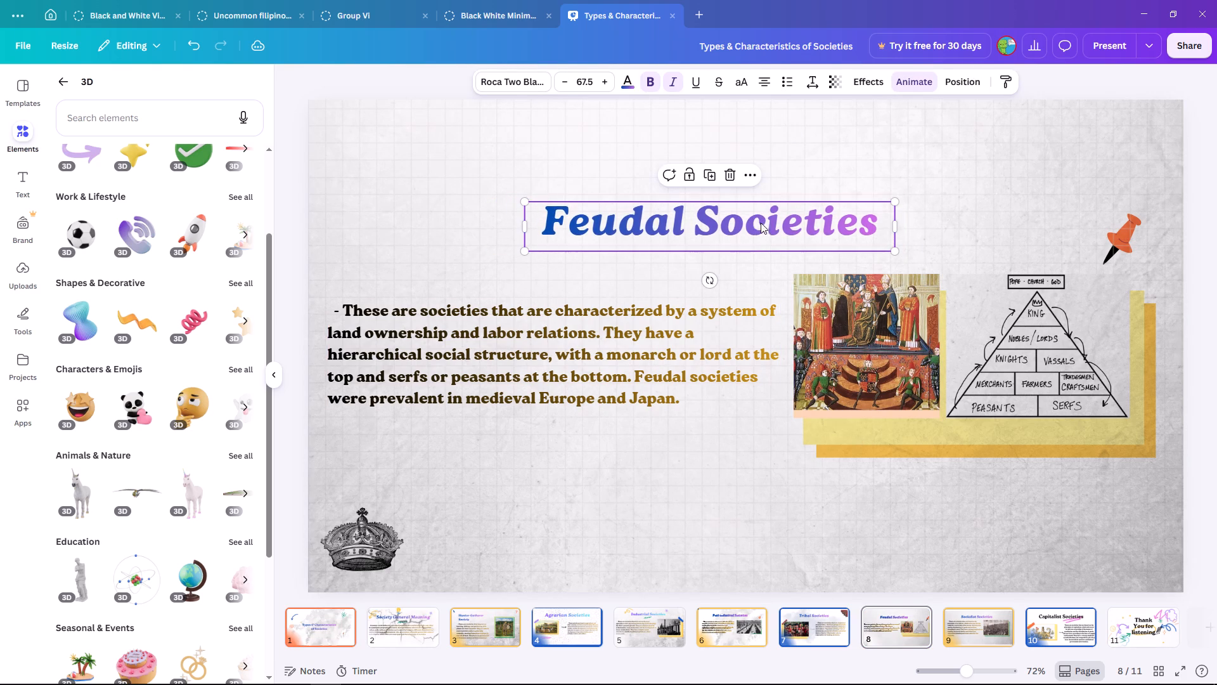
left_click(443, 257)
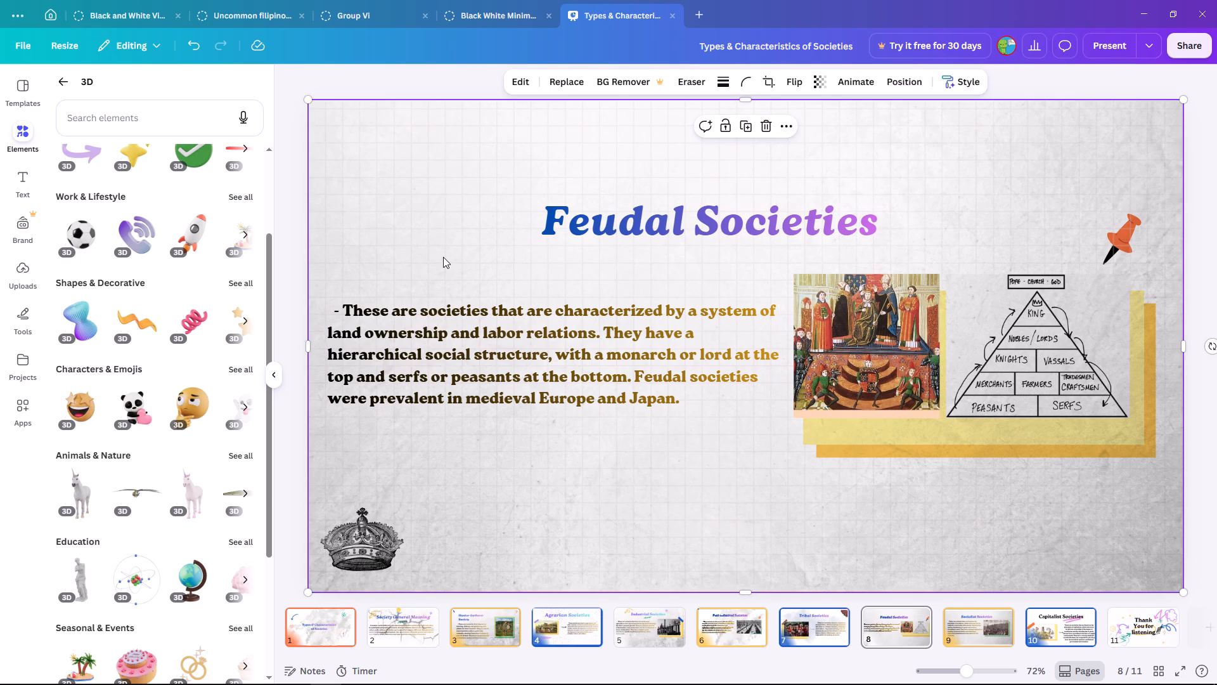
Examine the layout and styling of the Feudal, Socialist, Capitalist and closing "Thank You for listening" slides.
left_click(999, 637)
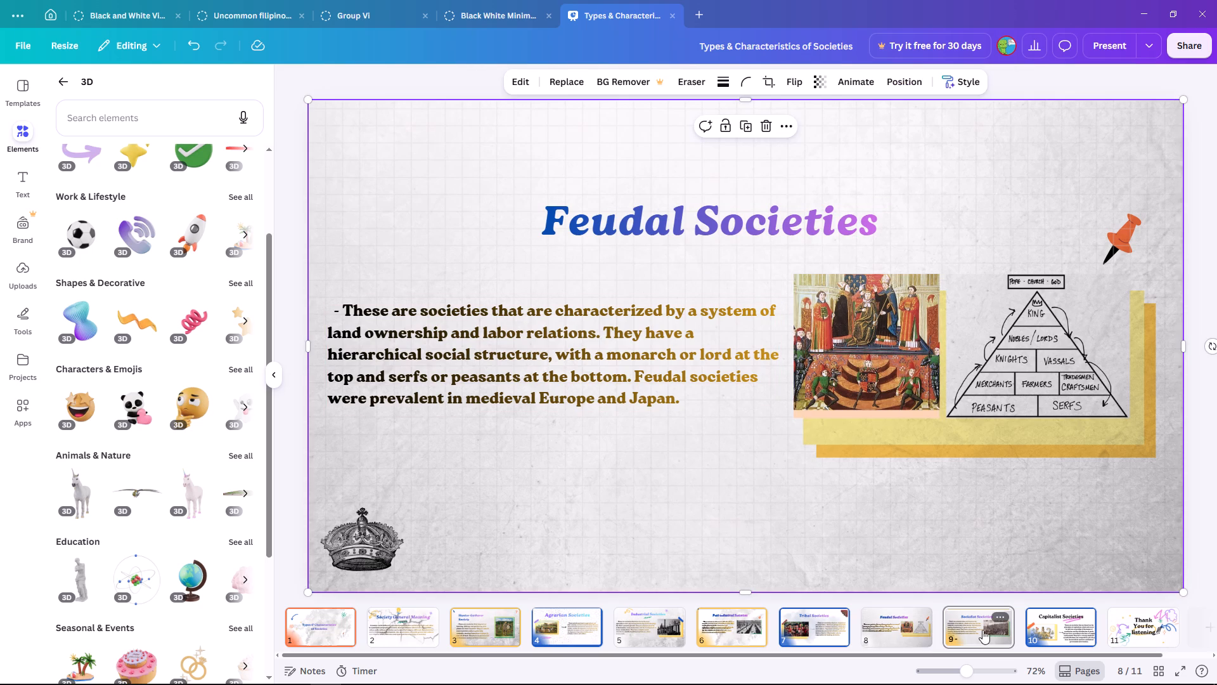
left_click(863, 623)
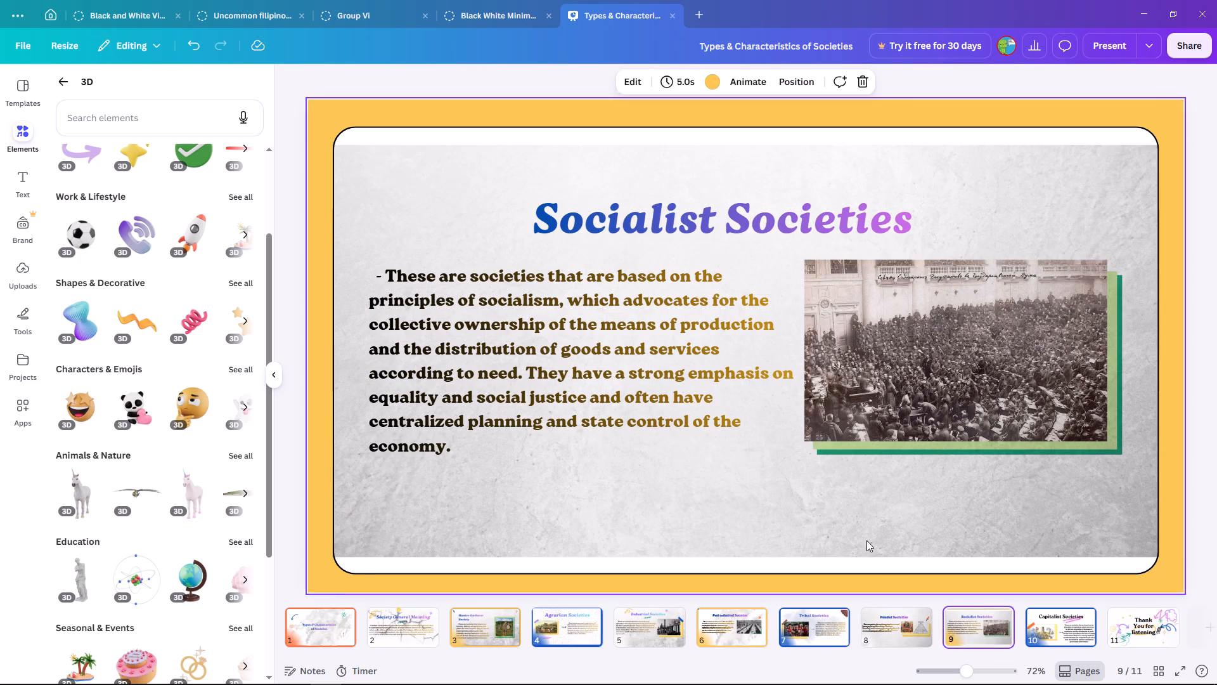
left_click(1064, 632)
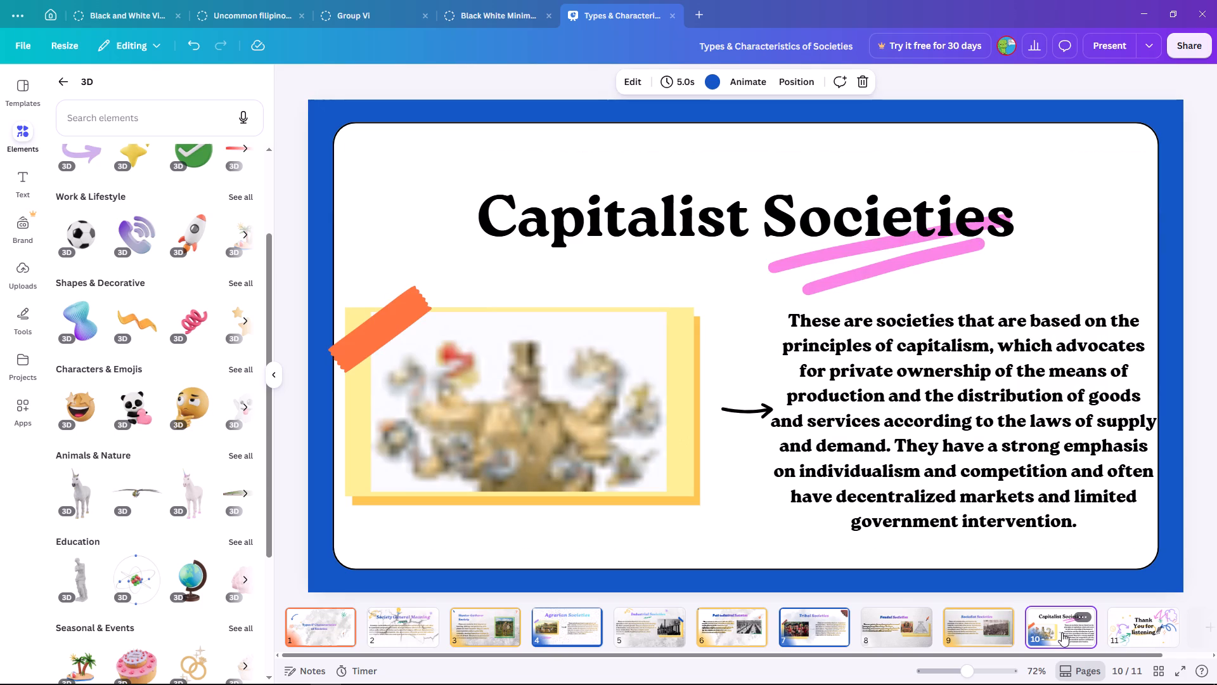
left_click(896, 631)
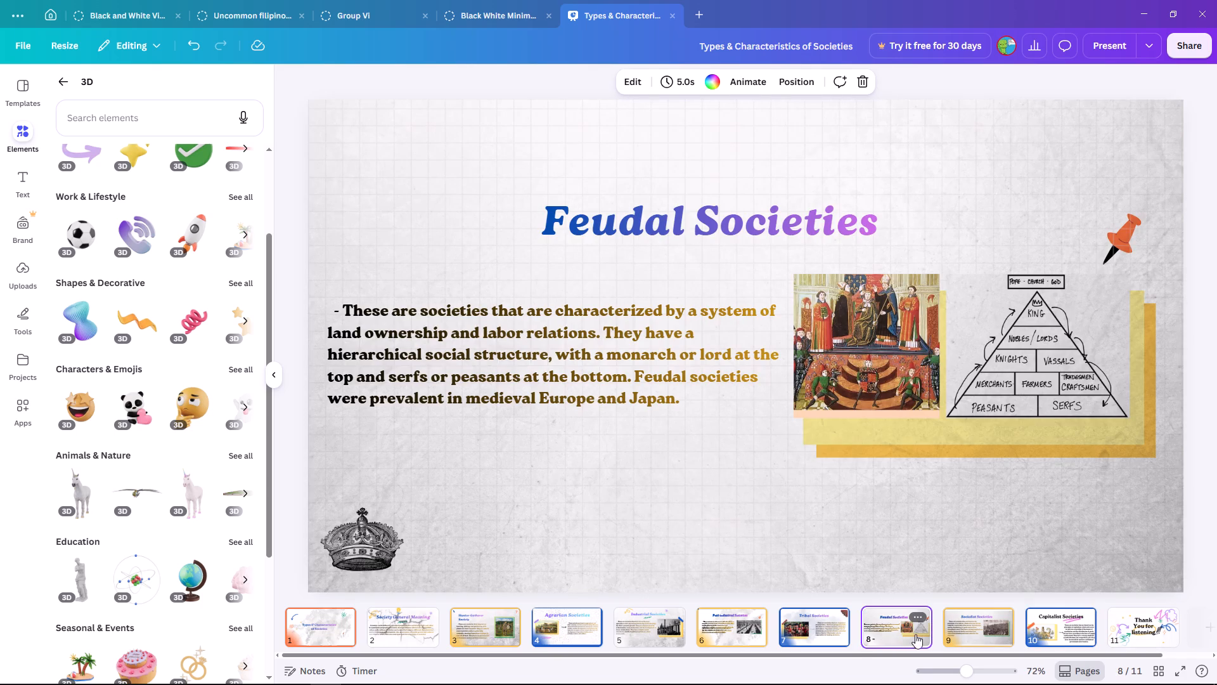
left_click(975, 631)
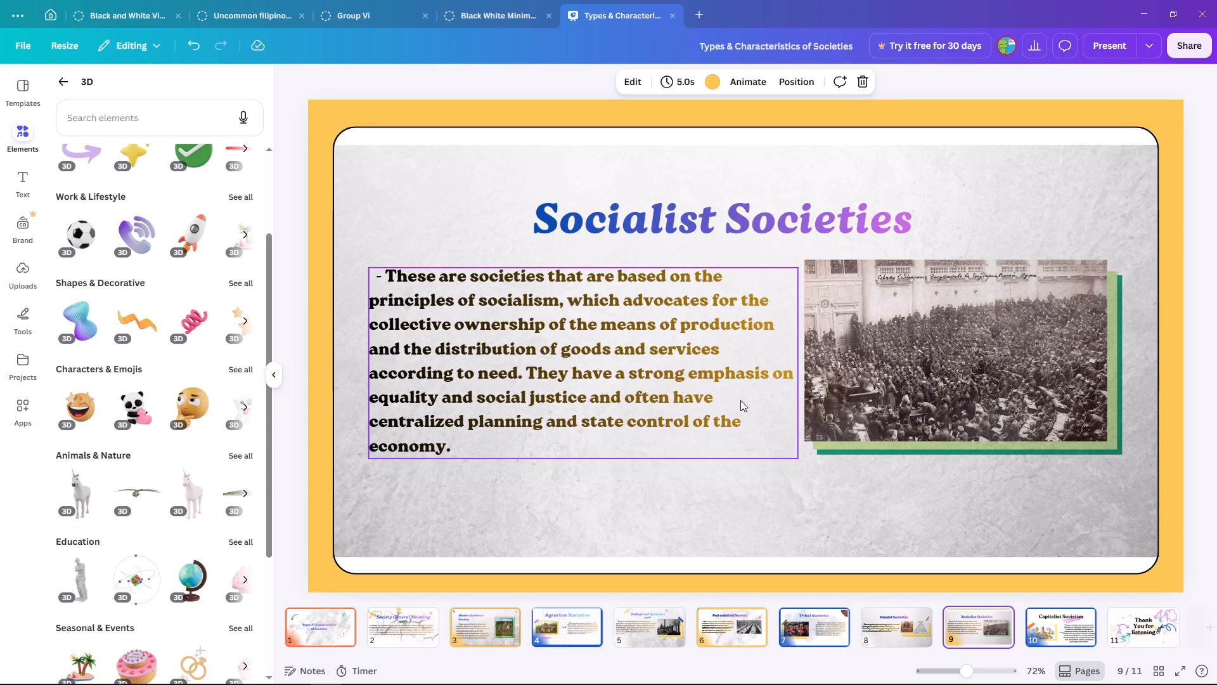
left_click(1132, 629)
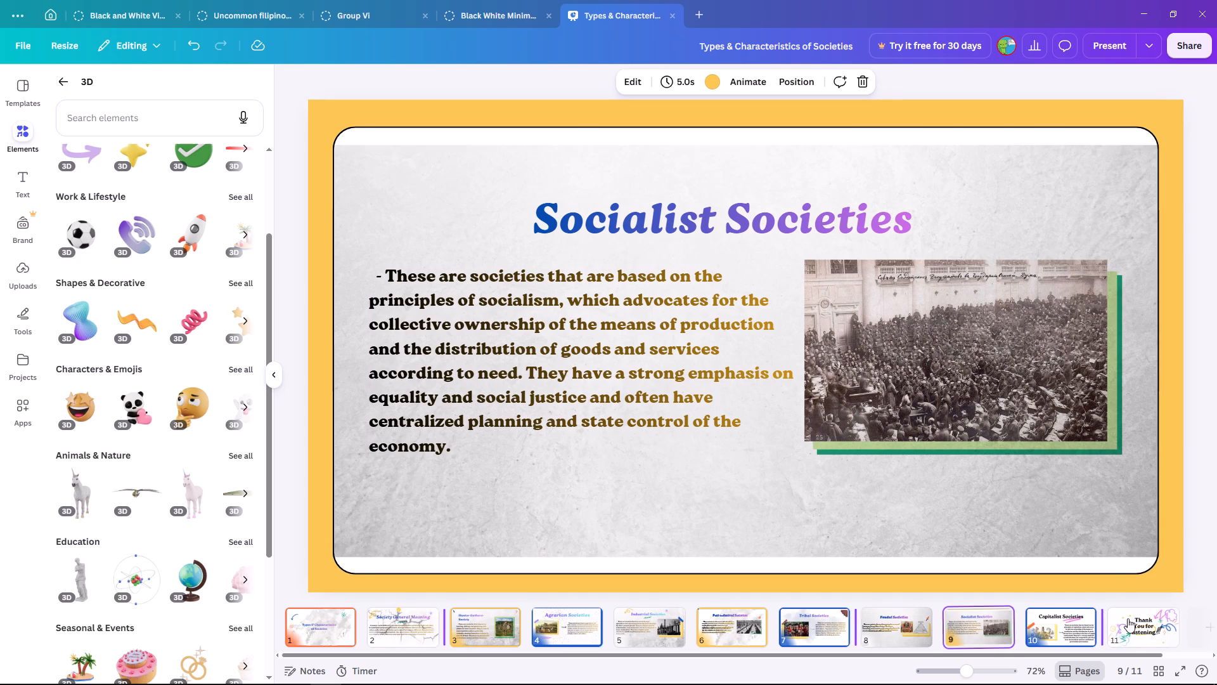
left_click(1145, 636)
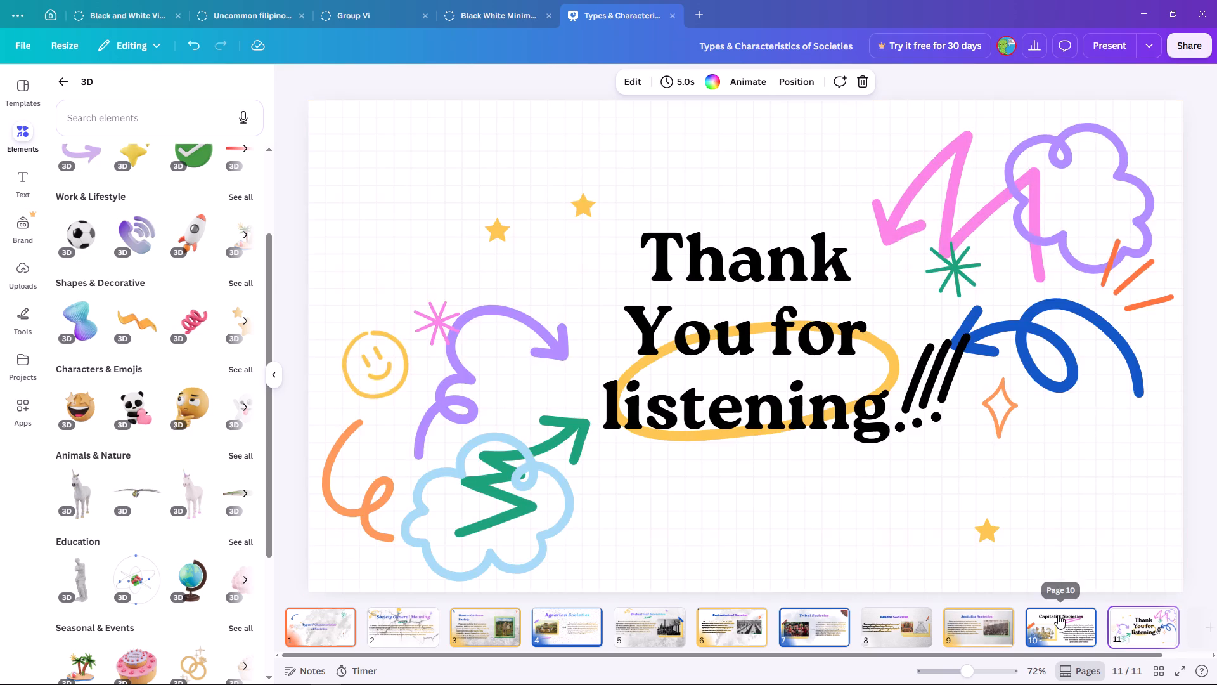
left_click(1058, 615)
left_click(1121, 622)
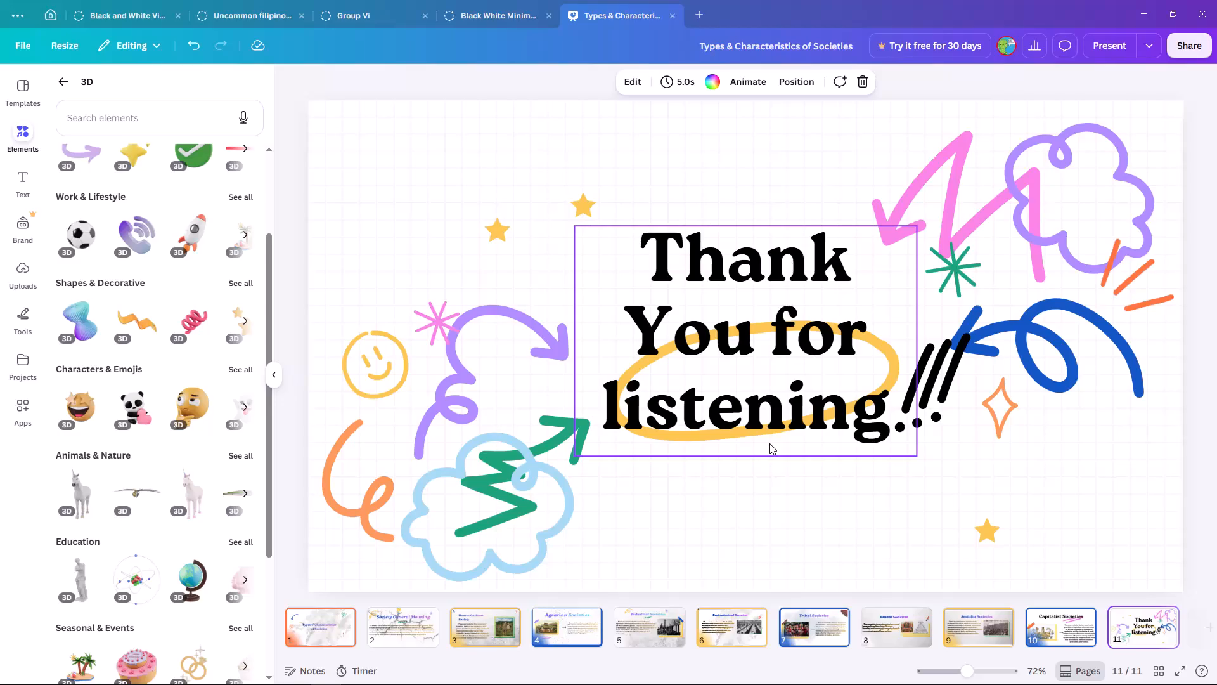
left_click(1053, 628)
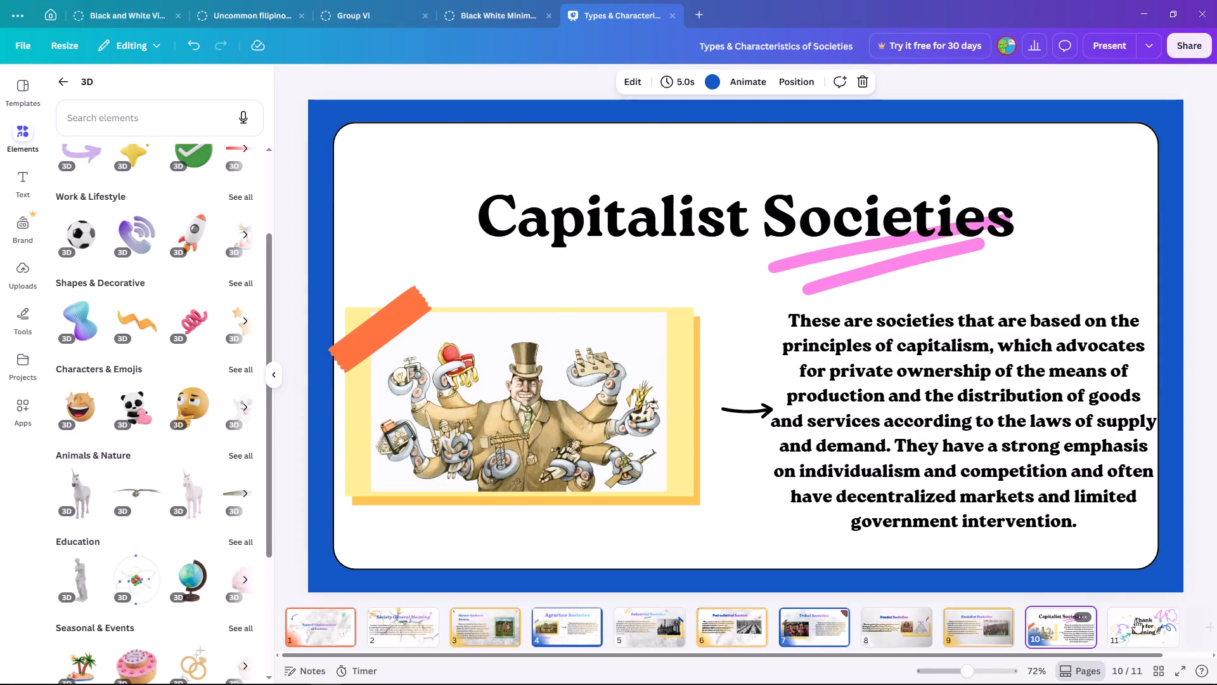
left_click(1142, 620)
On slide 10, move the pink double underline beneath the middle of the "Capitalist Societies" heading and rotate it roughly horizontal.
left_click(1067, 616)
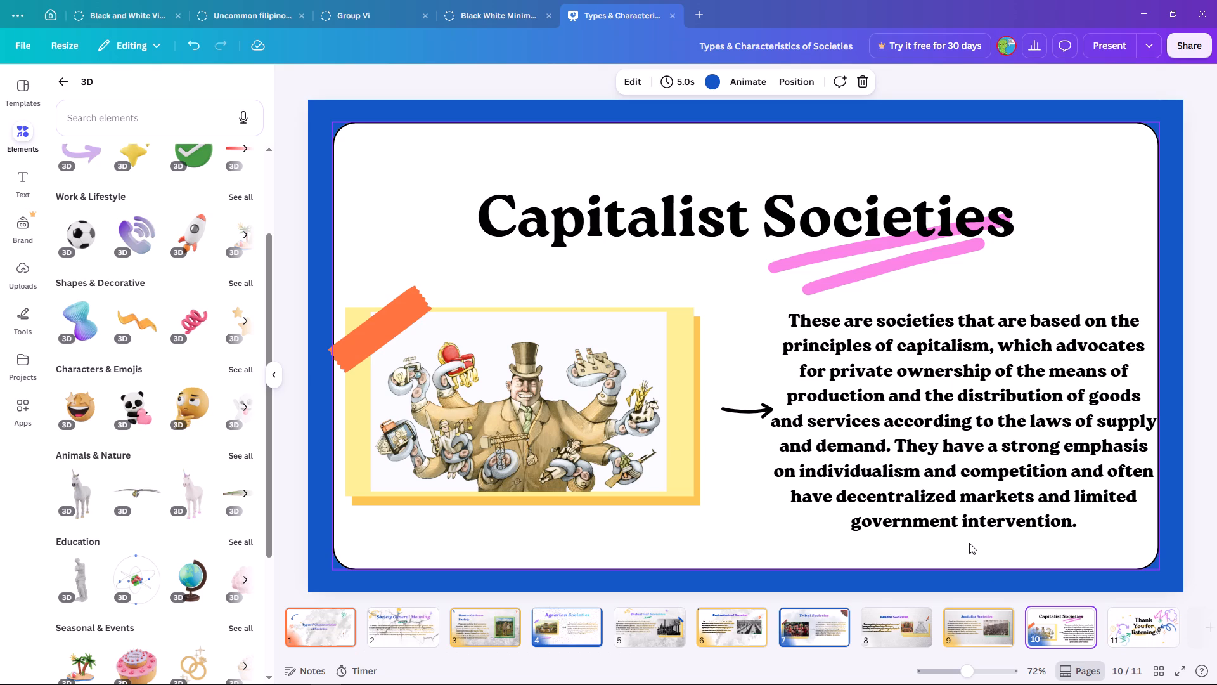
left_click(871, 279)
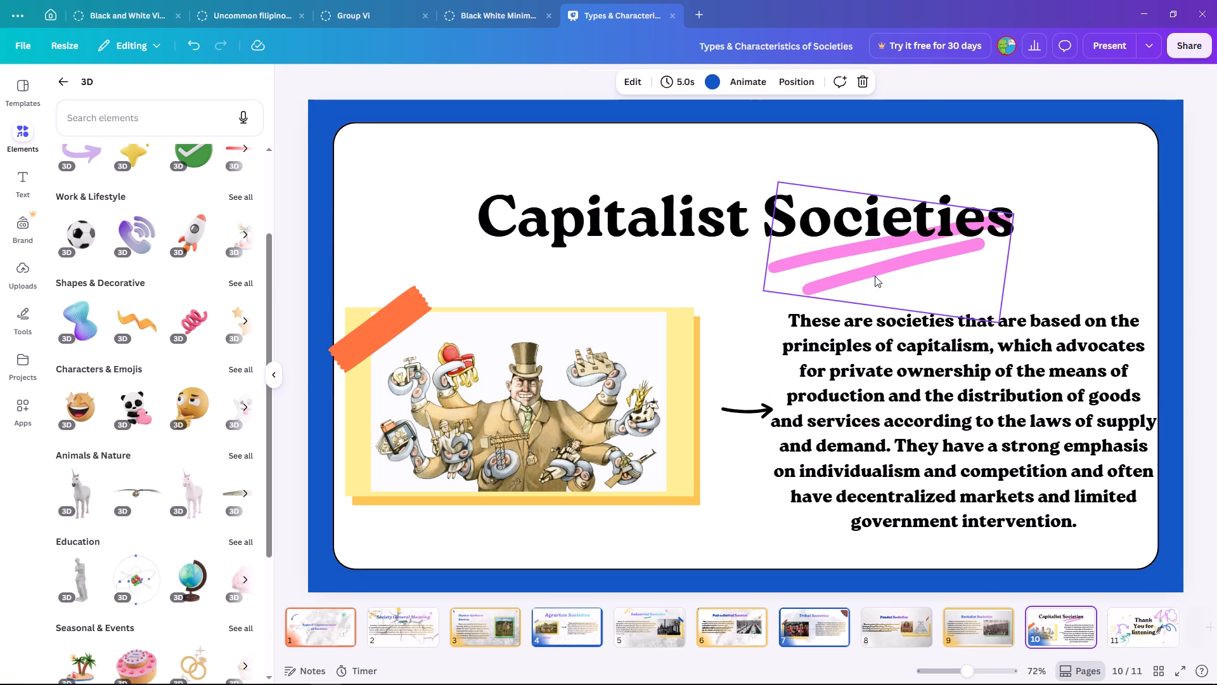
left_click_drag(866, 273, 707, 282)
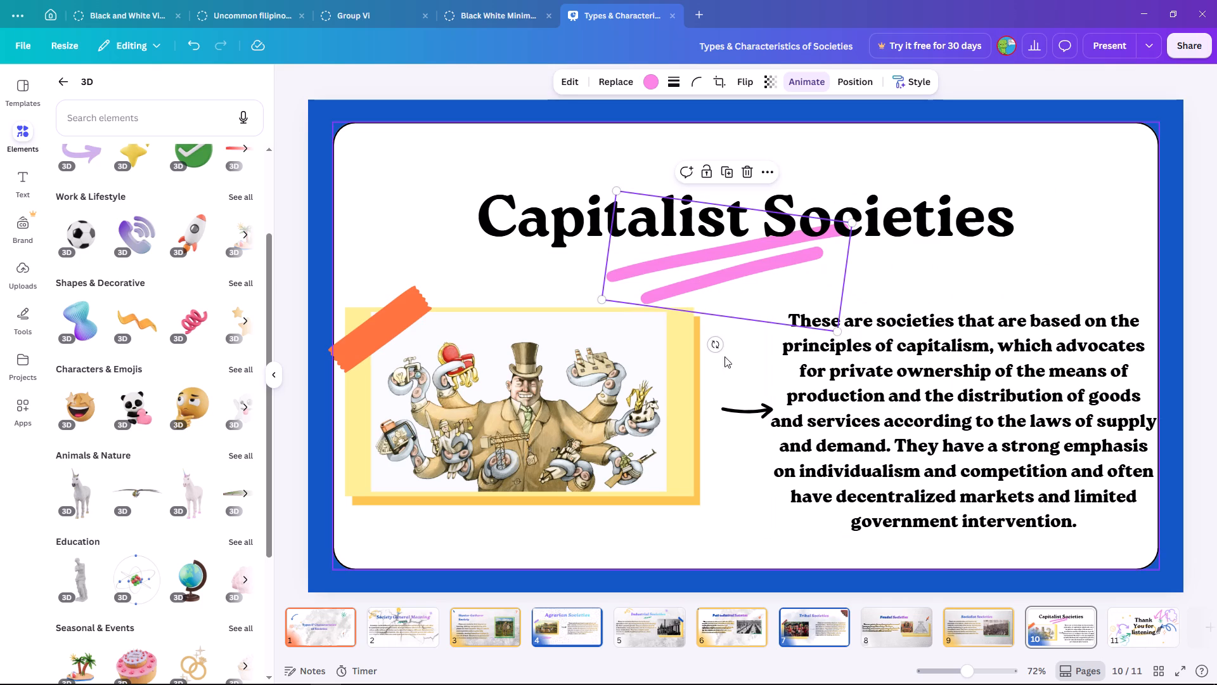
left_click_drag(718, 351, 709, 327)
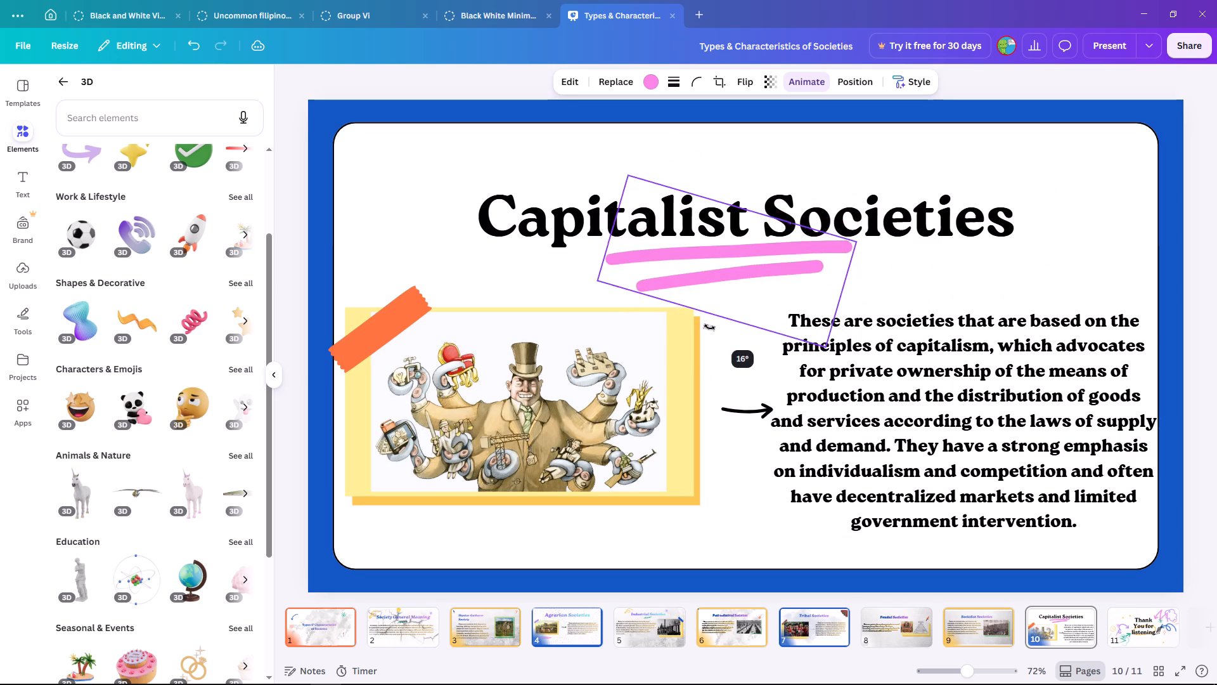
left_click_drag(709, 327, 705, 324)
left_click_drag(708, 263, 710, 279)
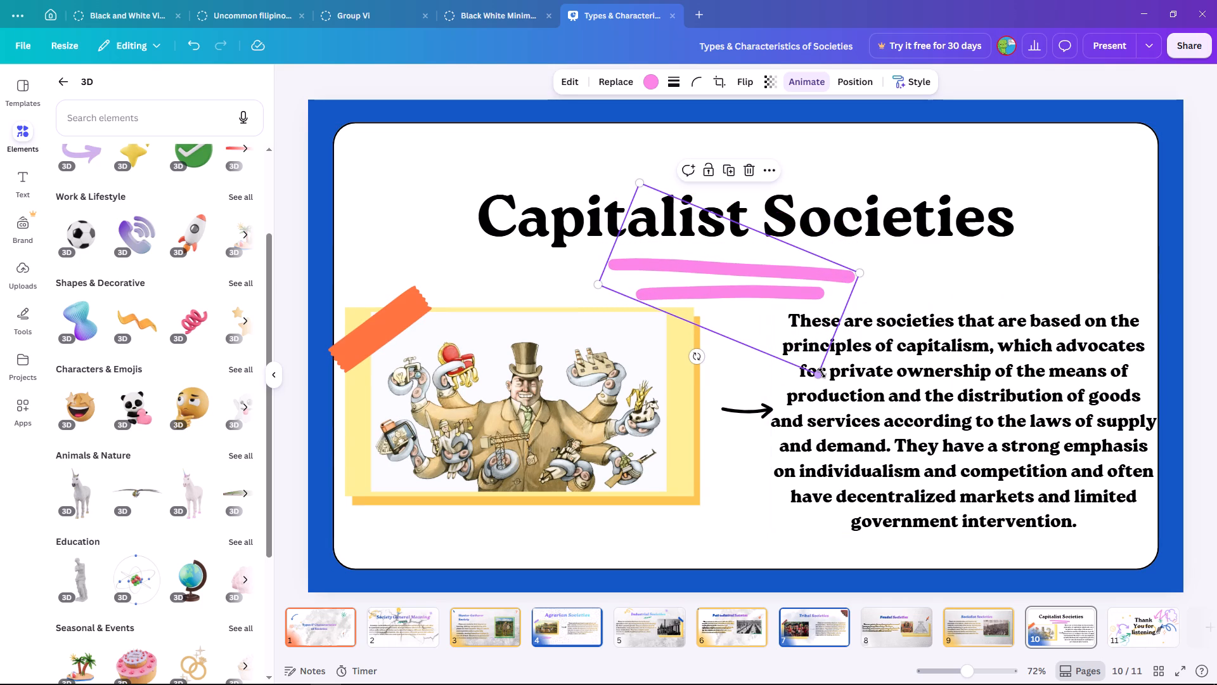
Shrink the pink double underline and position it just beneath the "Capitalist Societies" heading, centred between the two words.
left_click_drag(822, 373, 772, 292)
left_click_drag(721, 248, 738, 258)
left_click_drag(795, 252, 824, 277)
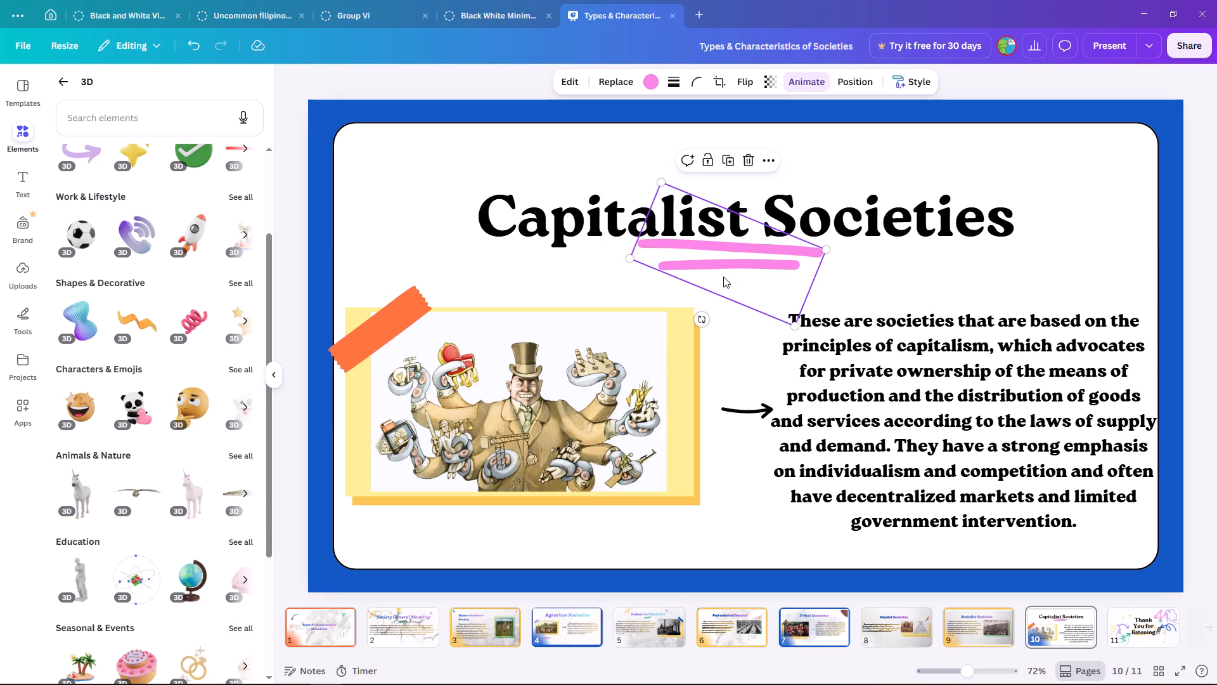
left_click_drag(739, 262, 744, 275)
double_click(744, 275)
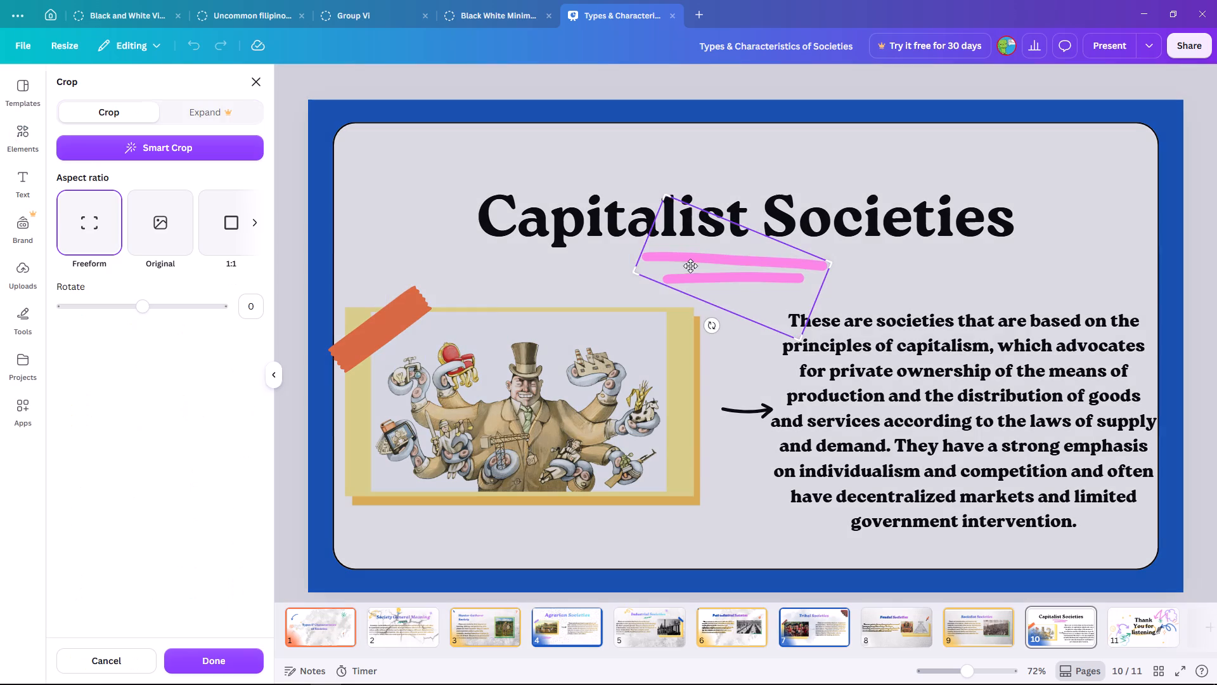
left_click(690, 266)
left_click(417, 192)
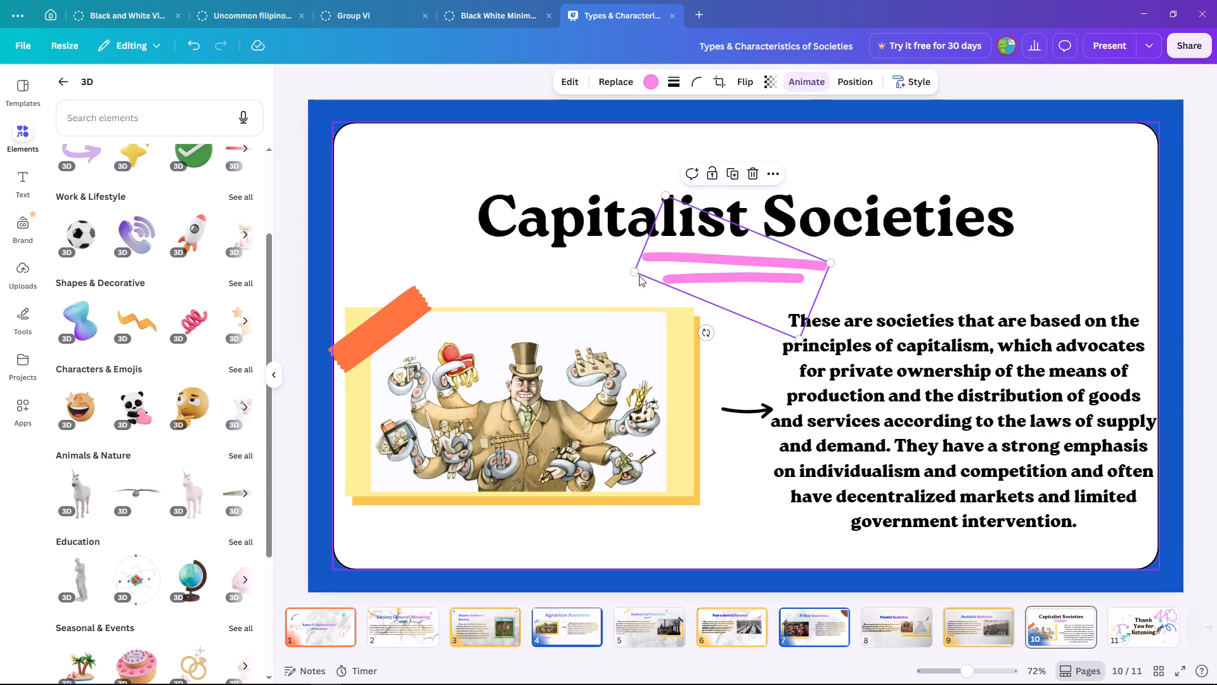
left_click_drag(636, 275, 671, 276)
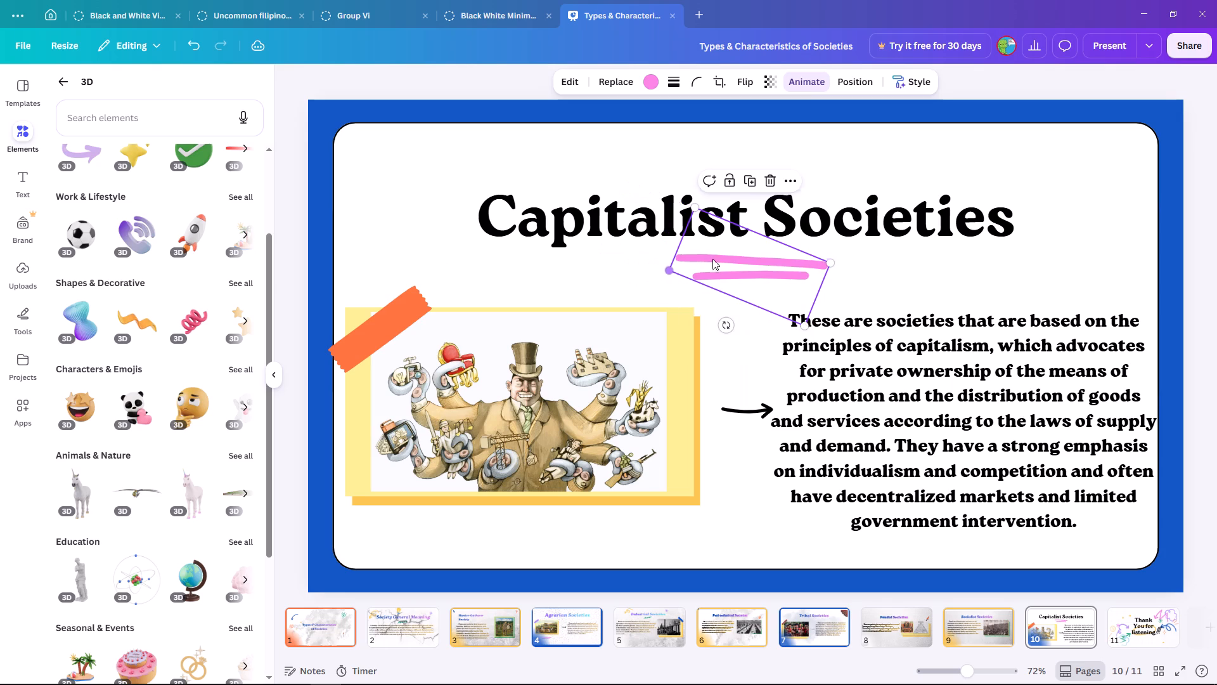
Move the pink double underline away from the "Capitalist Societies" heading to below the illustration and delete it.
left_click_drag(735, 268, 494, 547)
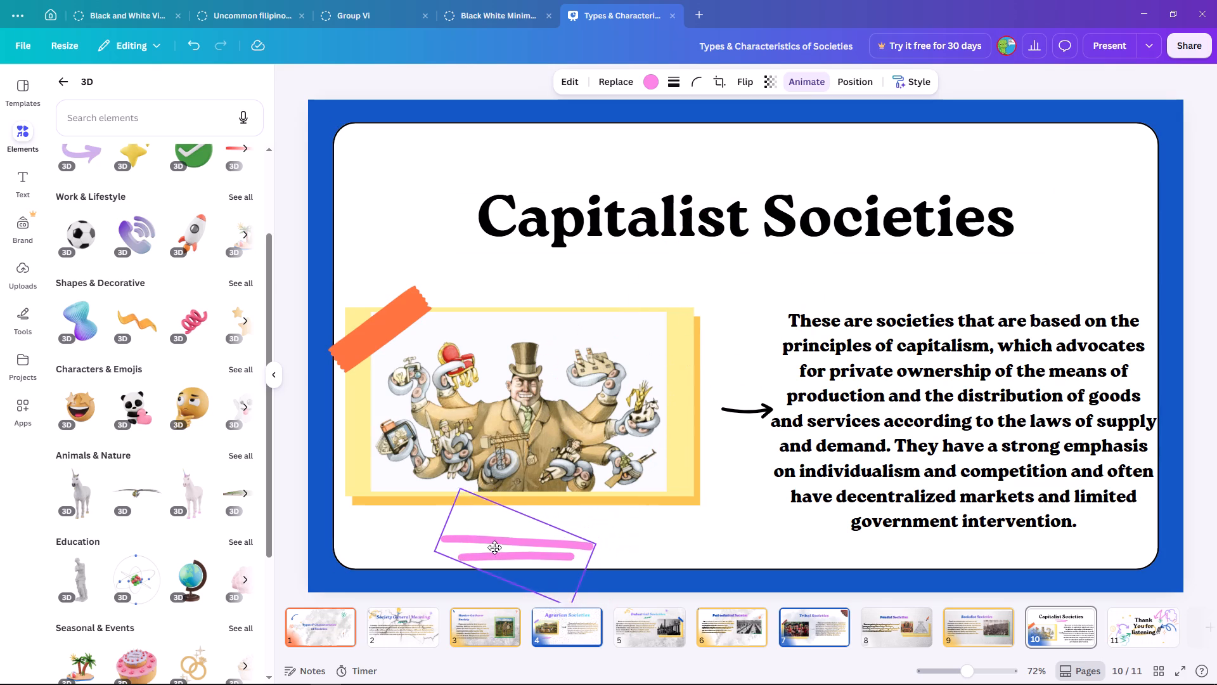
left_click_drag(494, 547, 498, 528)
right_click(496, 518)
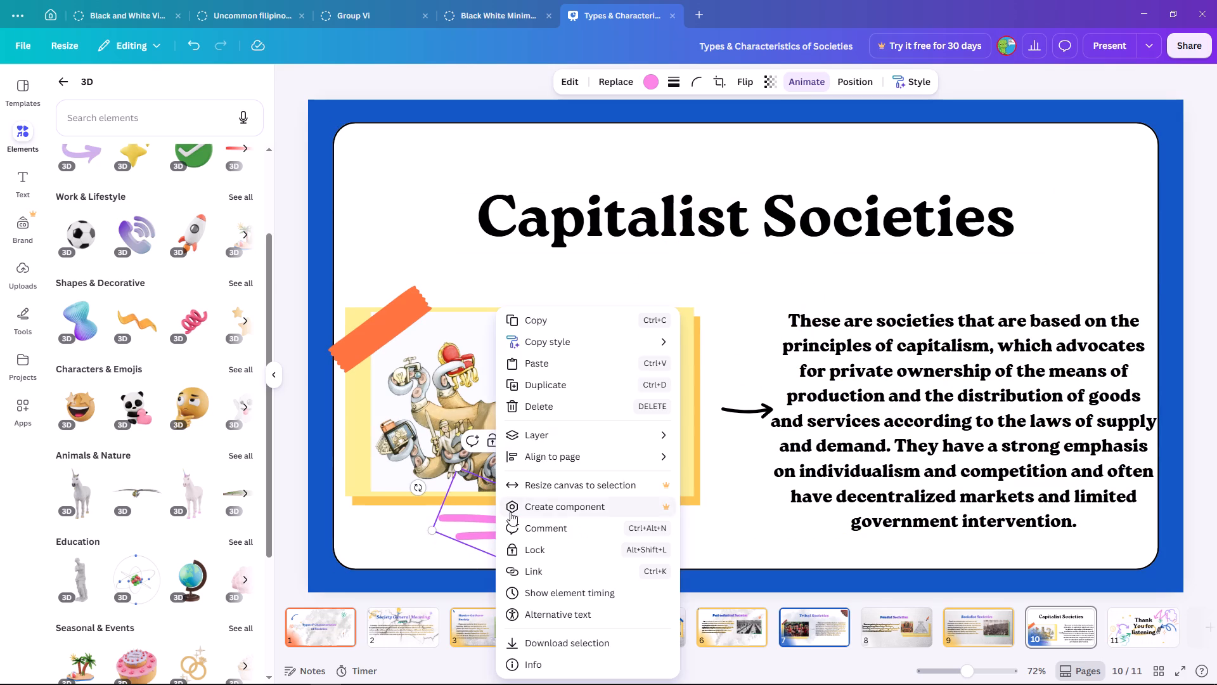
left_click(554, 411)
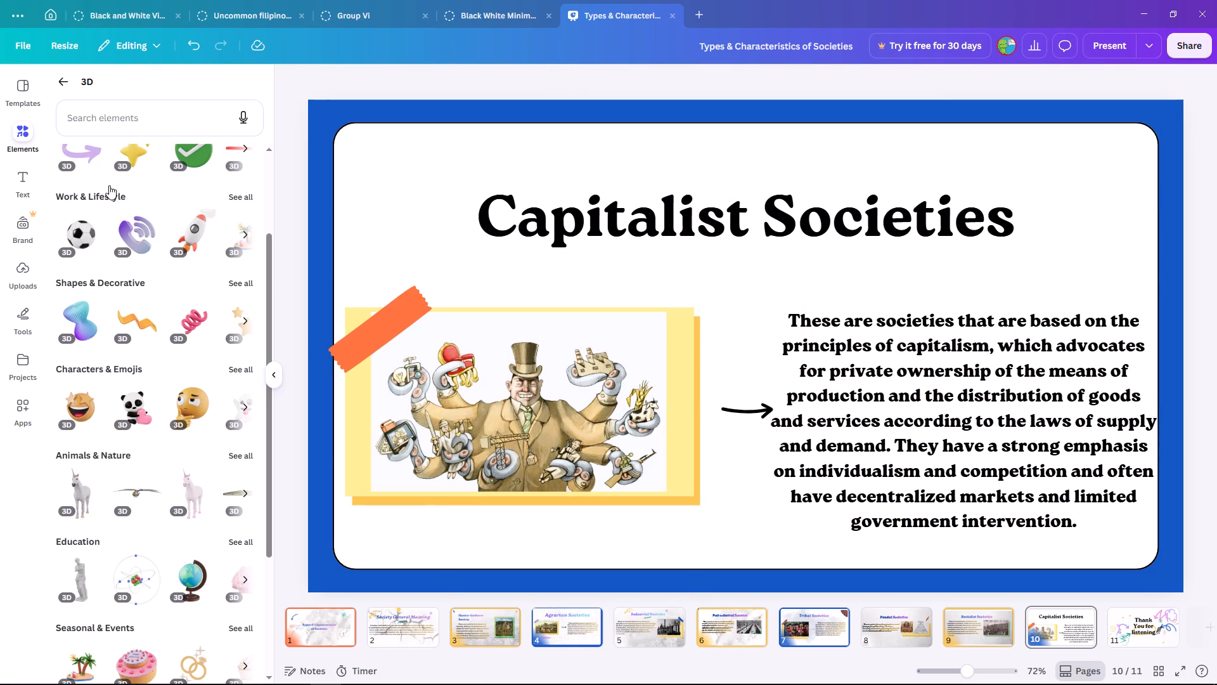
Search the elements for "line" and add a plain straight line shape to slide 10.
left_click(118, 113)
type("line")
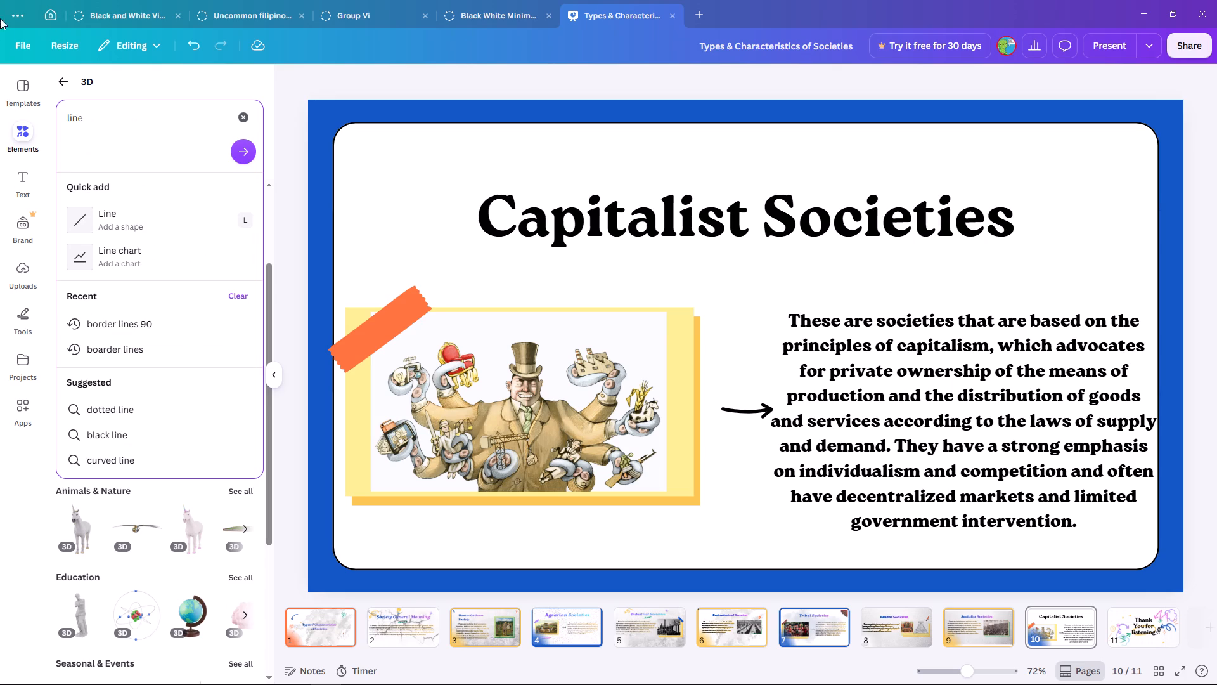
left_click(101, 208)
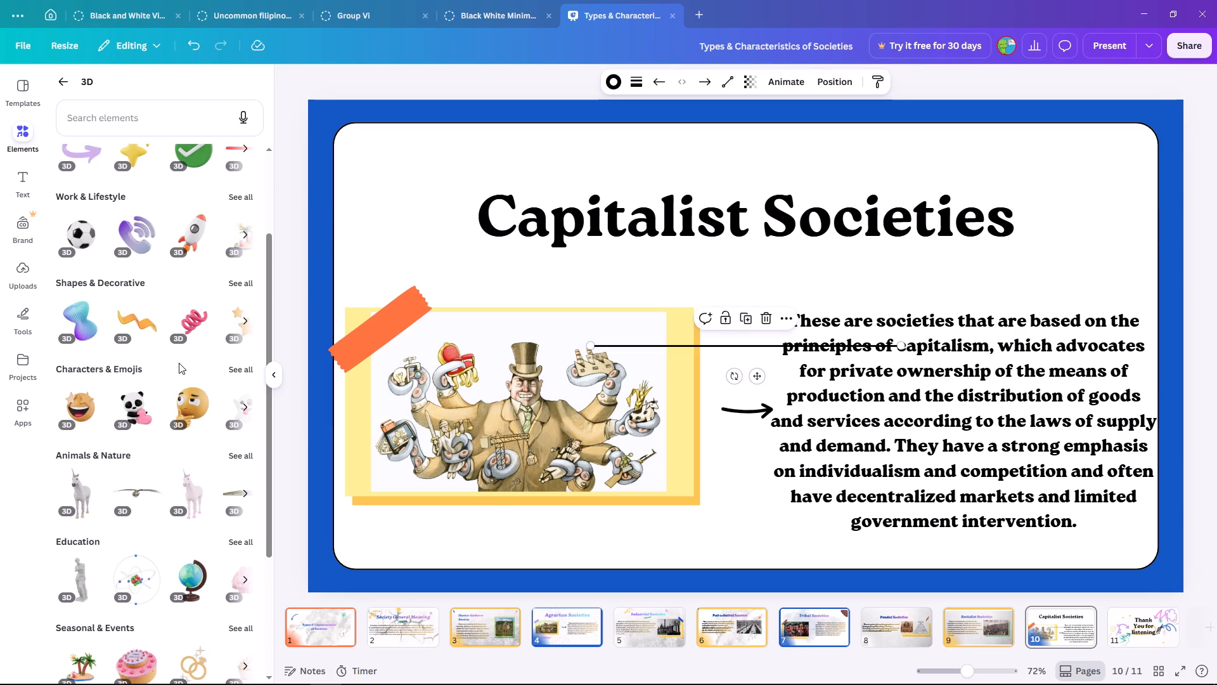
Search the elements for "line" again and look over the suggested line types.
left_click(143, 121)
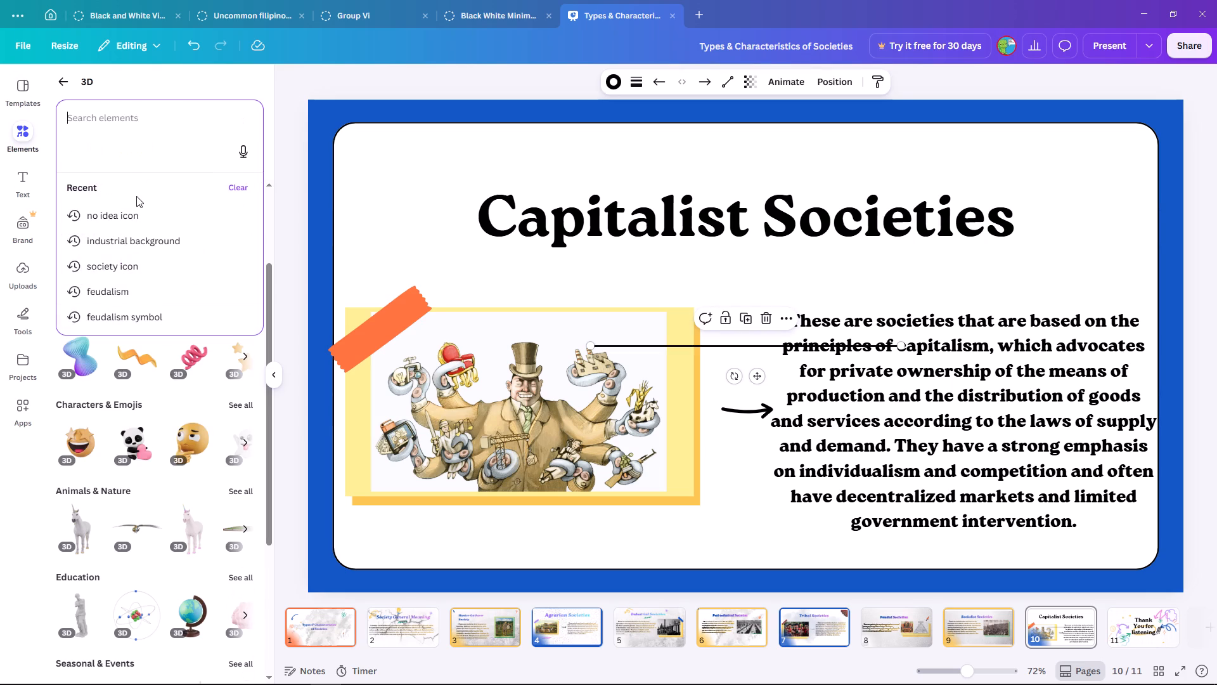
type("lin")
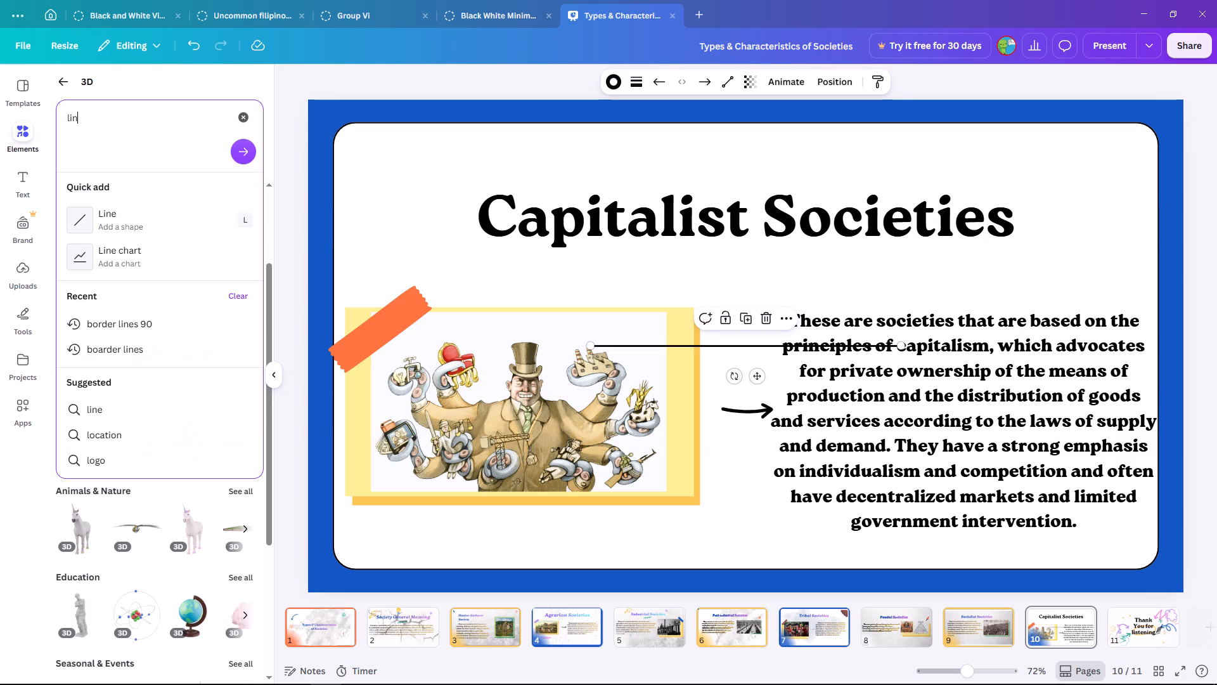
key("e")
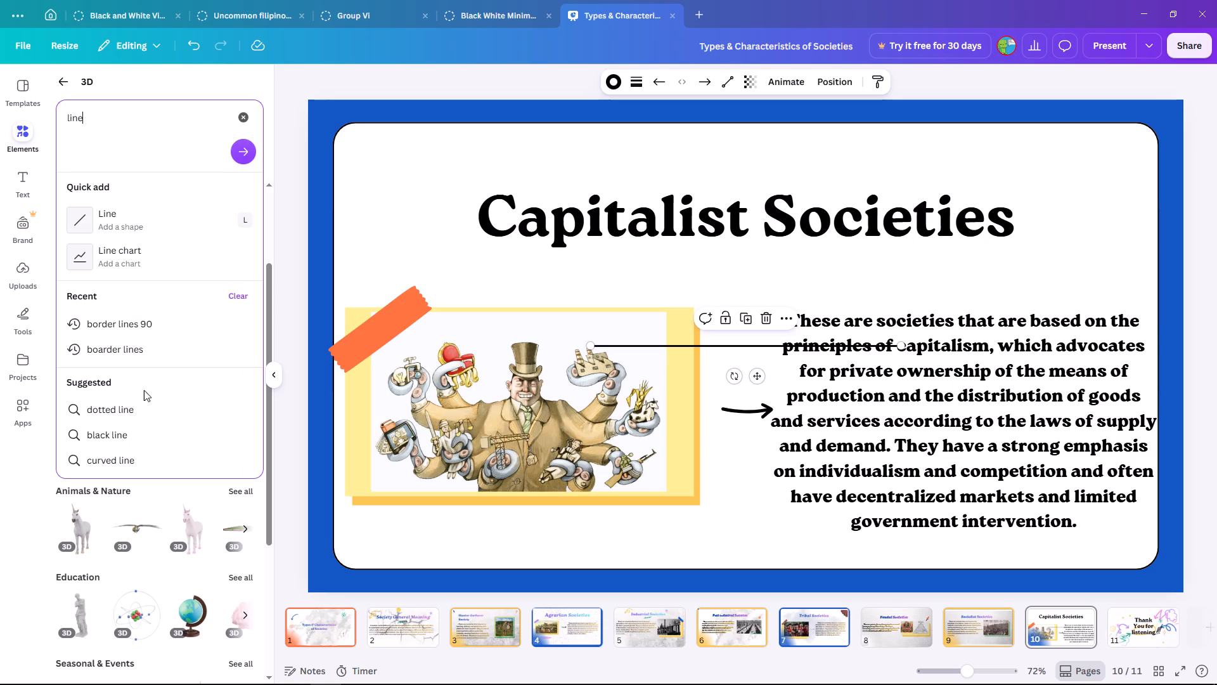
left_click_drag(136, 409, 131, 423)
Place the straight black line just beneath the framed illustration on slide 10, centred on the picture.
left_click(749, 349)
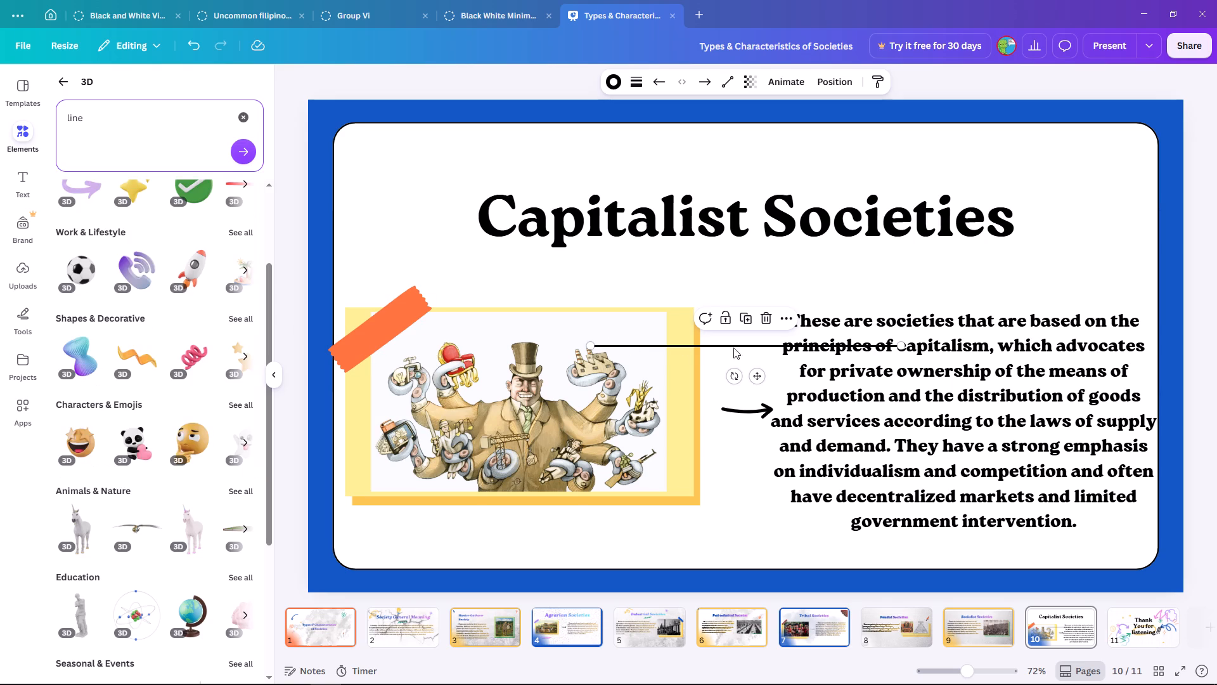
left_click_drag(763, 344, 754, 547)
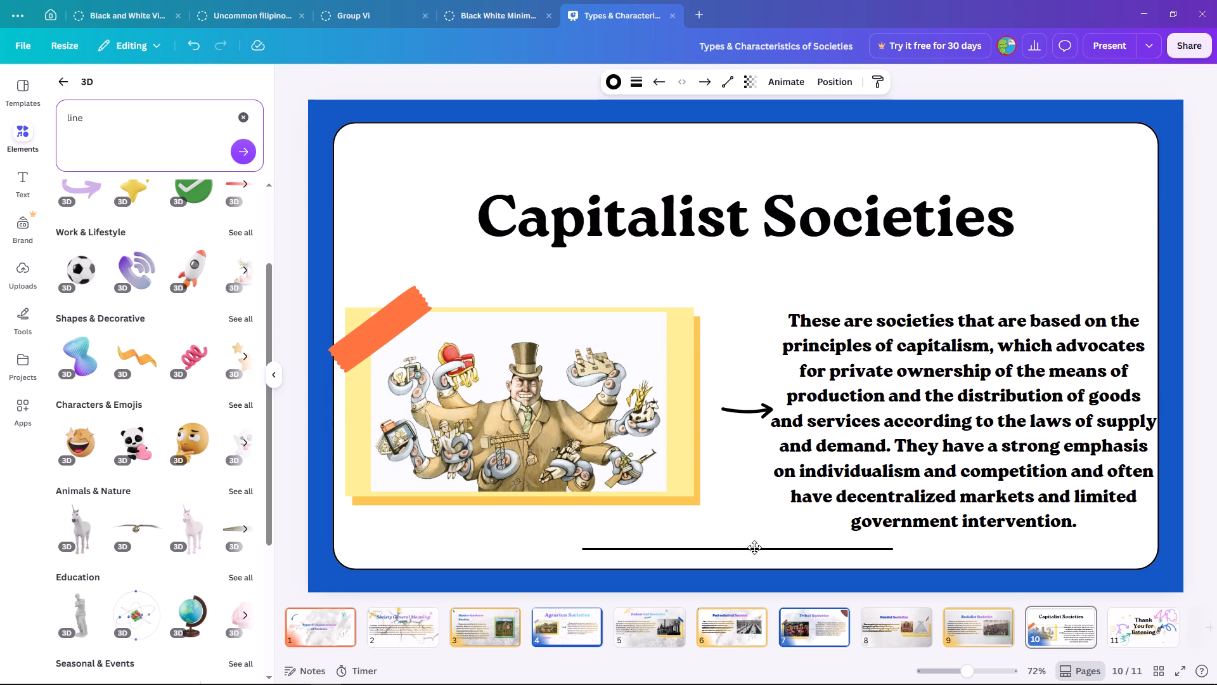
left_click_drag(754, 547, 548, 518)
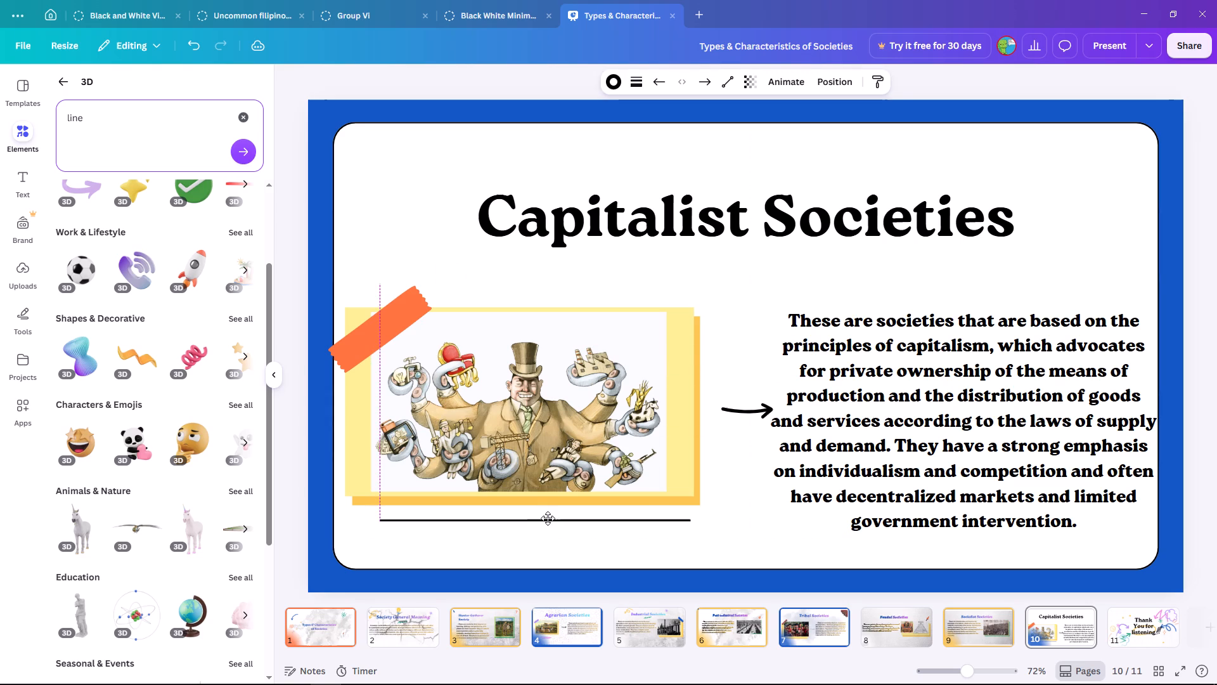
left_click_drag(548, 518, 537, 516)
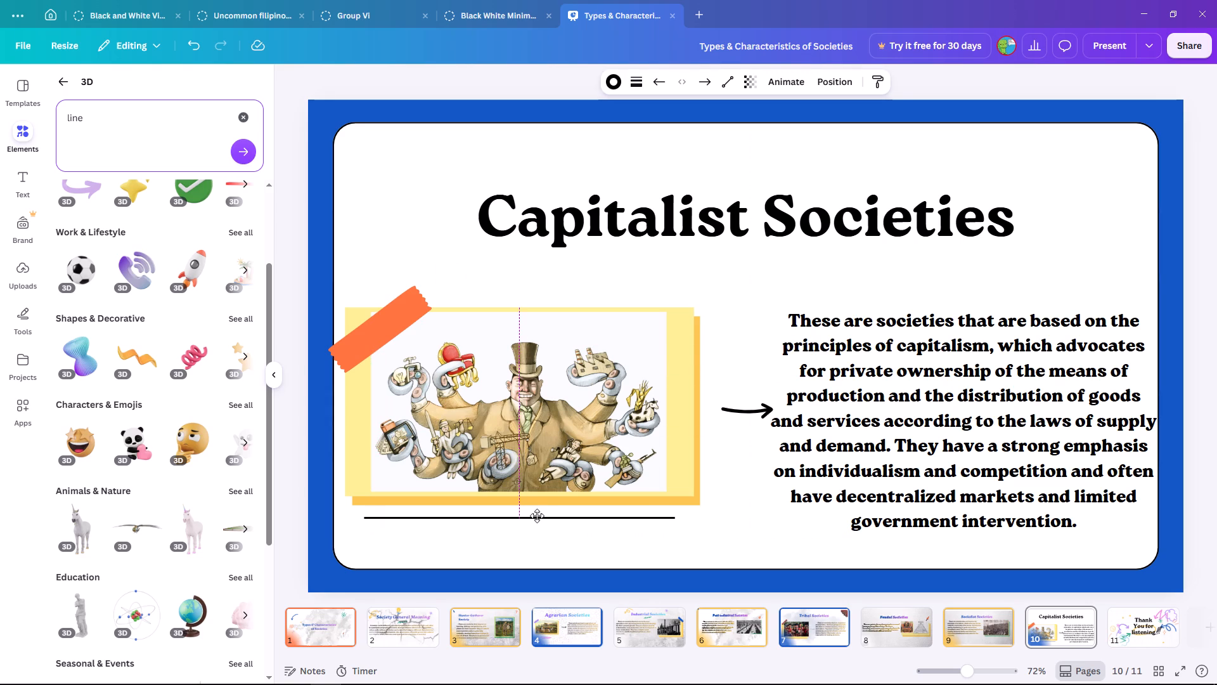
left_click_drag(537, 516, 539, 514)
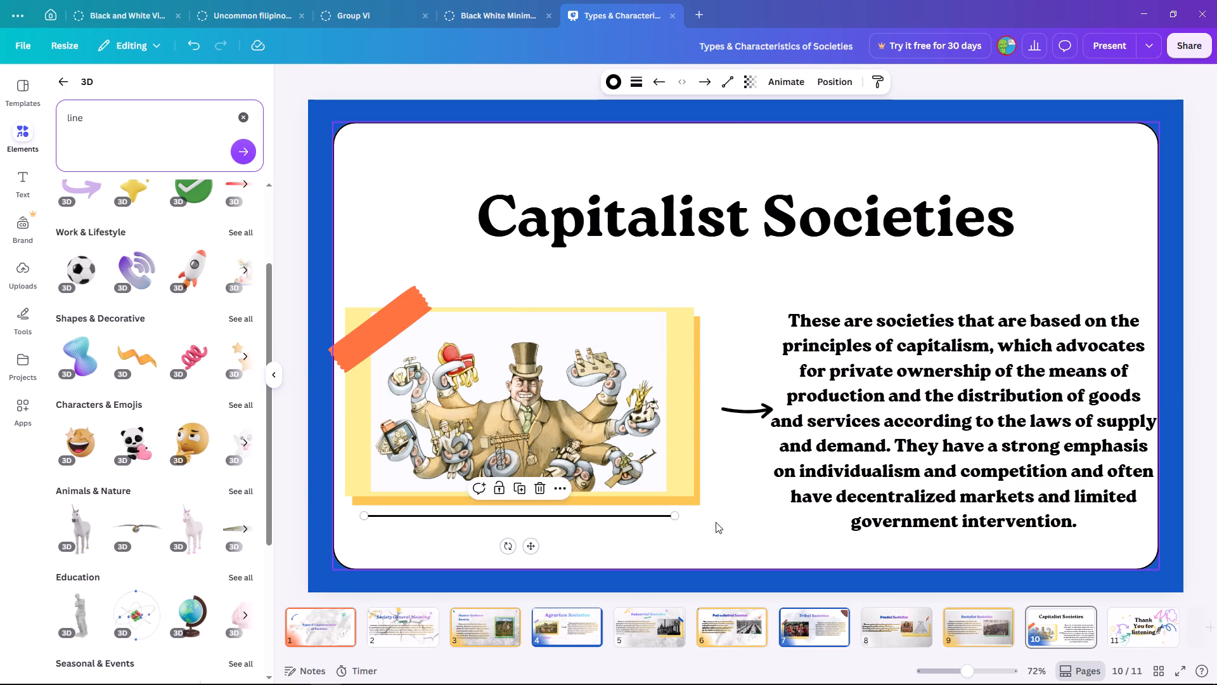
left_click(716, 522)
left_click(594, 447)
left_click(607, 516)
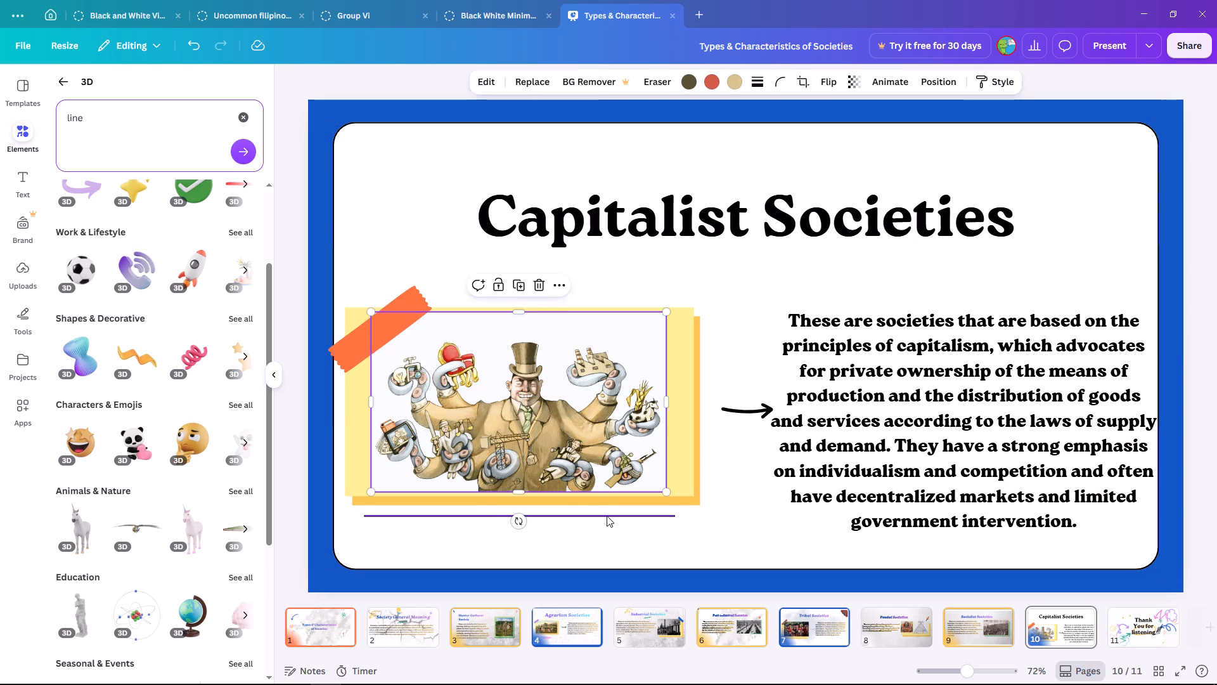
left_click(512, 514)
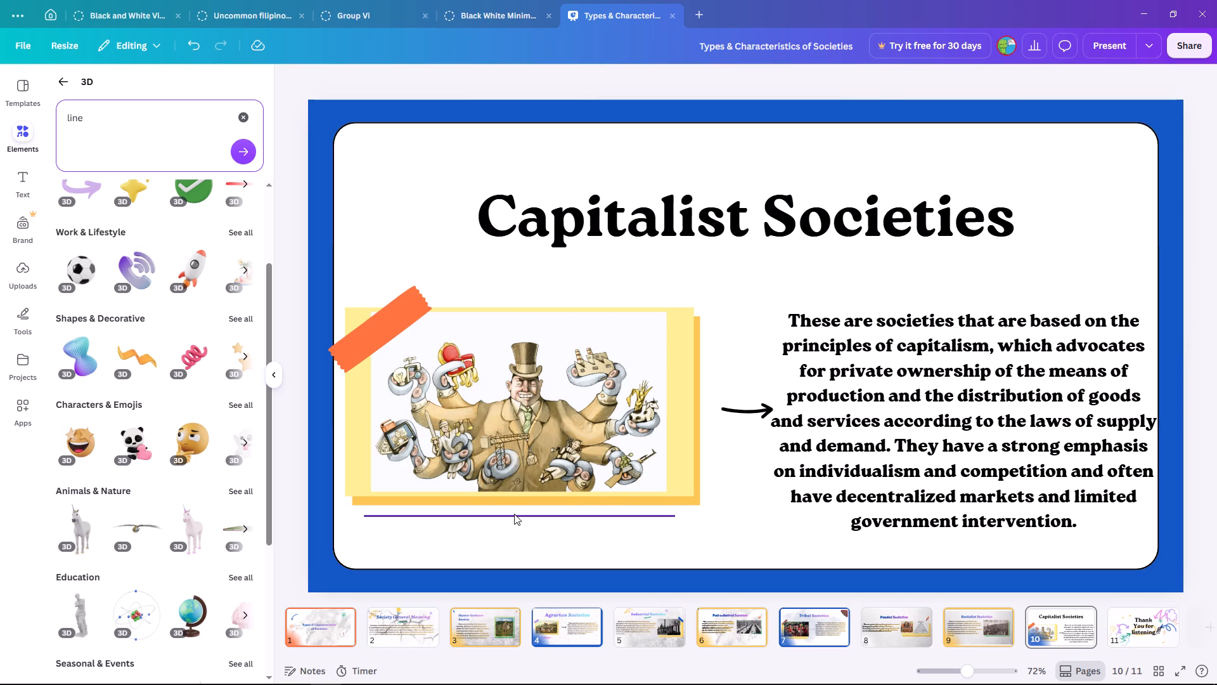
left_click(514, 514)
left_click(510, 540)
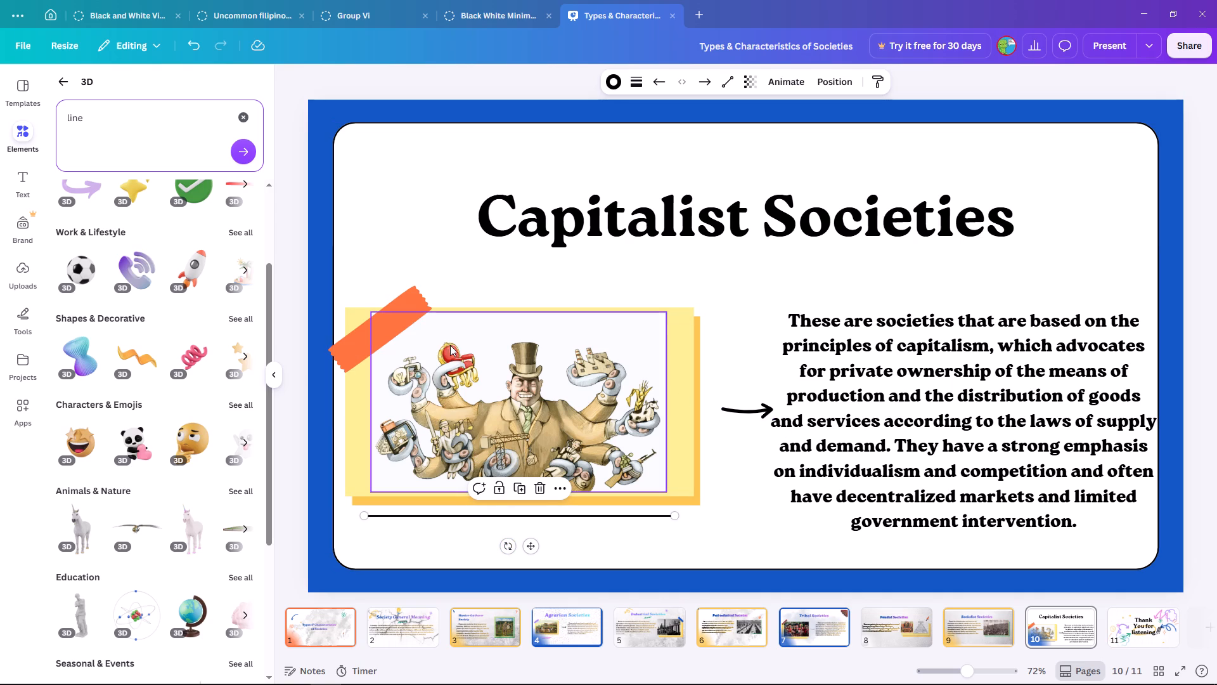
Move the capitalist illustration and its pale yellow backing rectangle up, closer to the "Capitalist Societies" heading.
left_click_drag(525, 406, 548, 332)
left_click_drag(476, 448, 474, 395)
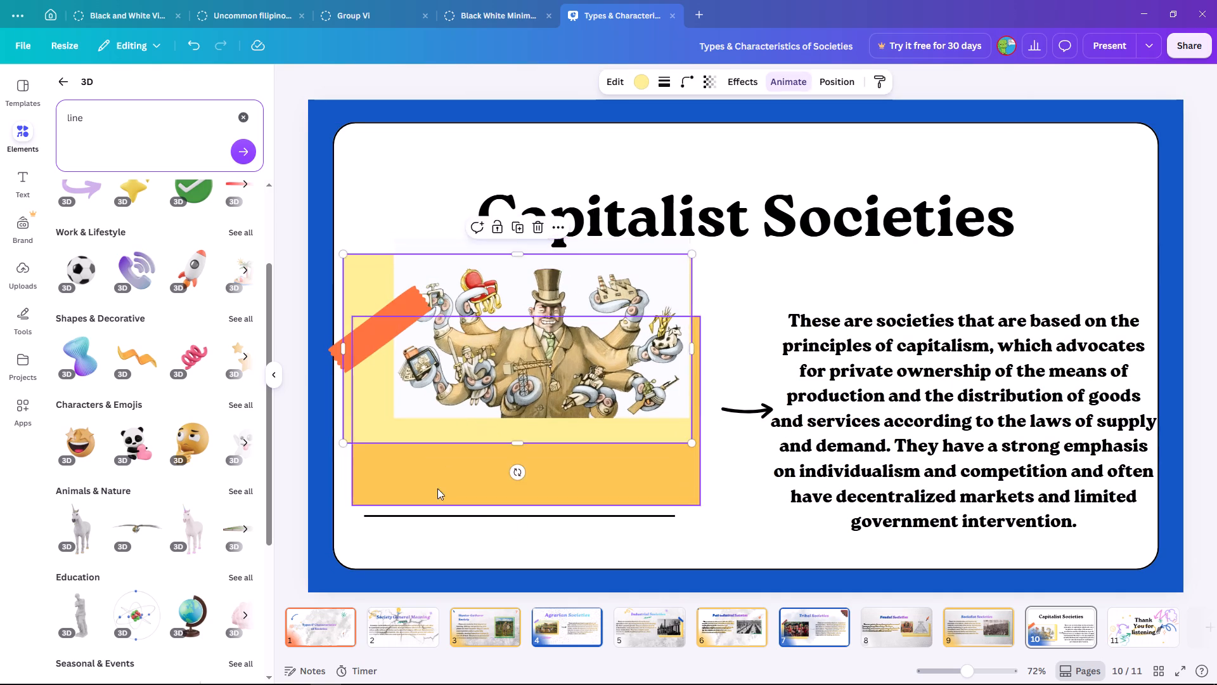
Move the orange-yellow backing rectangle up and reposition it behind the pale yellow one, offset towards its lower-left corner.
left_click_drag(434, 492, 423, 447)
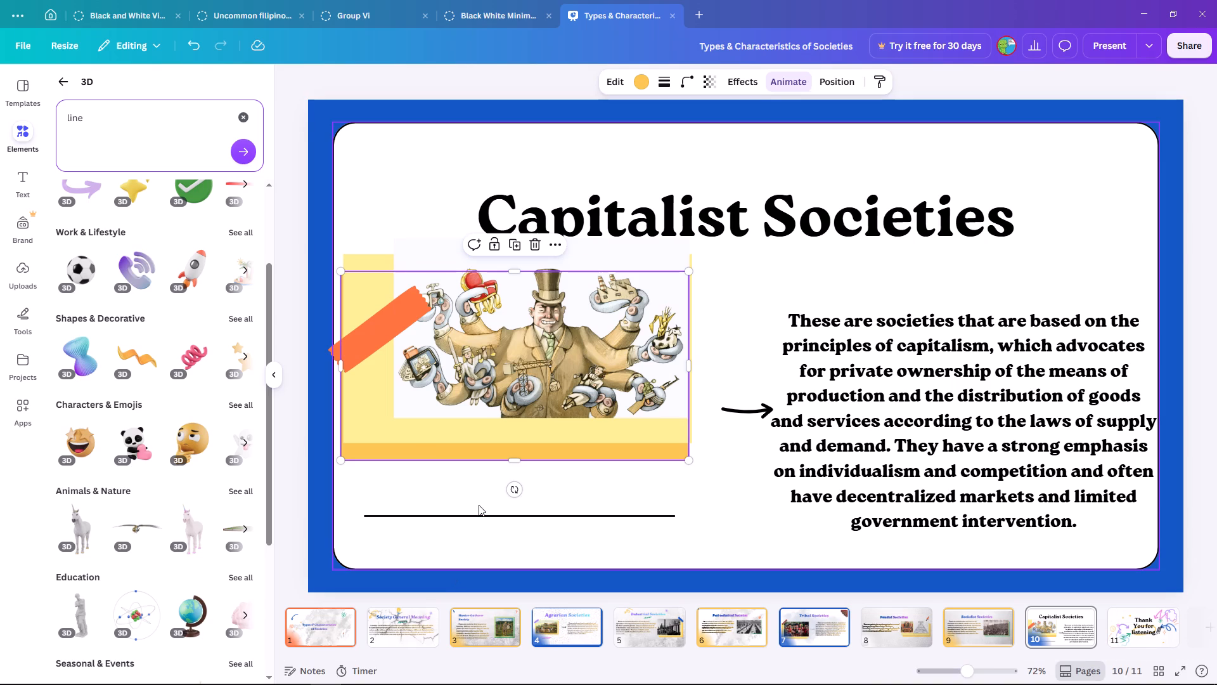
left_click_drag(490, 396, 512, 393)
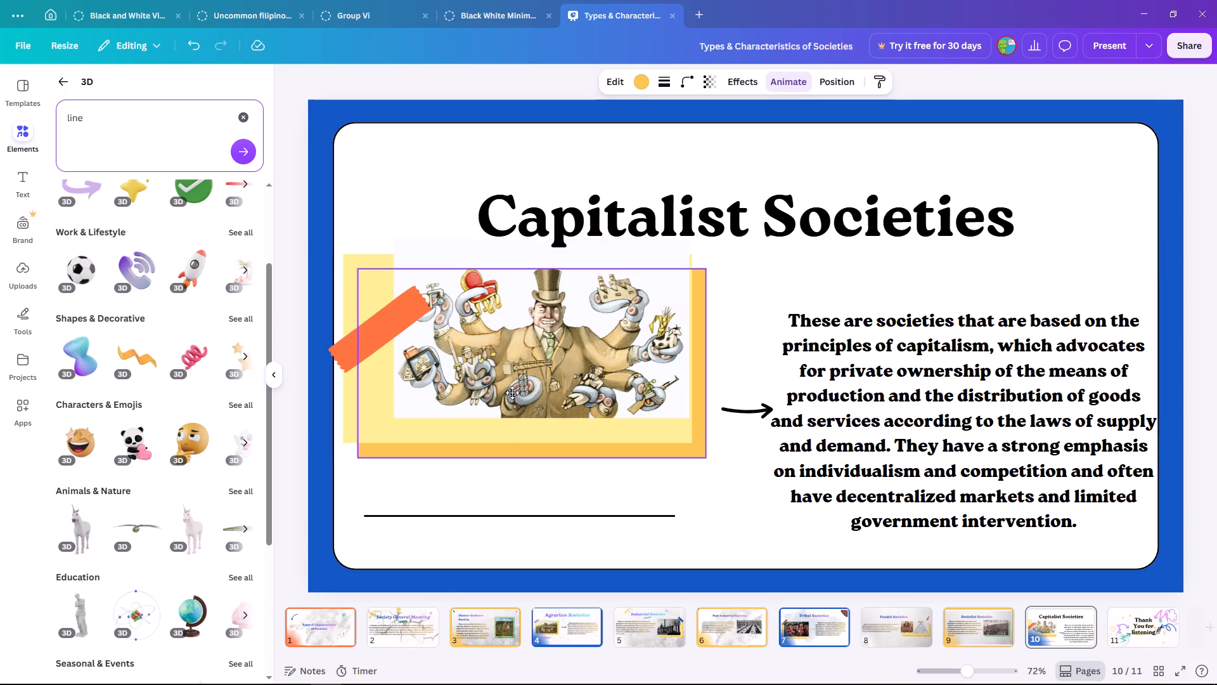
left_click_drag(512, 393, 520, 392)
left_click_drag(444, 452, 394, 454)
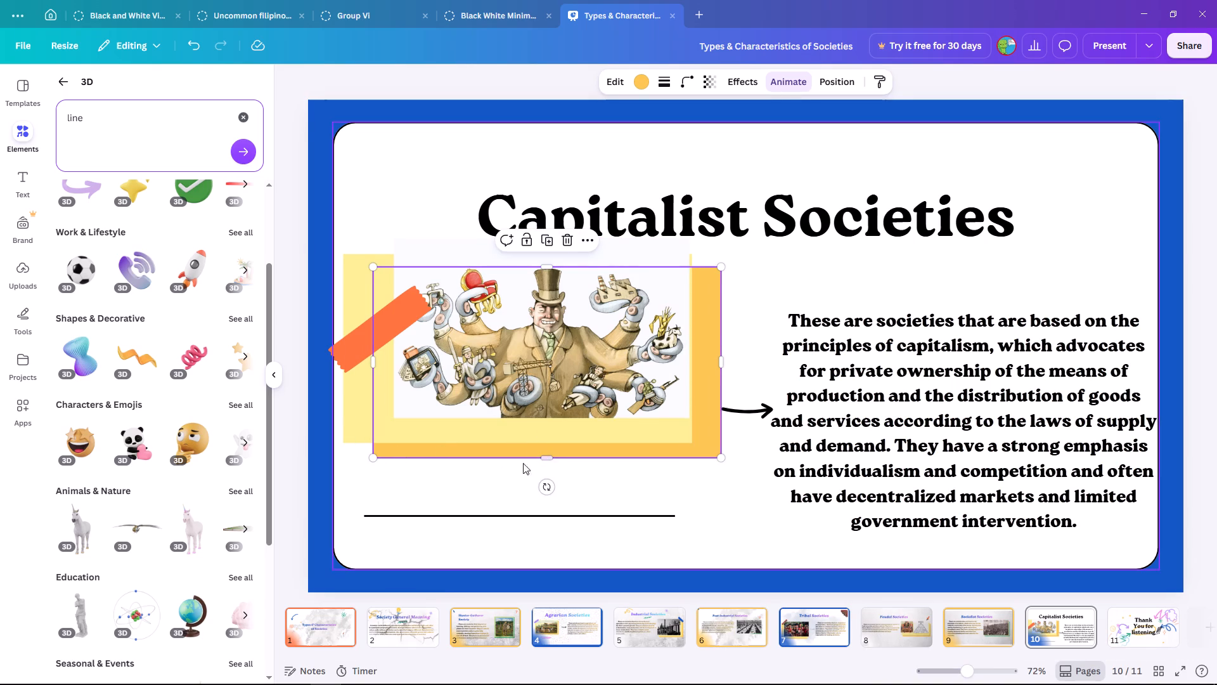
left_click(542, 459)
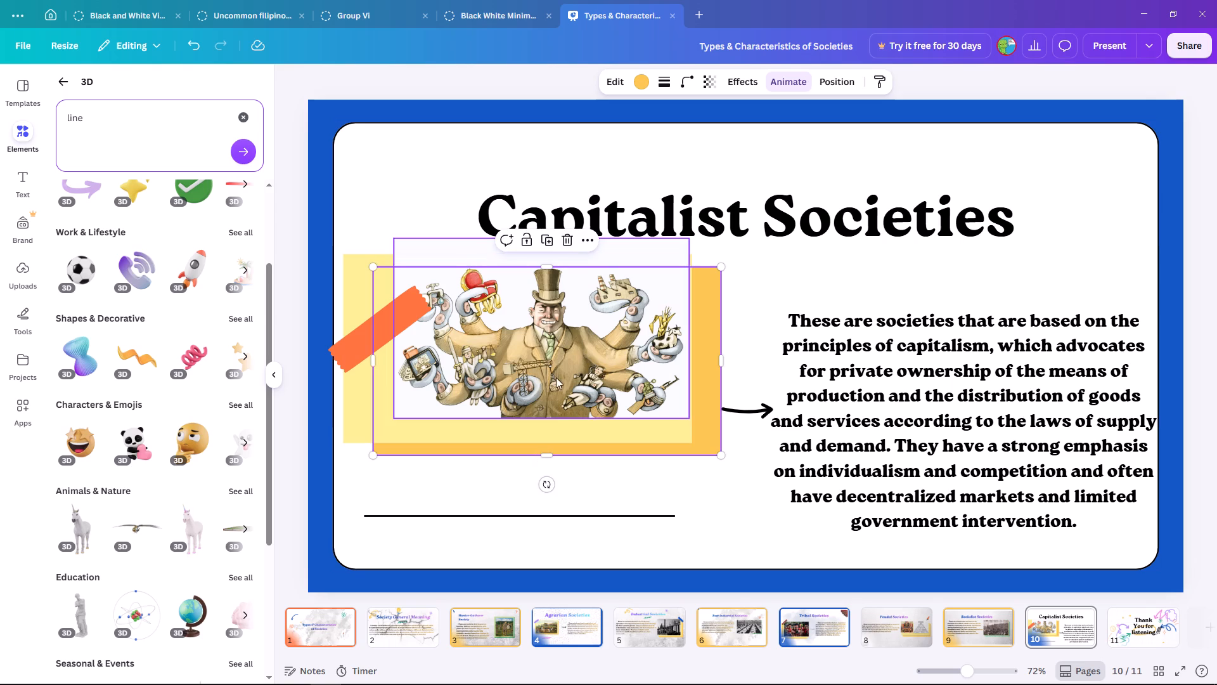
left_click_drag(525, 372, 590, 366)
left_click_drag(743, 407, 700, 459)
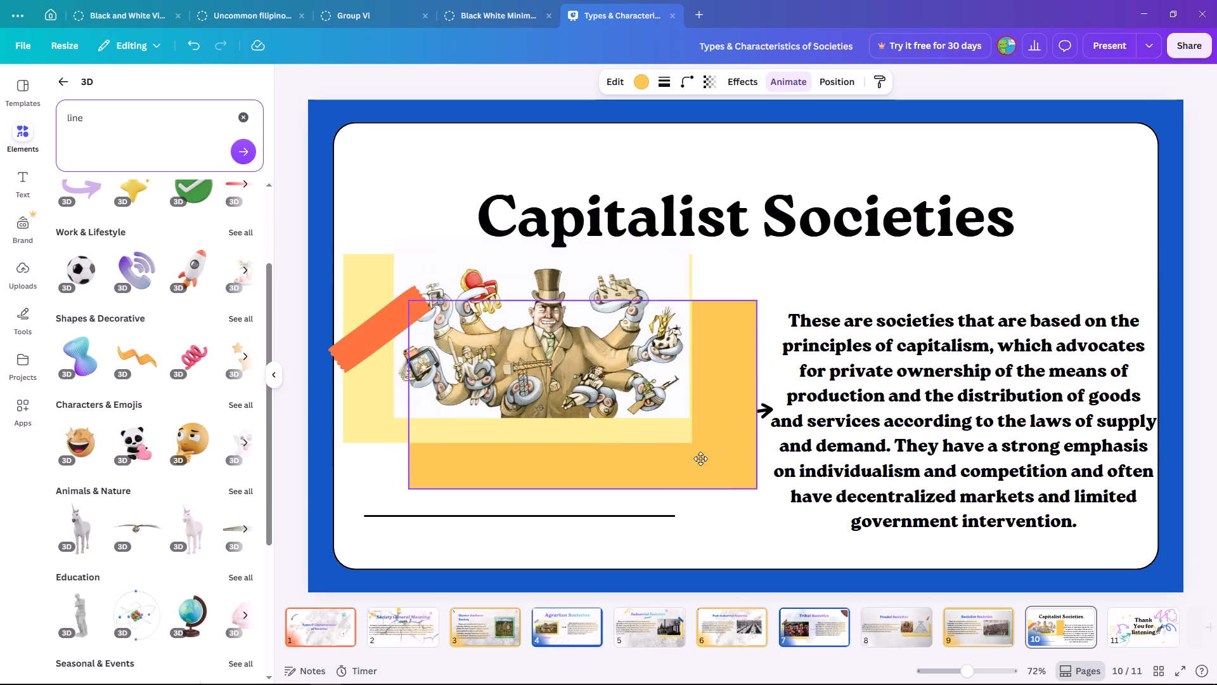
left_click_drag(700, 459, 623, 429)
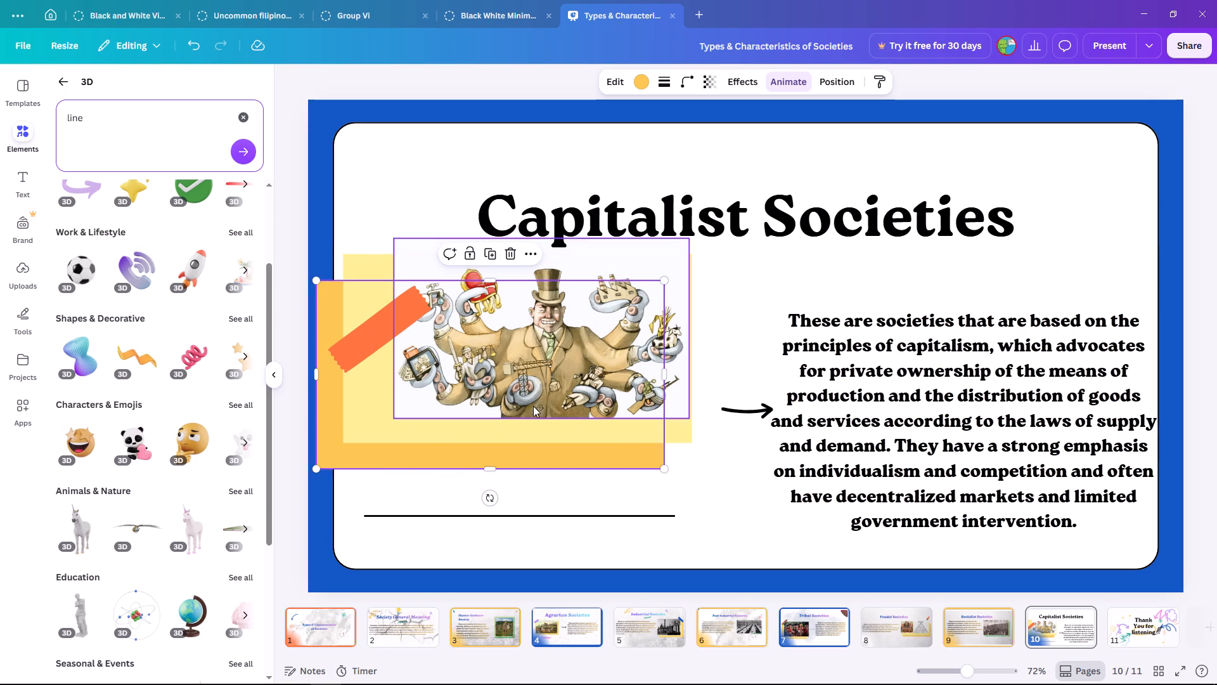
left_click_drag(491, 429, 515, 434)
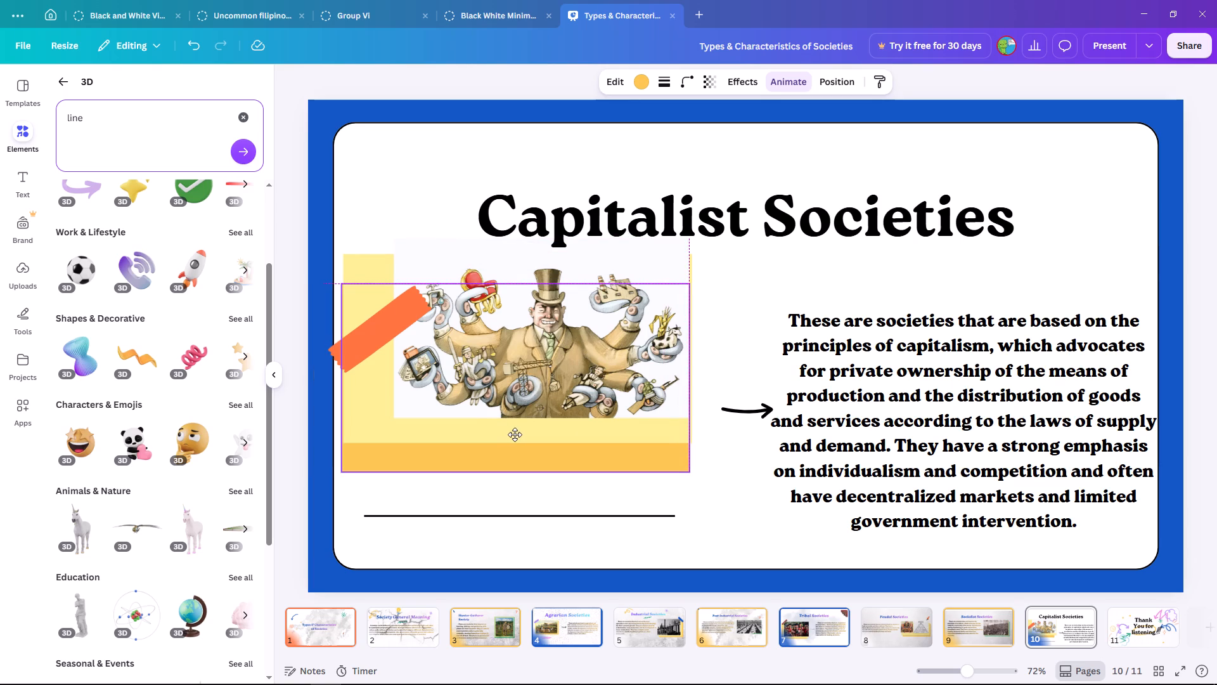
left_click_drag(515, 434, 512, 431)
left_click_drag(544, 369, 537, 379)
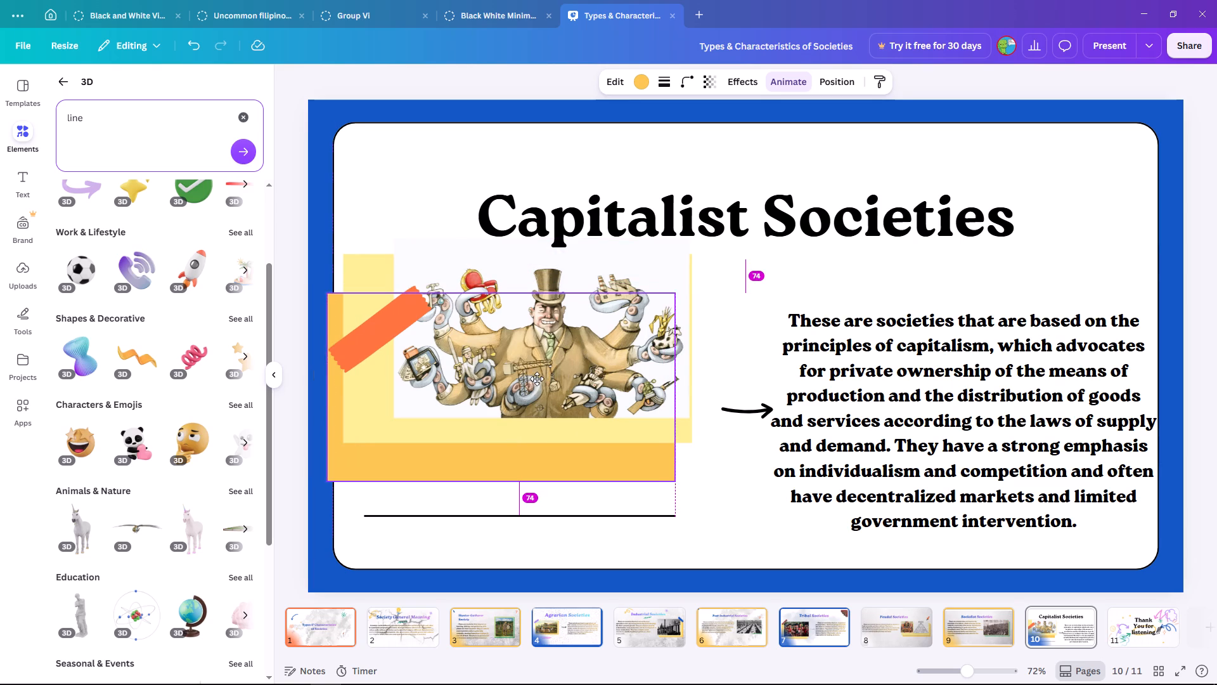
left_click_drag(537, 379, 540, 367)
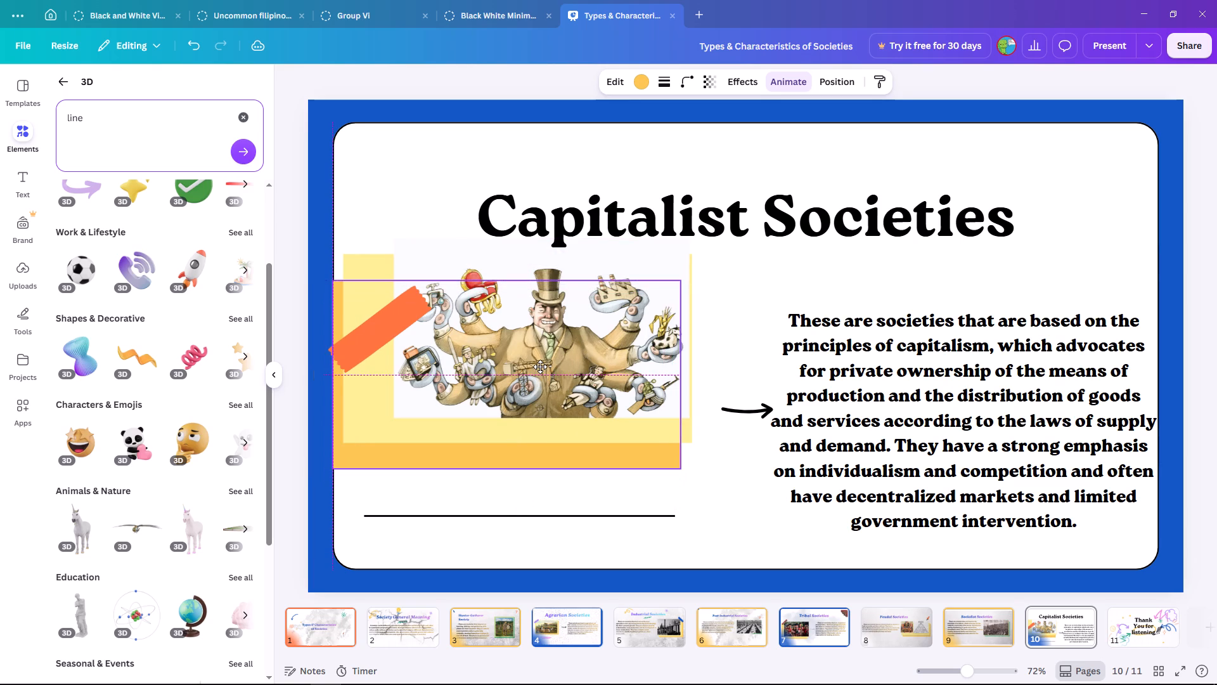
left_click_drag(540, 367, 537, 365)
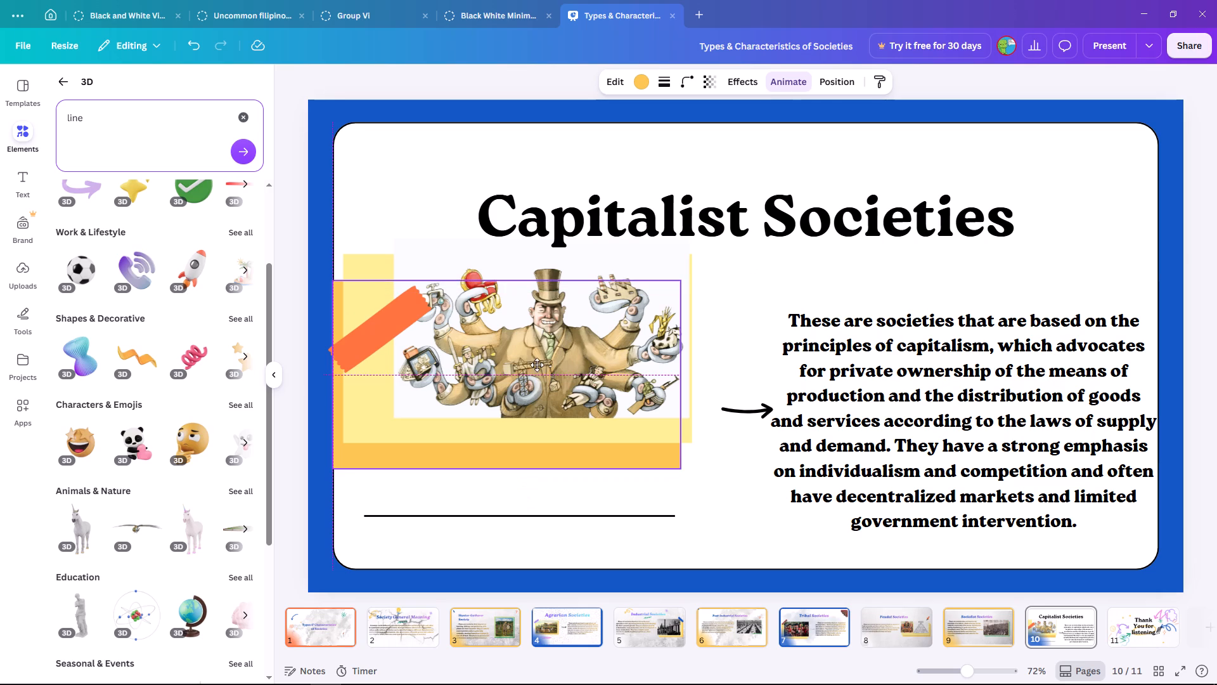
left_click_drag(537, 365, 534, 389)
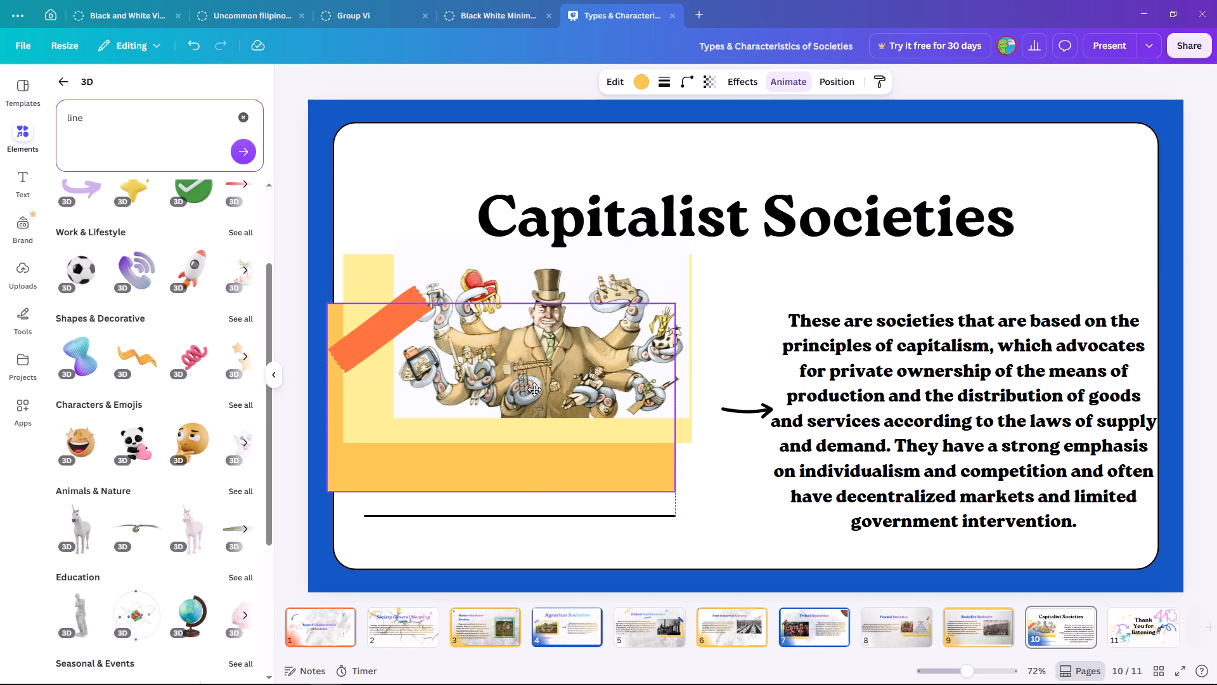
left_click_drag(534, 389, 539, 379)
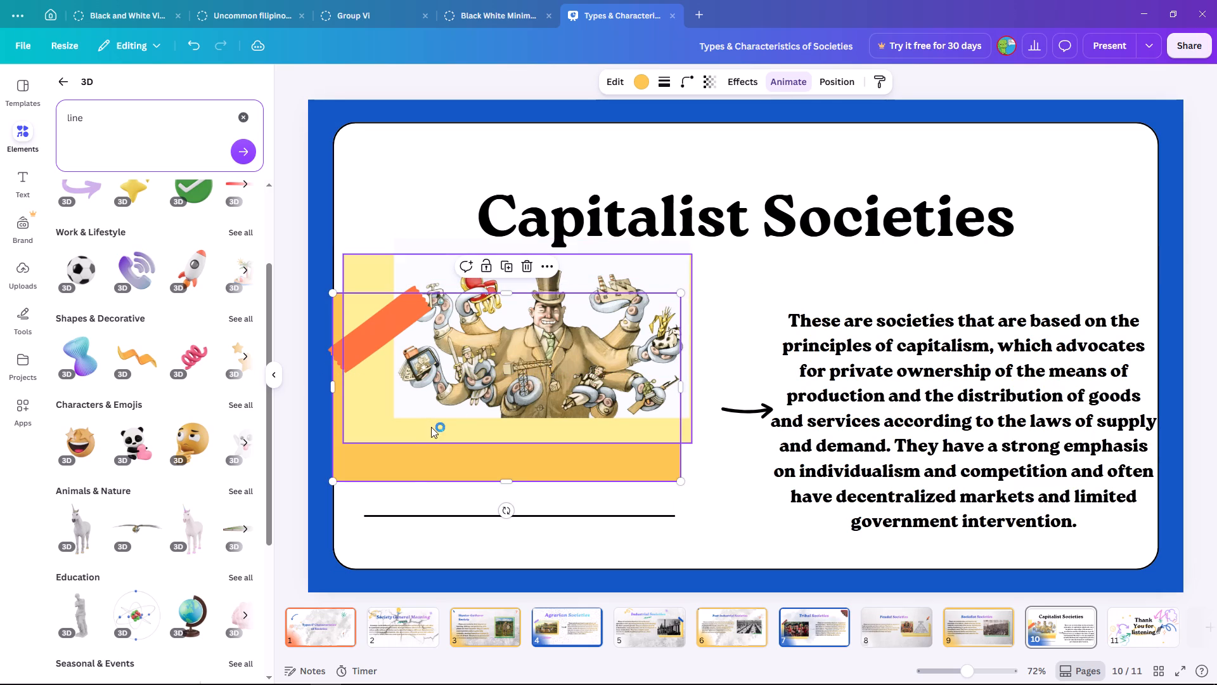
Lower the pale yellow rectangle so the orange-yellow one shows only as a thin border along its left and bottom edges.
left_click(481, 429)
left_click_drag(481, 429, 481, 448)
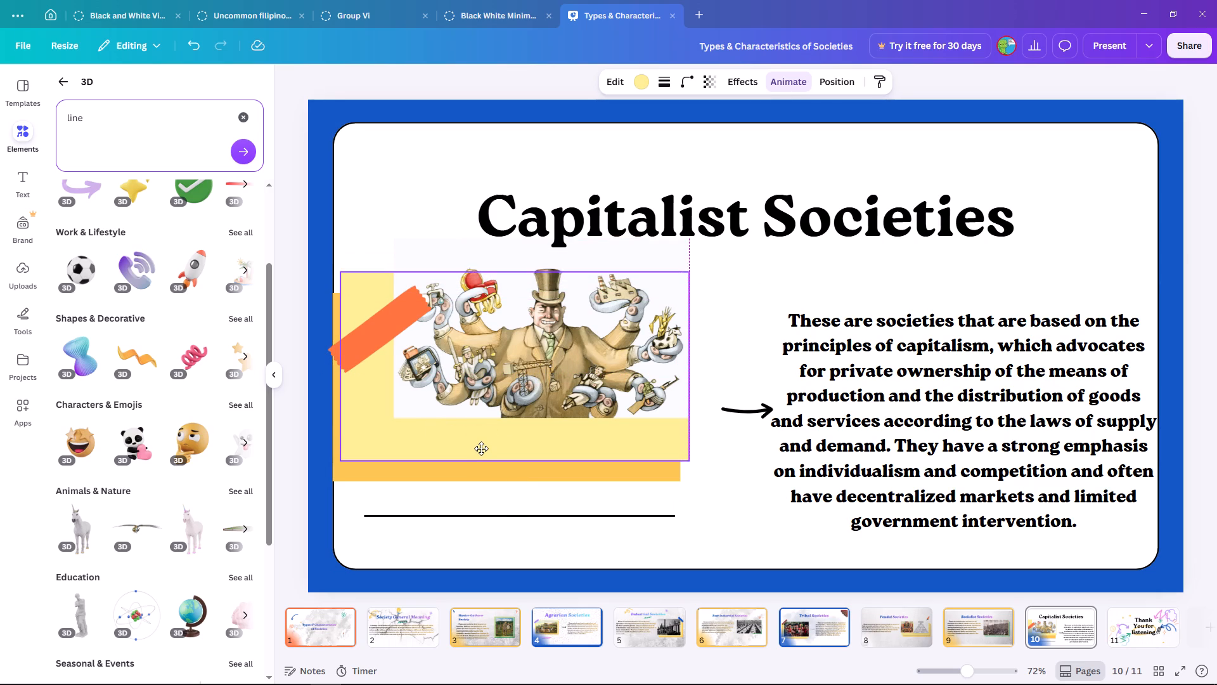
left_click_drag(481, 448, 482, 459)
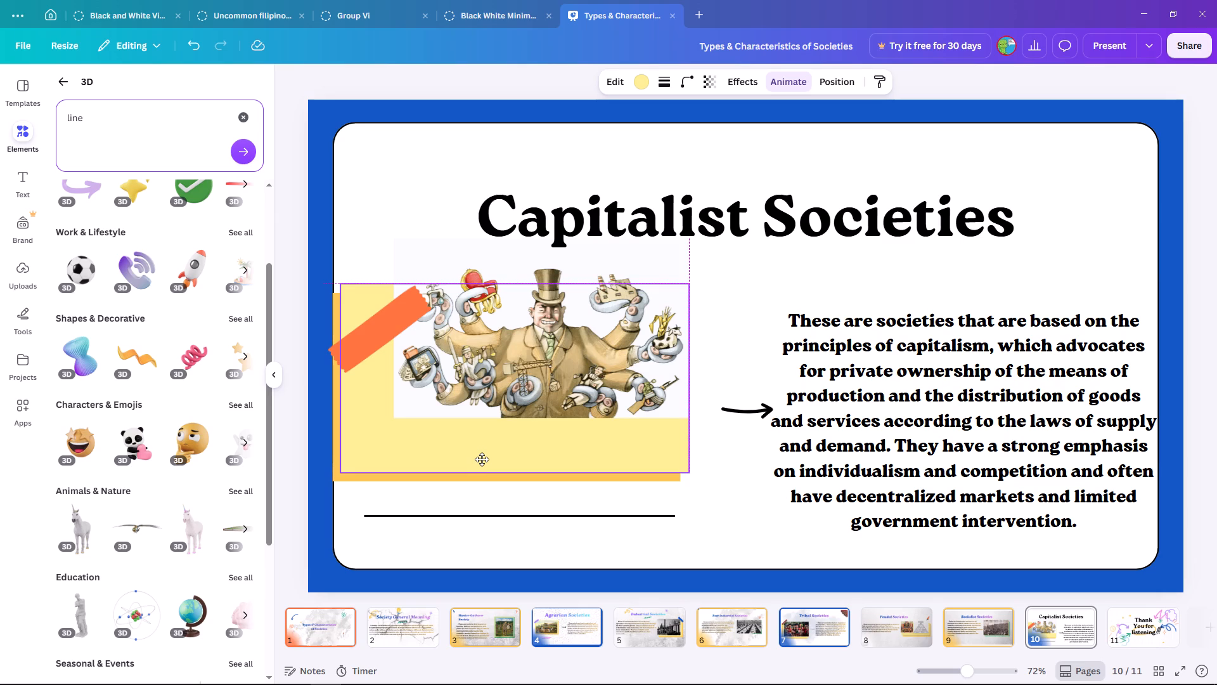
left_click_drag(482, 459, 479, 455)
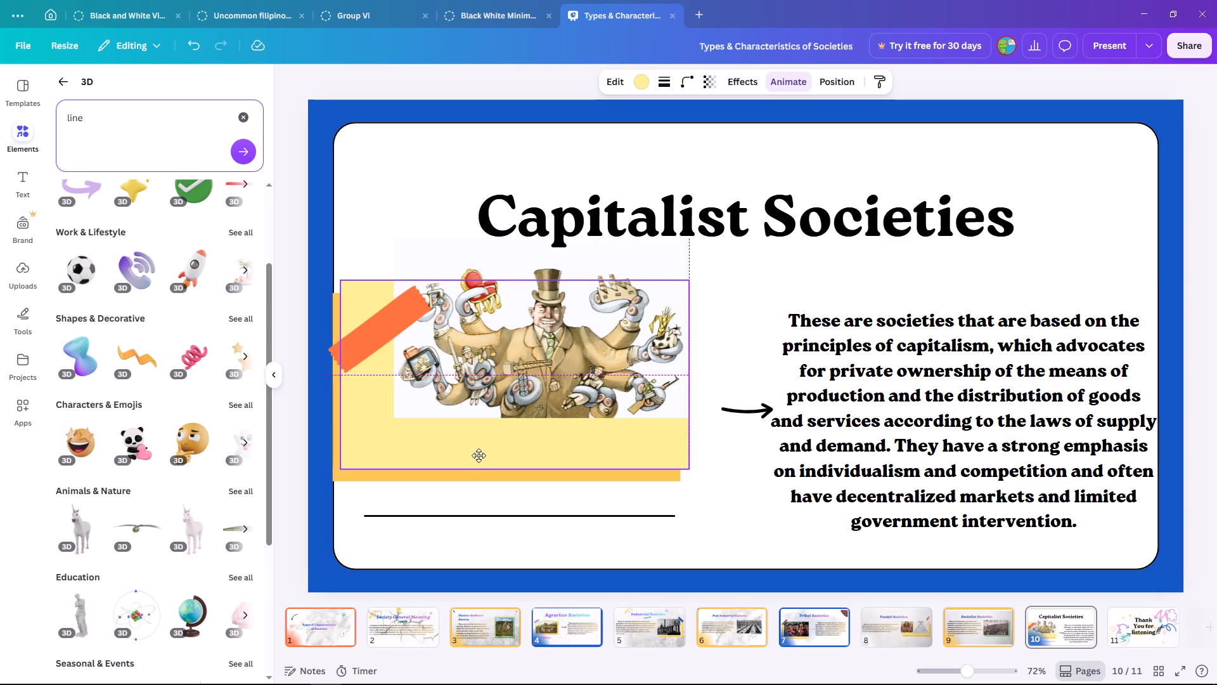
left_click_drag(479, 455, 478, 460)
Move the capitalist illustration down onto the pale yellow rectangle, roughly centred between its left and right edges.
left_click(470, 388)
left_click_drag(472, 385, 472, 399)
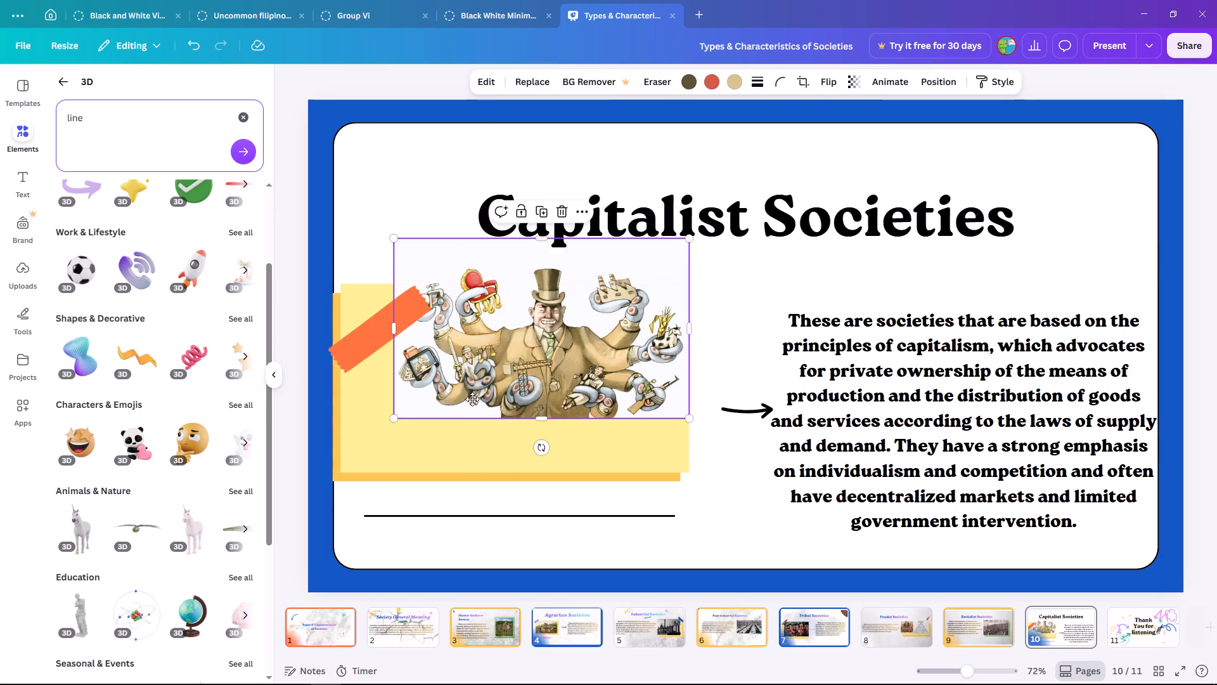
left_click_drag(472, 399, 481, 417)
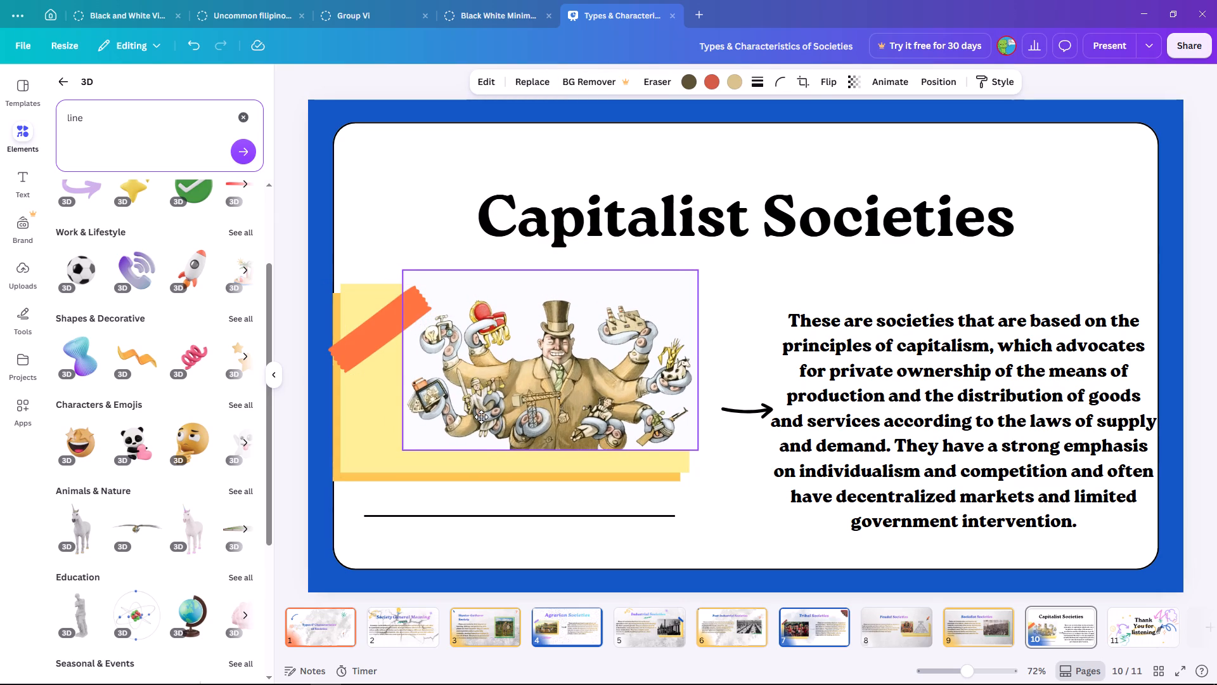
left_click_drag(481, 417, 450, 415)
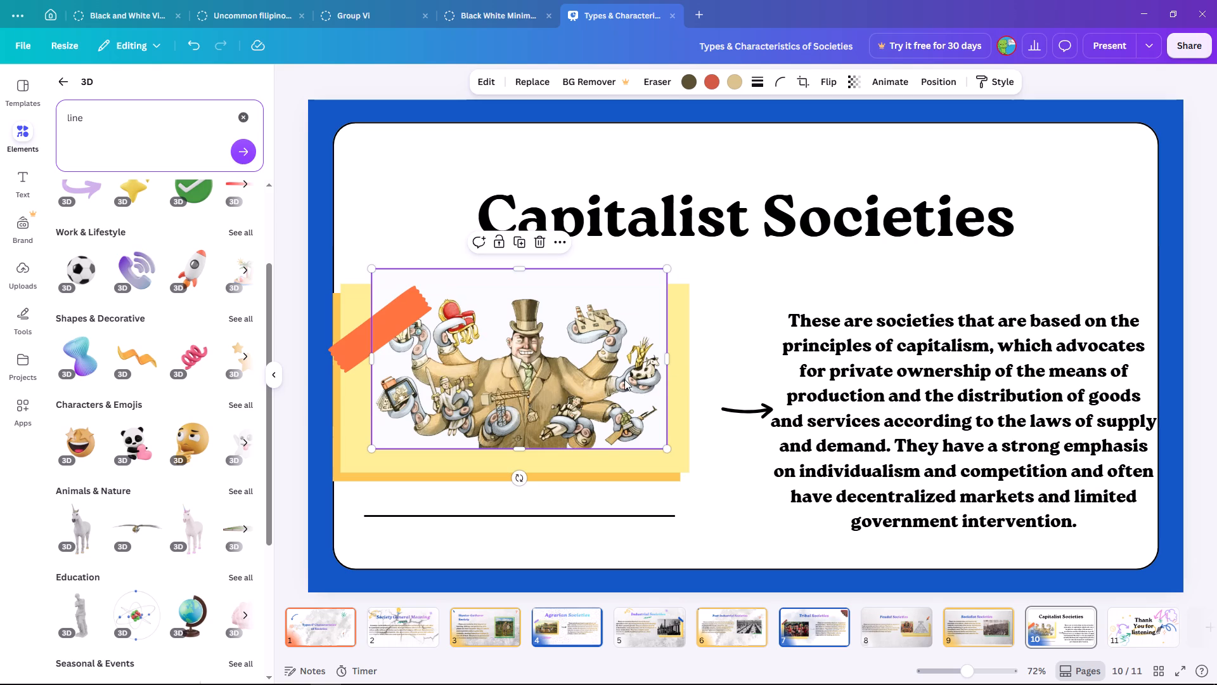
Narrow both backing rectangles from their right edges: the pale yellow one to about 700 wide, the orange-yellow one to the picture's right edge.
left_click(678, 374)
left_click_drag(688, 376, 657, 375)
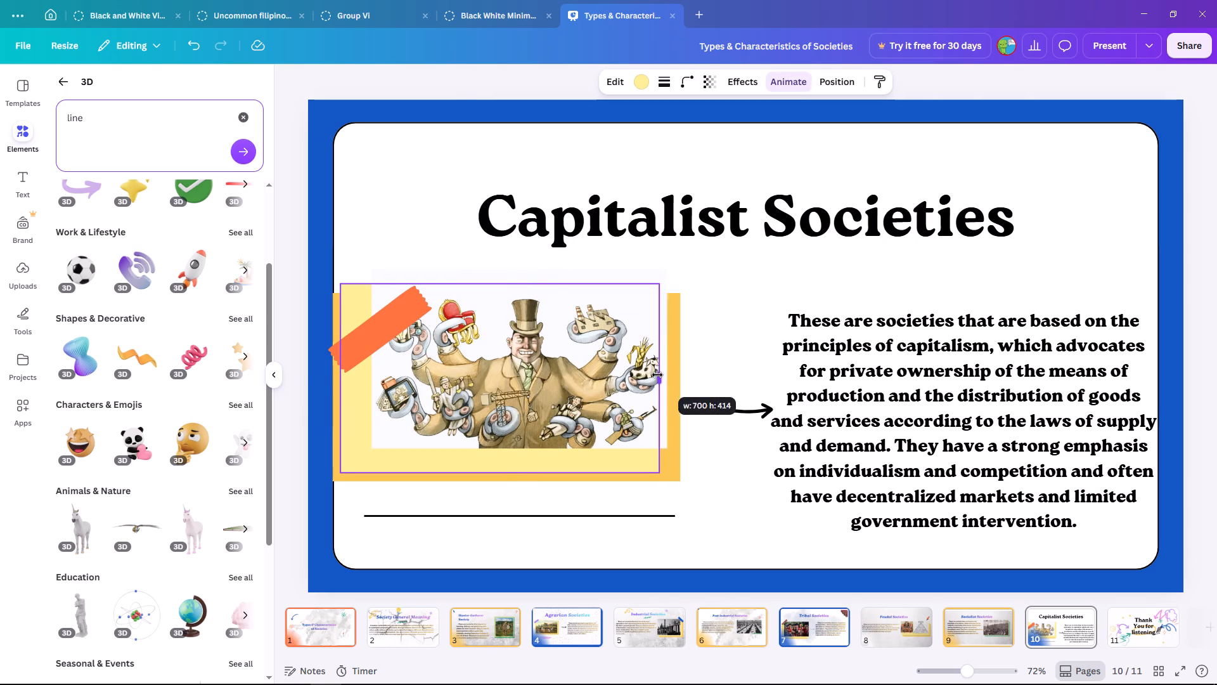
left_click_drag(657, 375, 659, 375)
left_click(686, 373)
left_click(673, 374)
left_click_drag(677, 385, 667, 386)
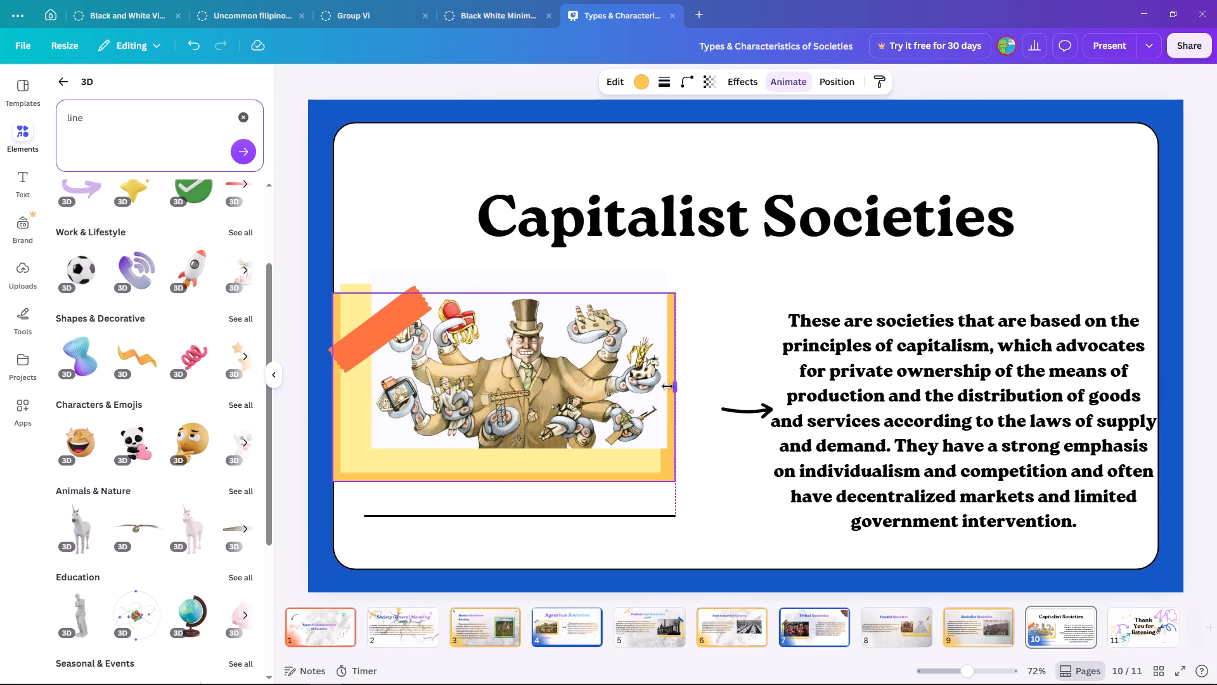
left_click_drag(667, 386, 660, 388)
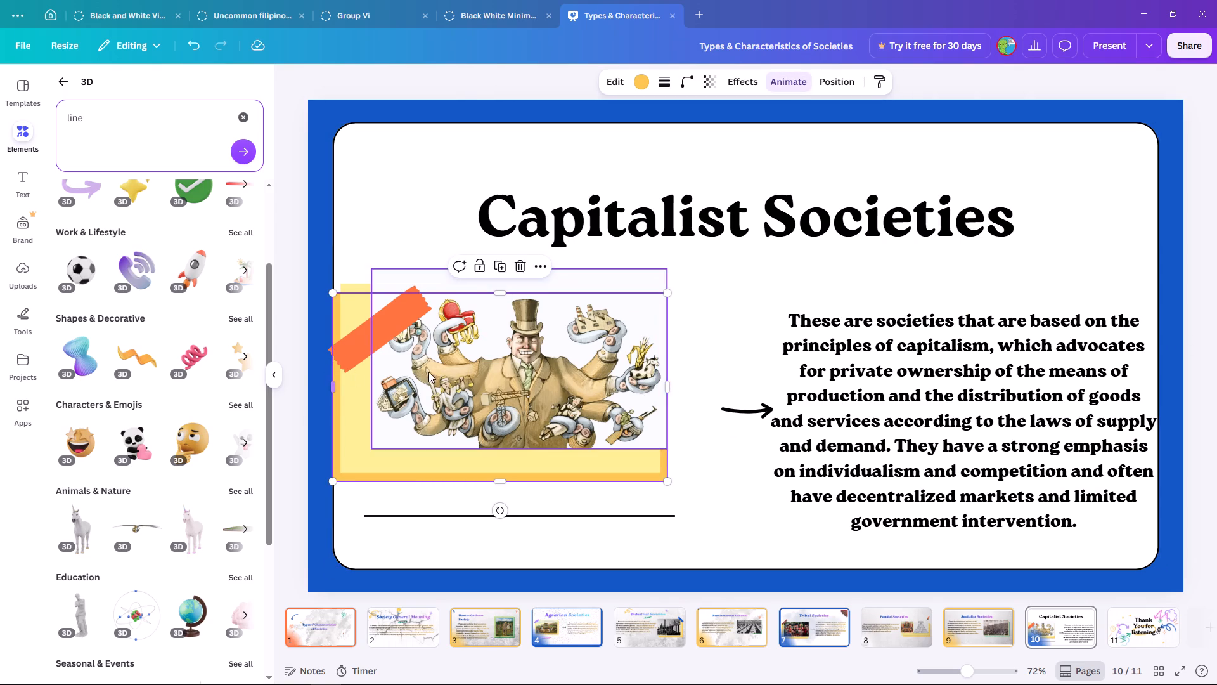
Shift the pale yellow rectangle up and right, and the illustration further right, so the three layers overlap in a stepped stack.
left_click(561, 460)
left_click_drag(561, 460, 580, 455)
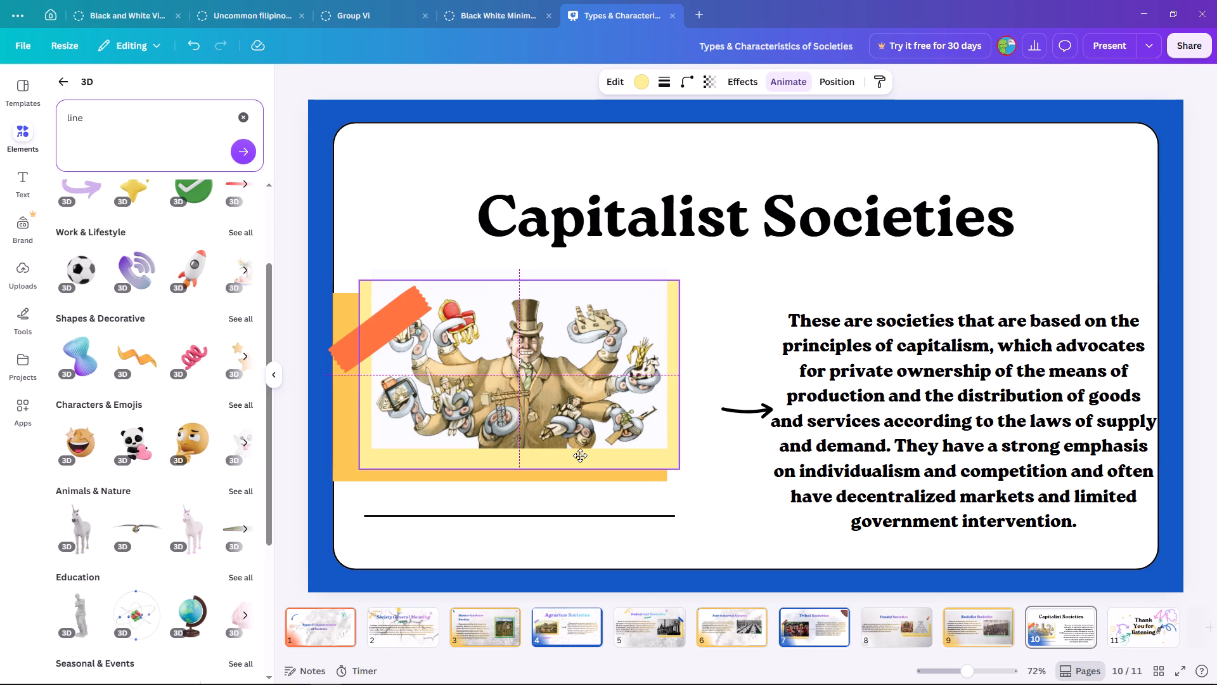
left_click_drag(580, 455, 580, 454)
left_click(591, 414)
left_click_drag(591, 414, 614, 417)
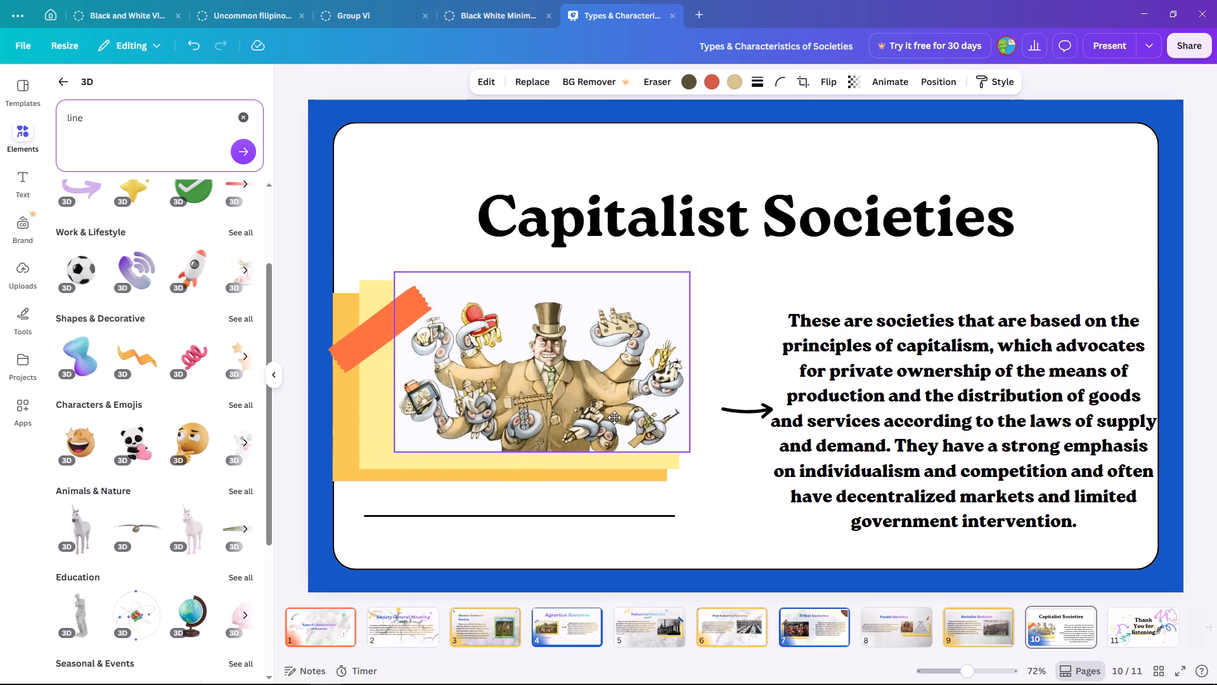
left_click_drag(614, 417, 614, 419)
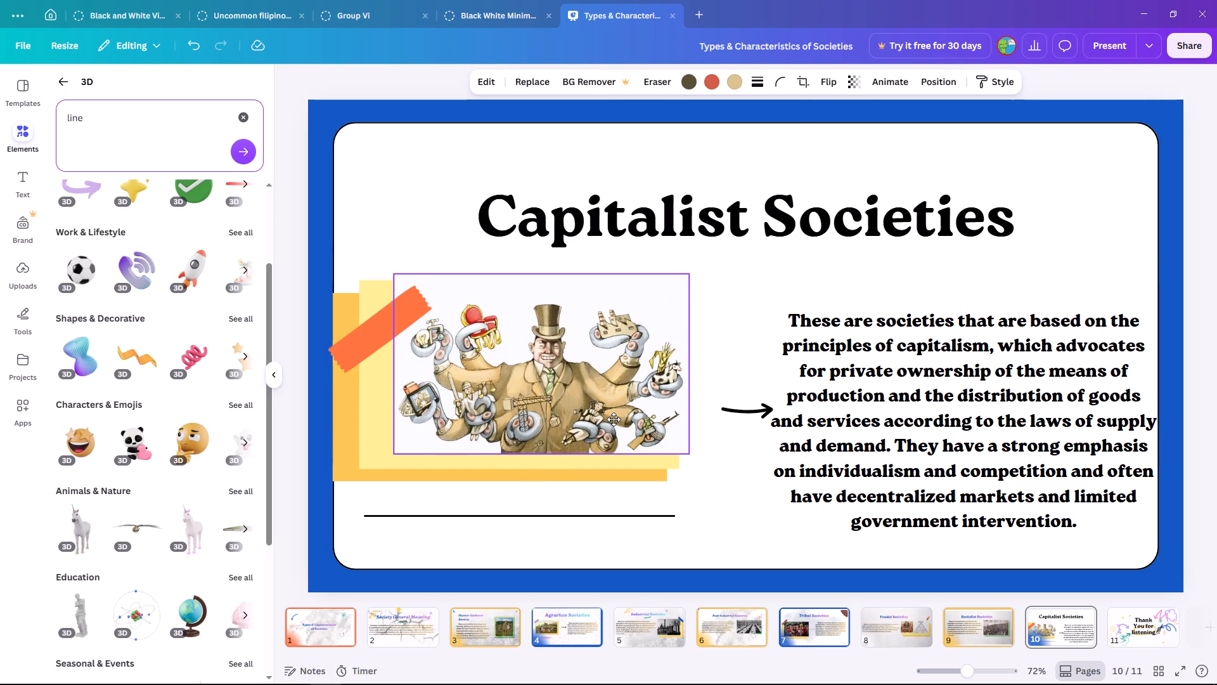
left_click_drag(614, 419, 614, 417)
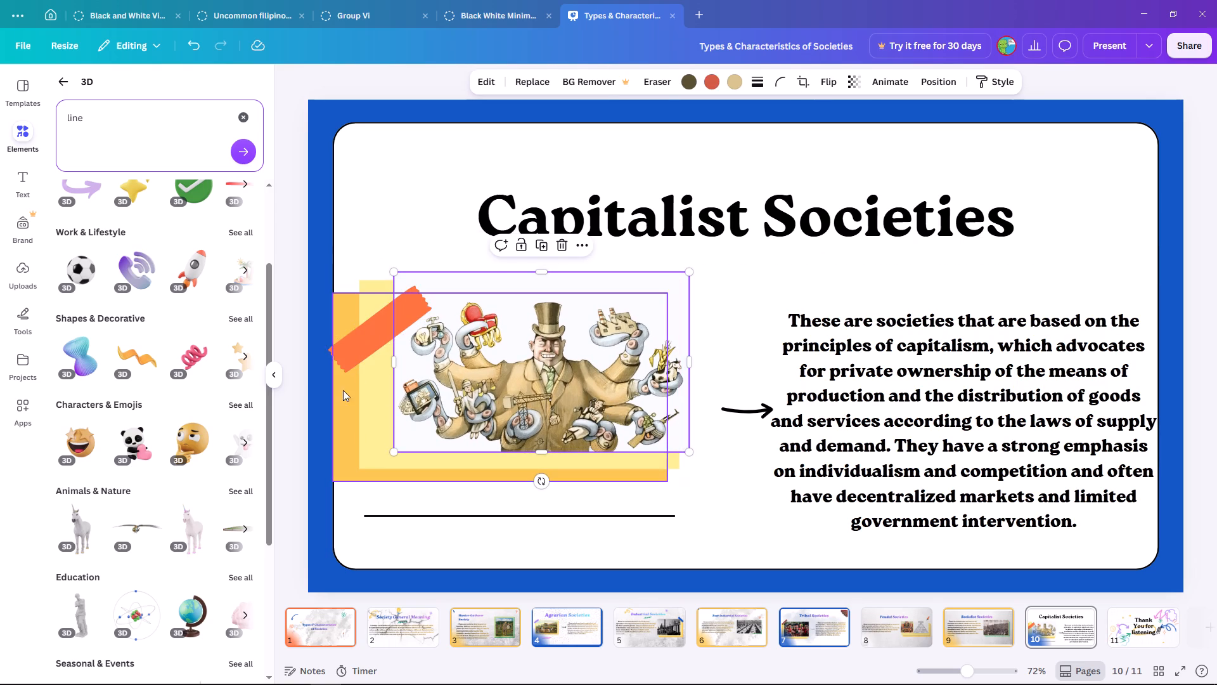
Shrink the orange tape strip slightly from its outer end over the illustration.
left_click(381, 336)
left_click_drag(437, 313, 418, 318)
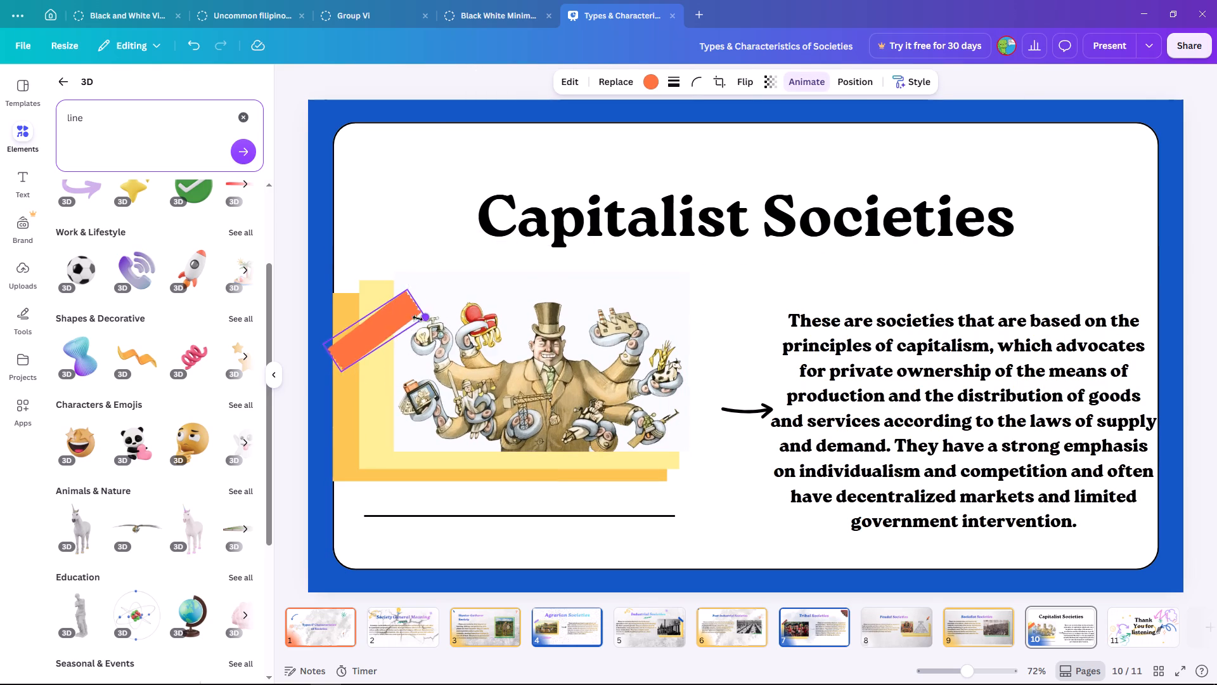
left_click_drag(418, 318, 432, 311)
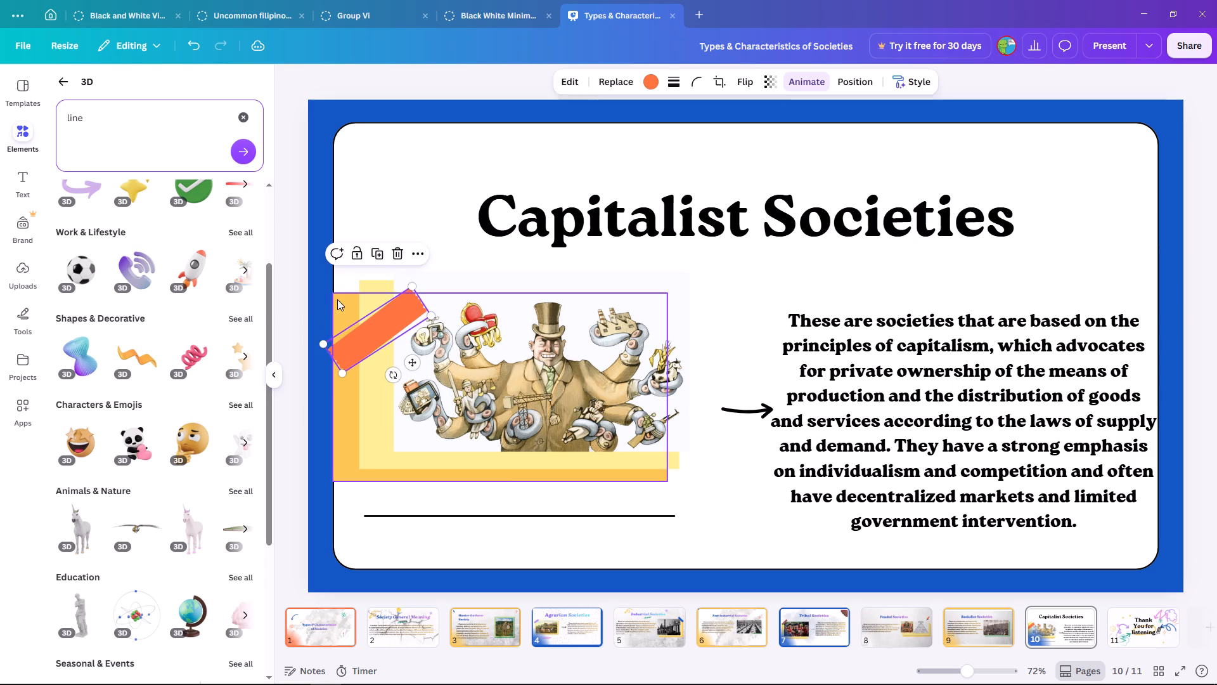
Shrink the backing rectangles from their upper-left corners: pale yellow to about 663 by 375, orange-yellow to about 665 by 368, leaving even stepped borders.
left_click(337, 299)
left_click_drag(333, 296, 345, 298)
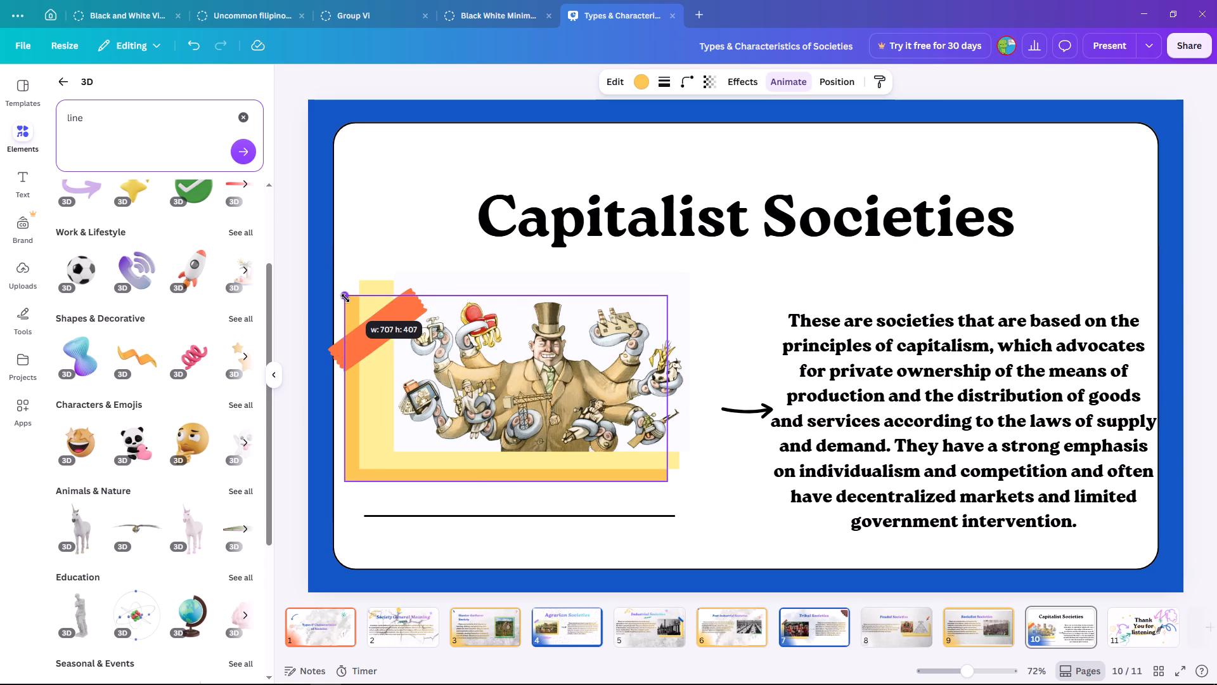
left_click_drag(345, 298, 347, 296)
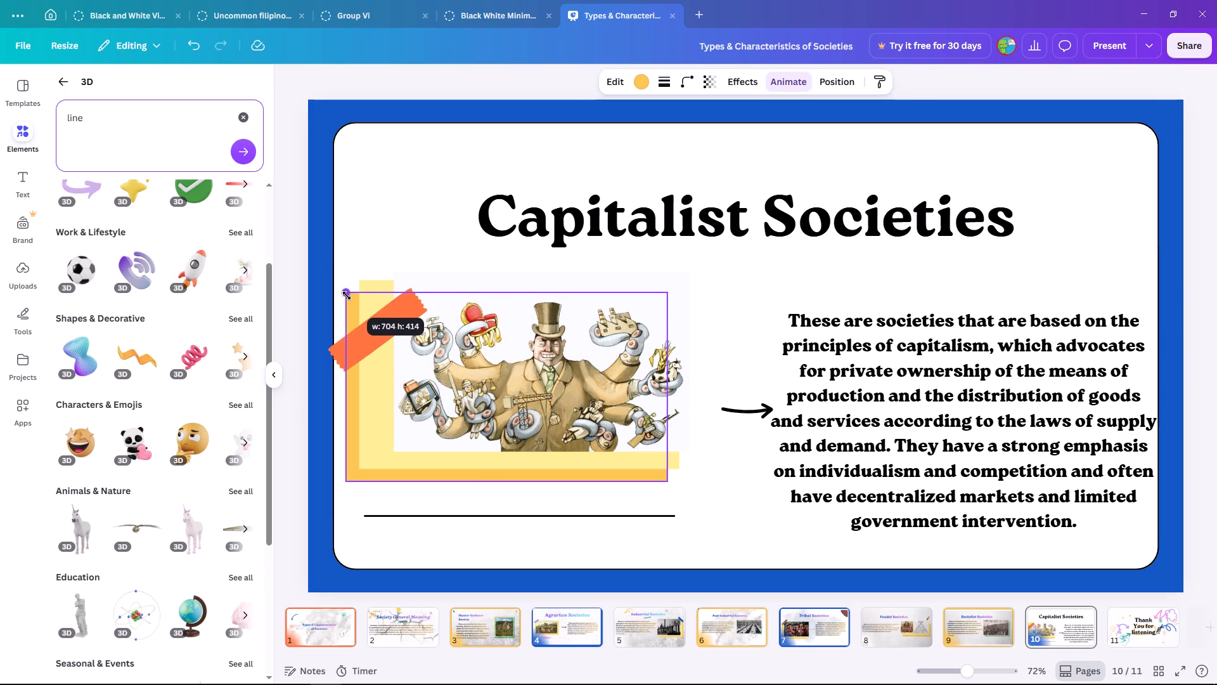
left_click_drag(347, 296, 345, 296)
left_click(366, 288)
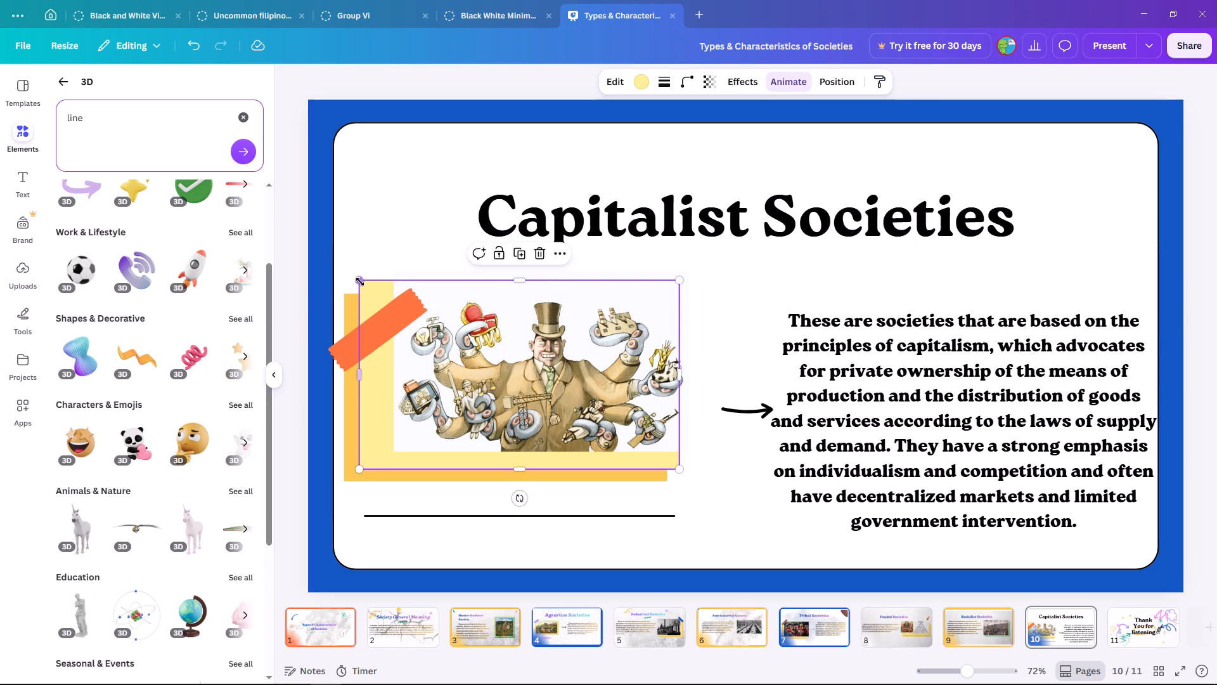
left_click_drag(360, 281, 375, 290)
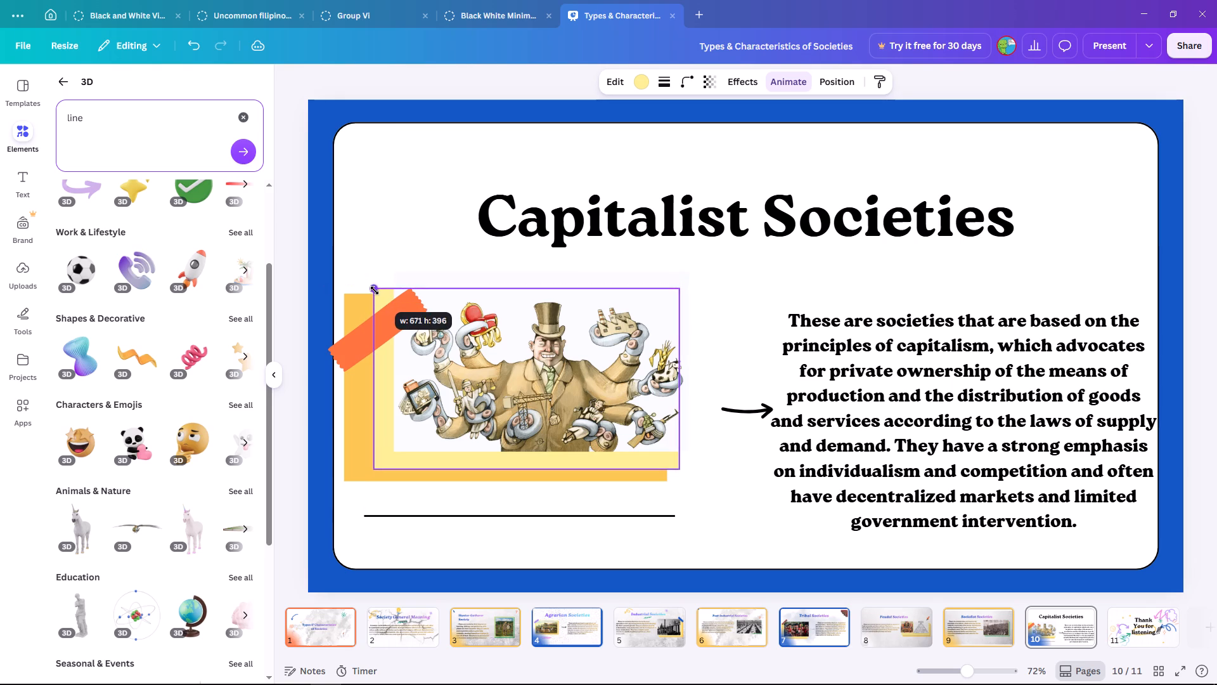
left_click_drag(375, 290, 375, 299)
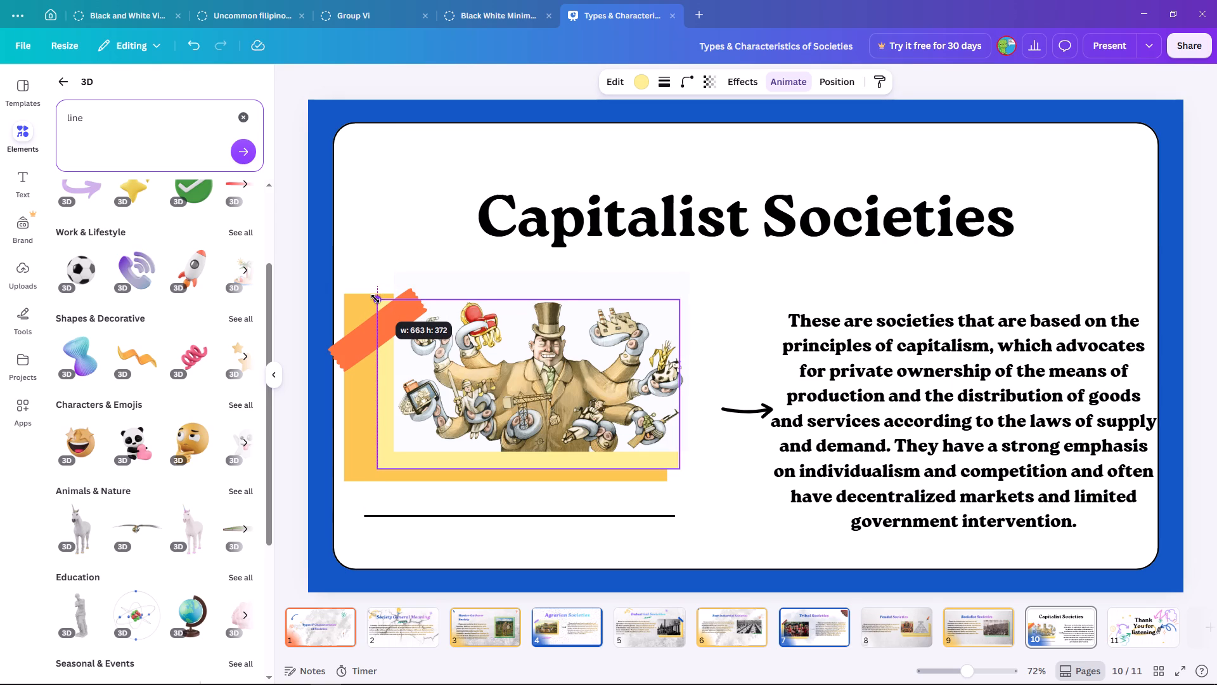
left_click_drag(375, 299, 375, 297)
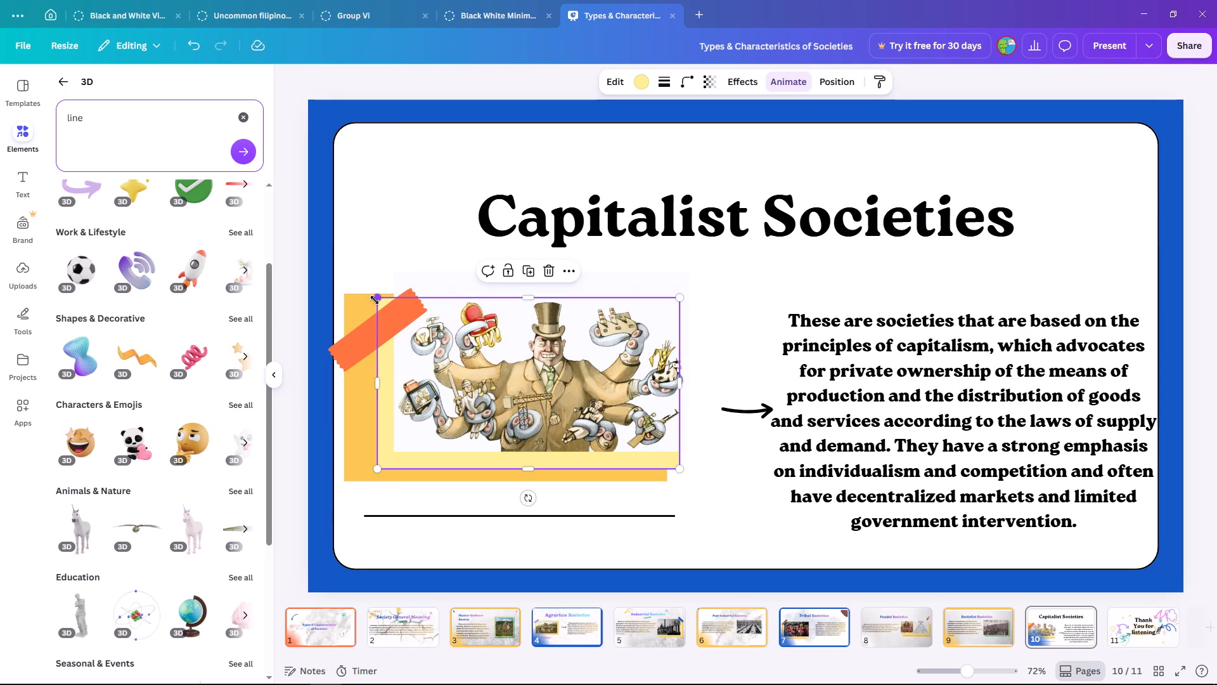
left_click(345, 306)
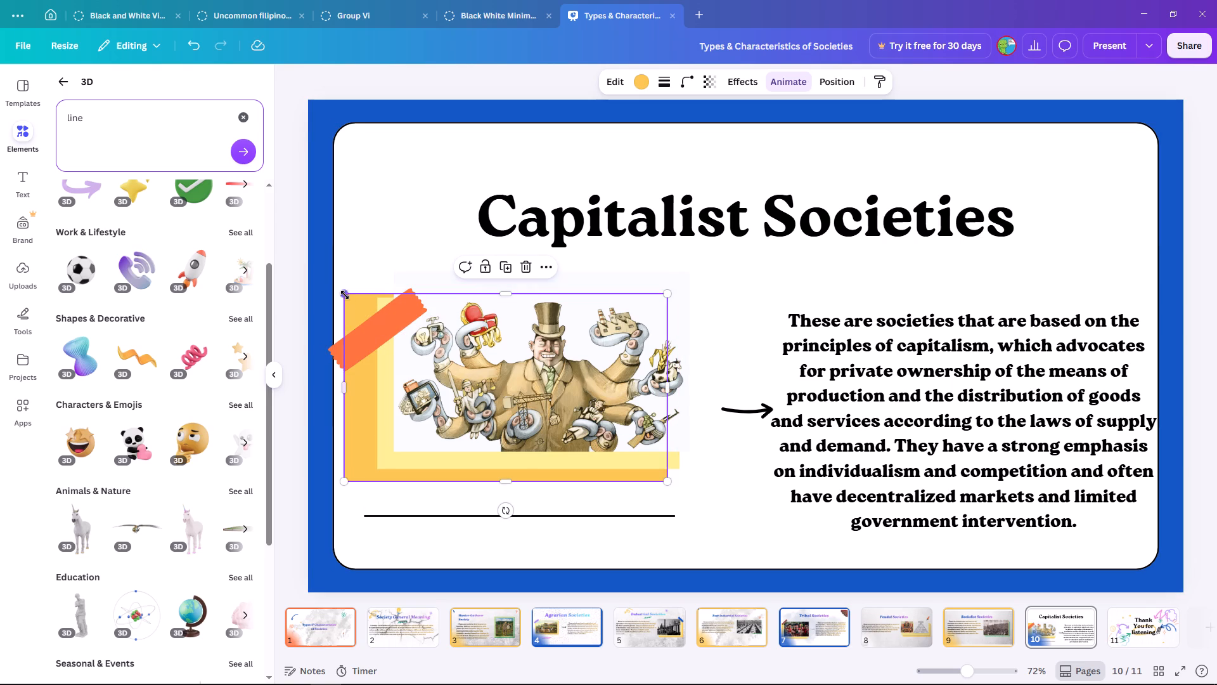
left_click_drag(344, 293, 363, 311)
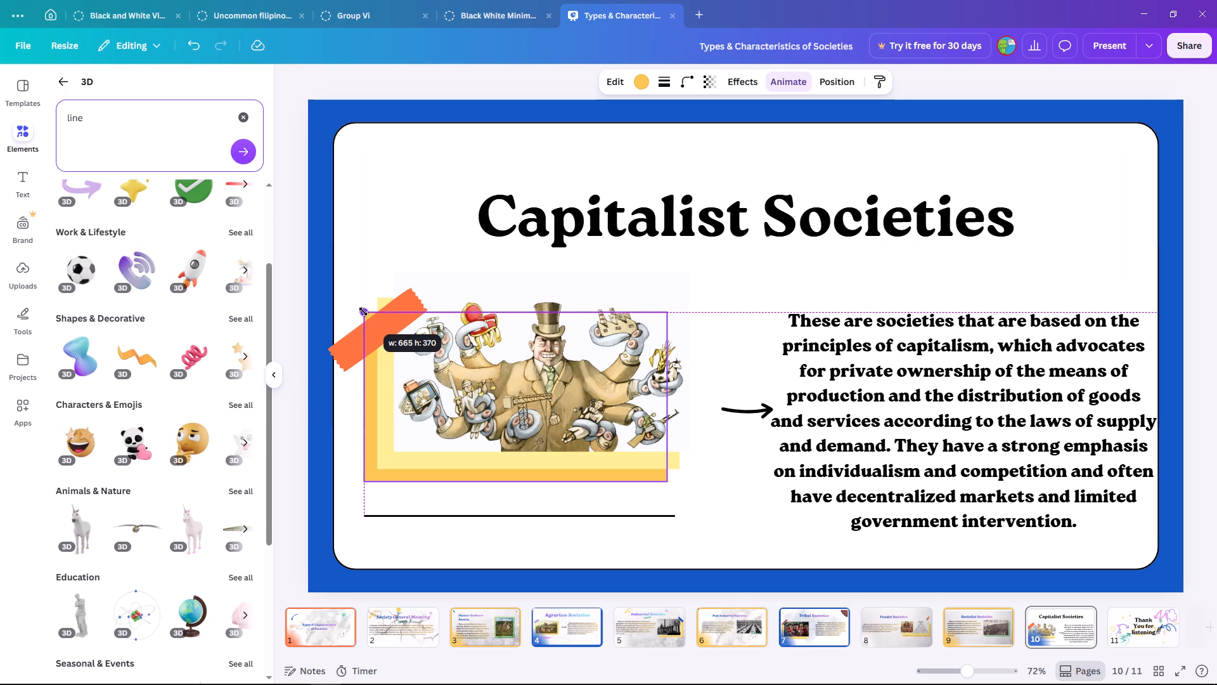
left_click_drag(363, 311, 366, 314)
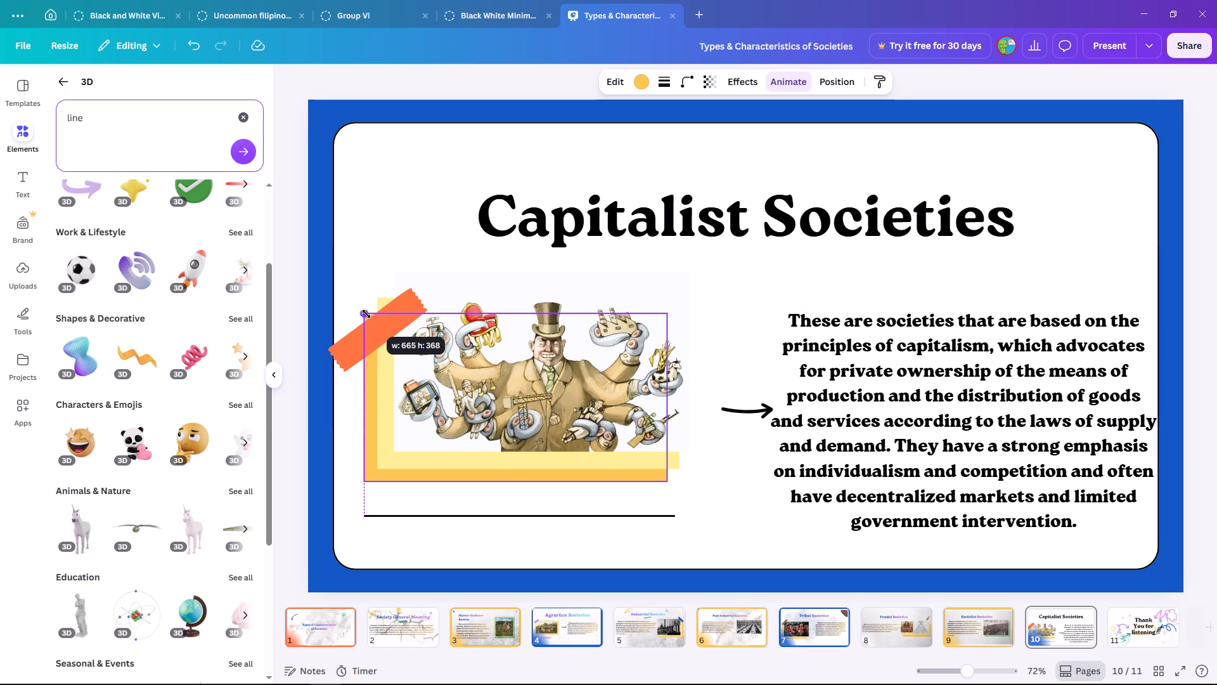
left_click_drag(366, 314, 367, 314)
Make the orange tape strip smaller and place it diagonally across the upper-left corner of the layered picture frame.
left_click(402, 300)
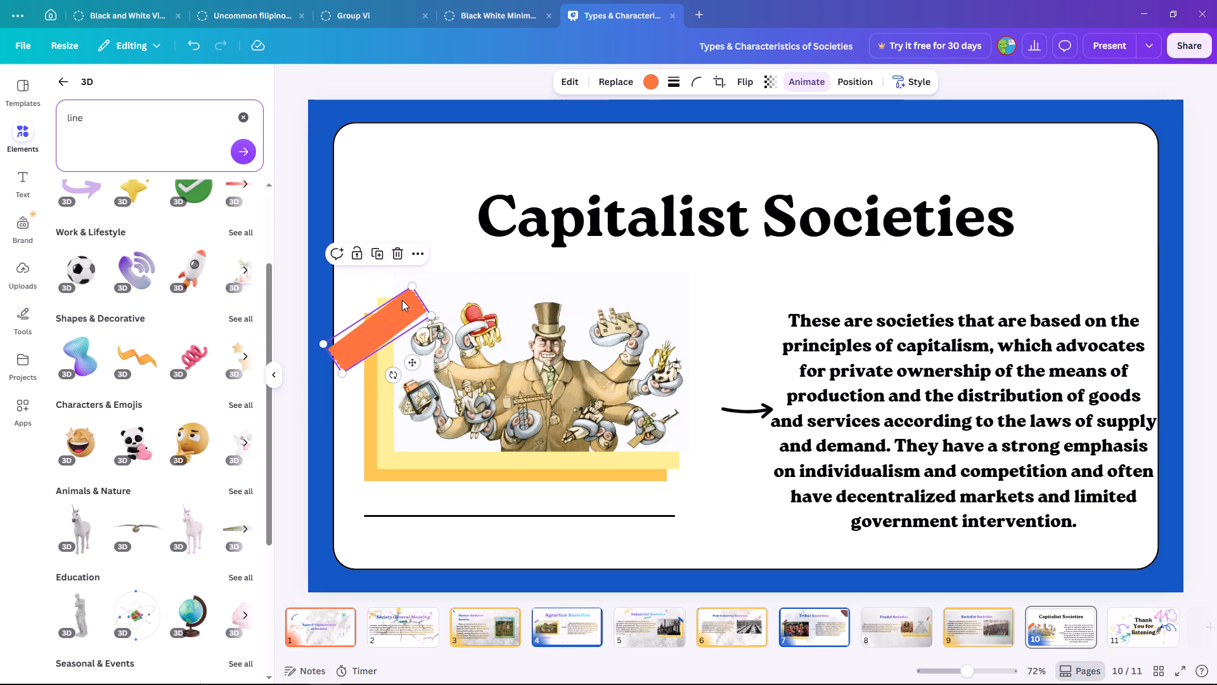
left_click_drag(402, 300, 425, 201)
double_click(435, 322)
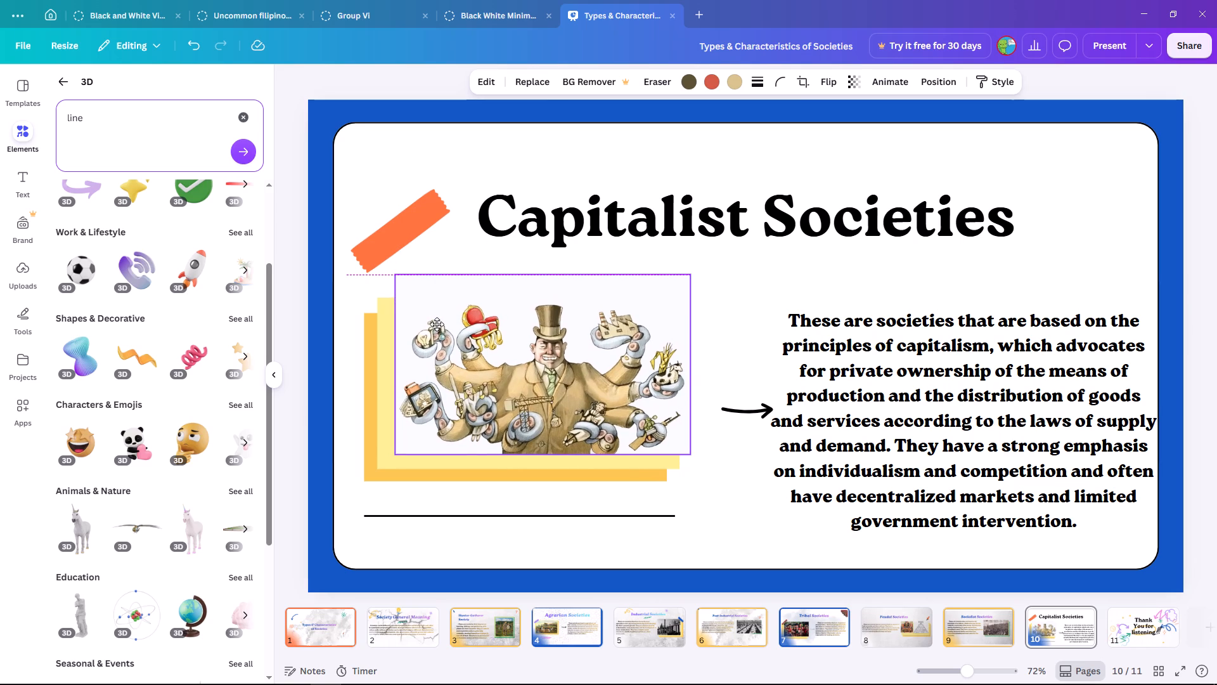
left_click(402, 230)
left_click_drag(402, 230, 396, 258)
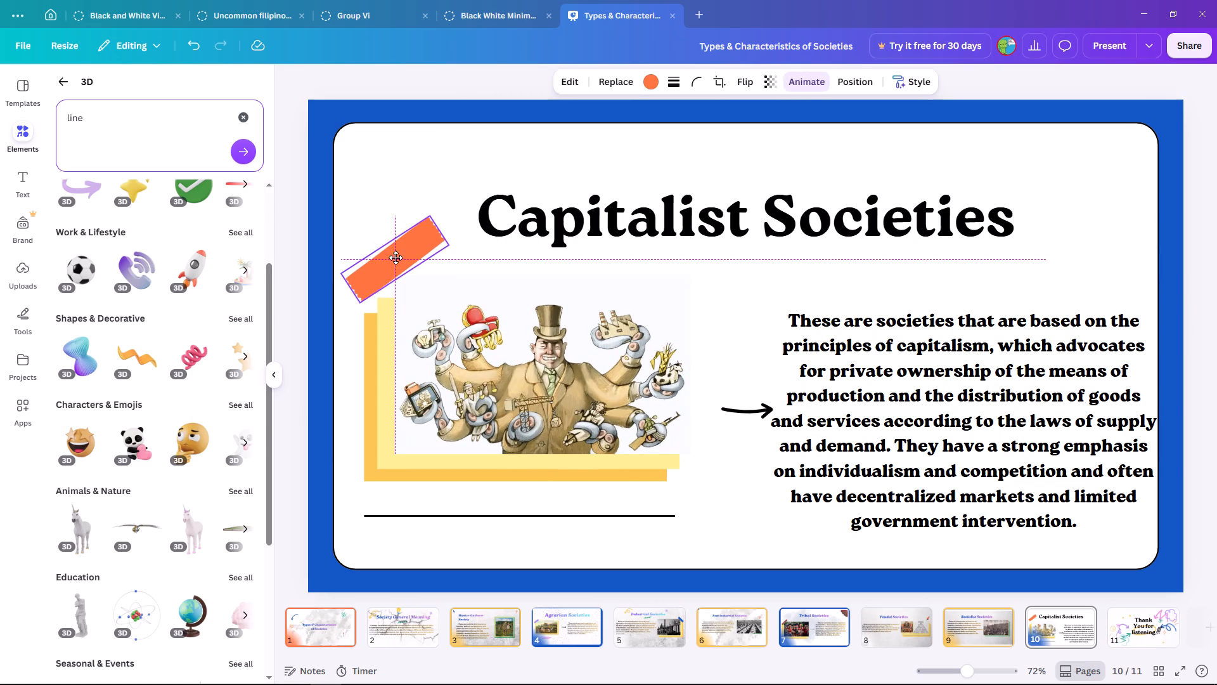
left_click_drag(396, 258, 401, 270)
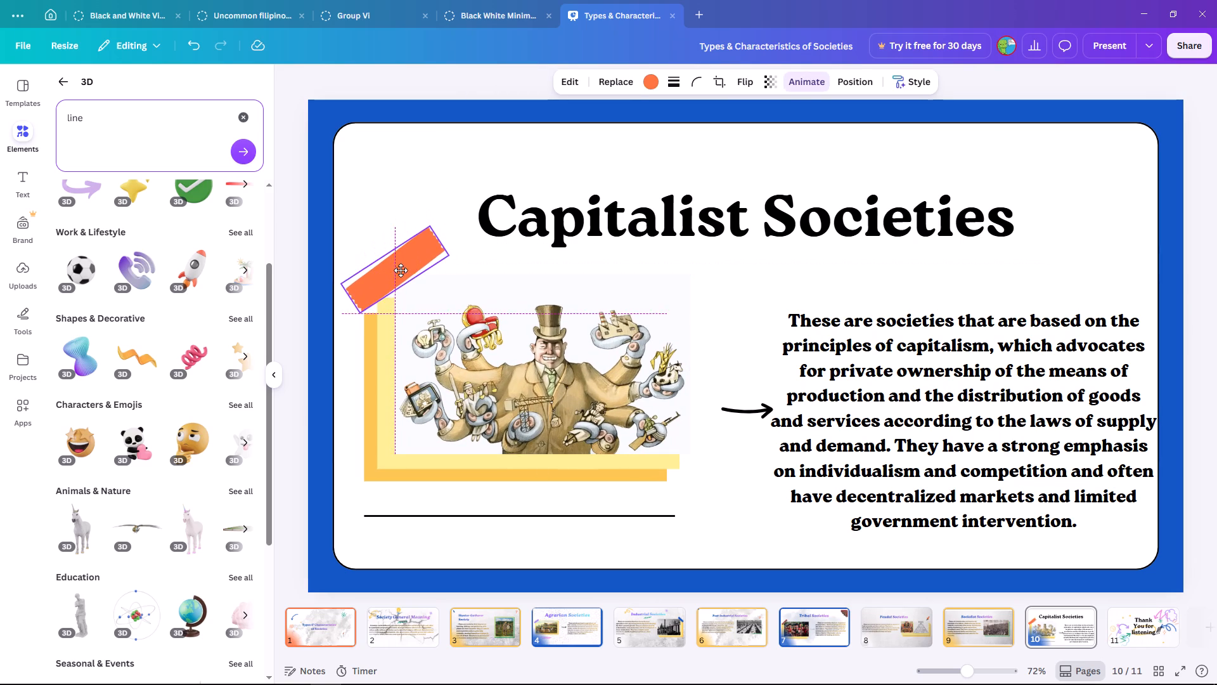
left_click_drag(401, 270, 401, 269)
left_click_drag(454, 256, 428, 270)
left_click_drag(401, 268, 414, 280)
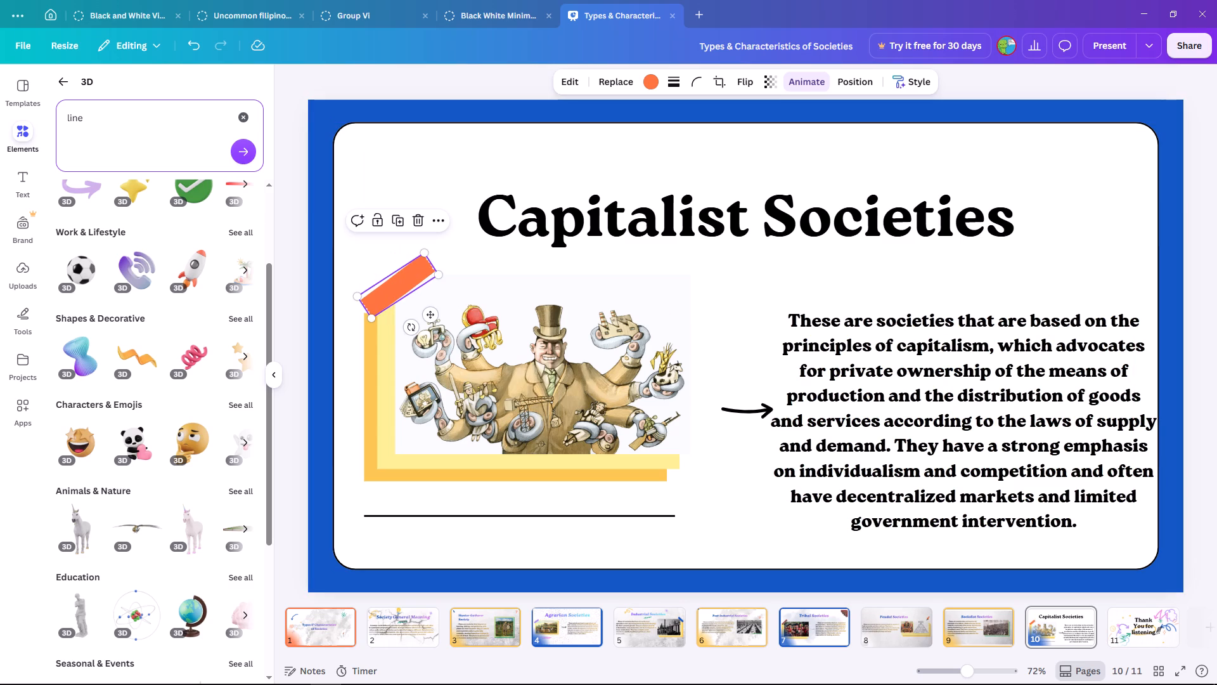
Search the 3D elements for "capitalism", and clear the search after checking the results.
double_click(244, 116)
type("cap[ita")
key("Insert")
key("BackSpace")
key("BackSpace")
key("BackSpace")
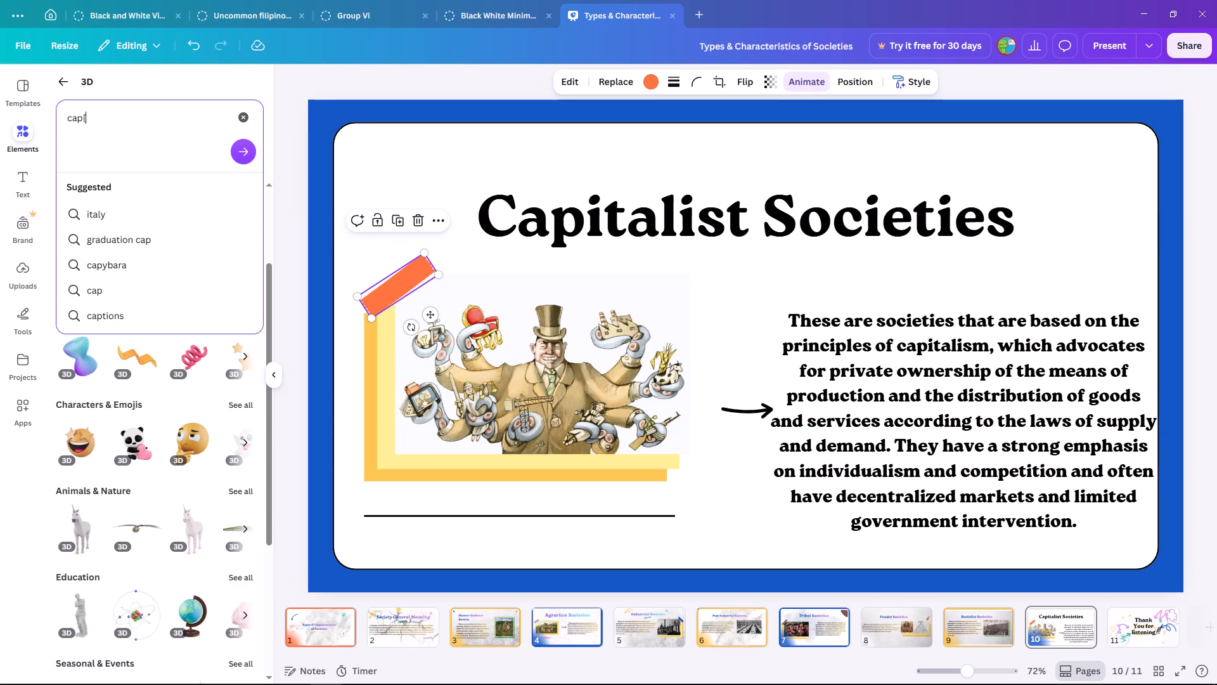
key("BackSpace")
key("BackSpace")
type("pitalist")
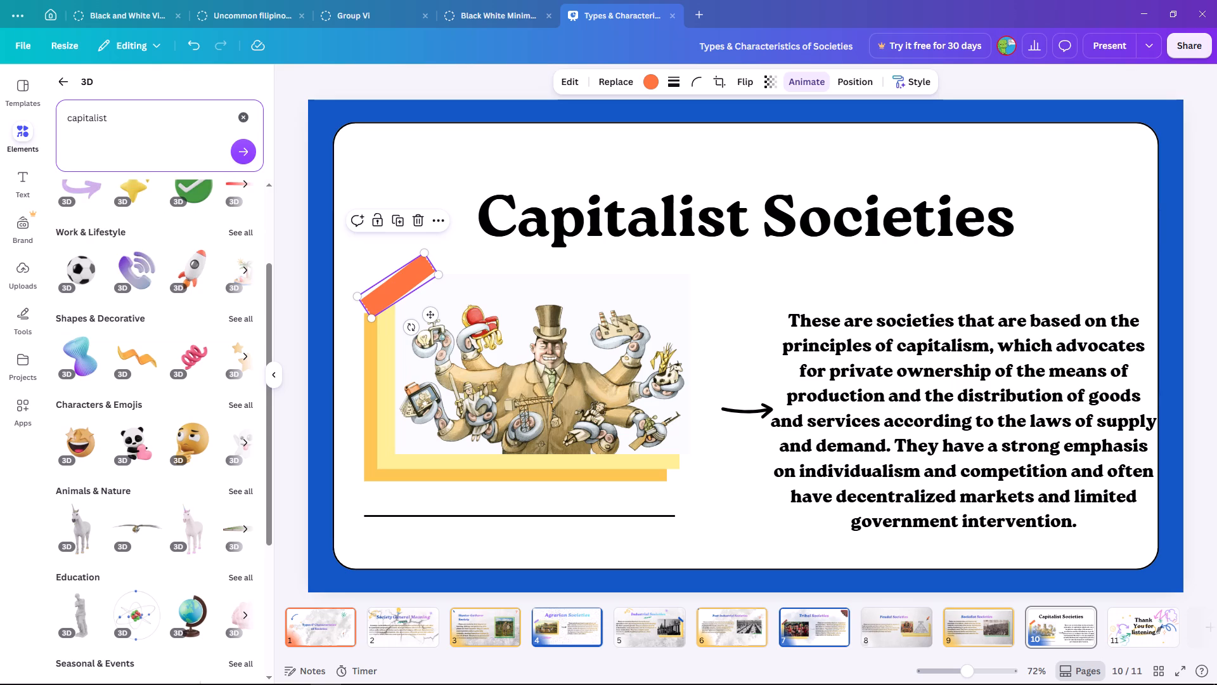
key("BackSpace")
key("s")
key("BackSpace")
key("m")
key("Return")
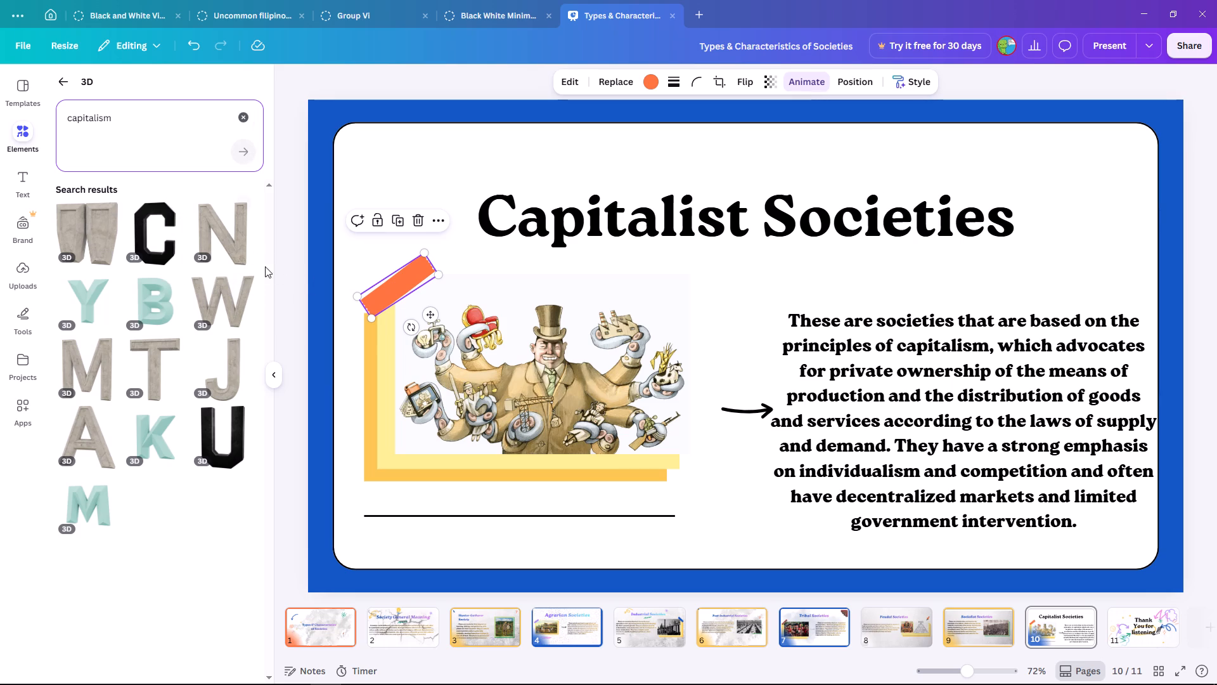
left_click(244, 114)
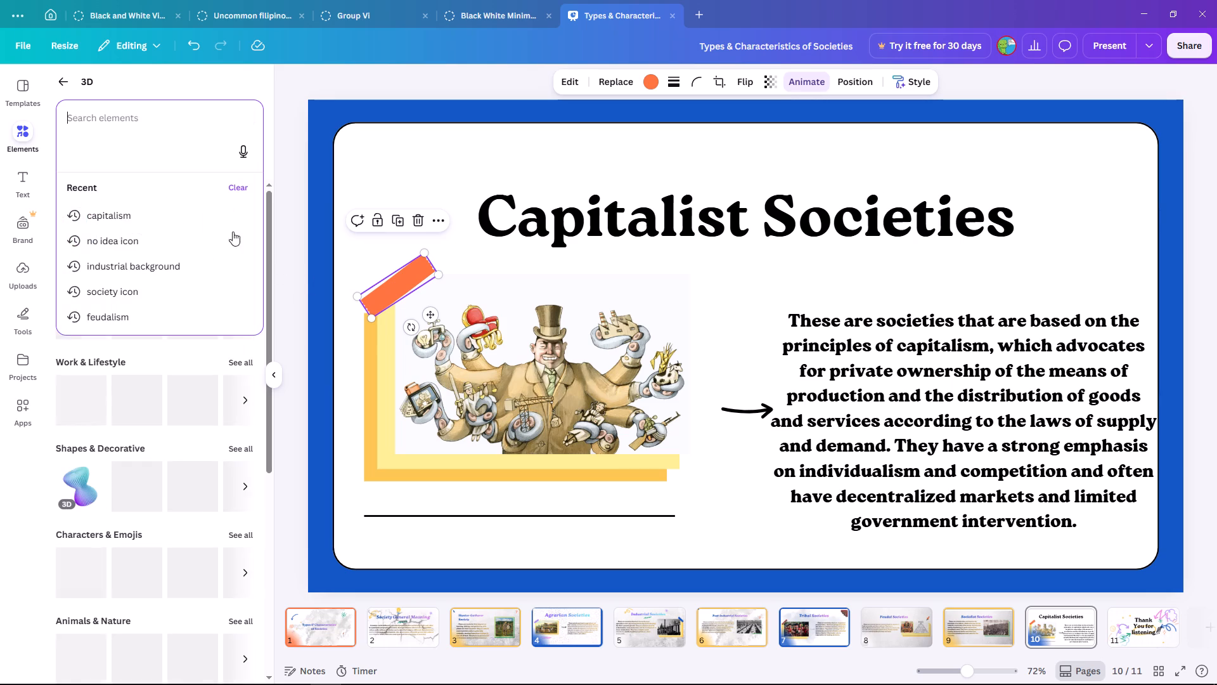
left_click(295, 101)
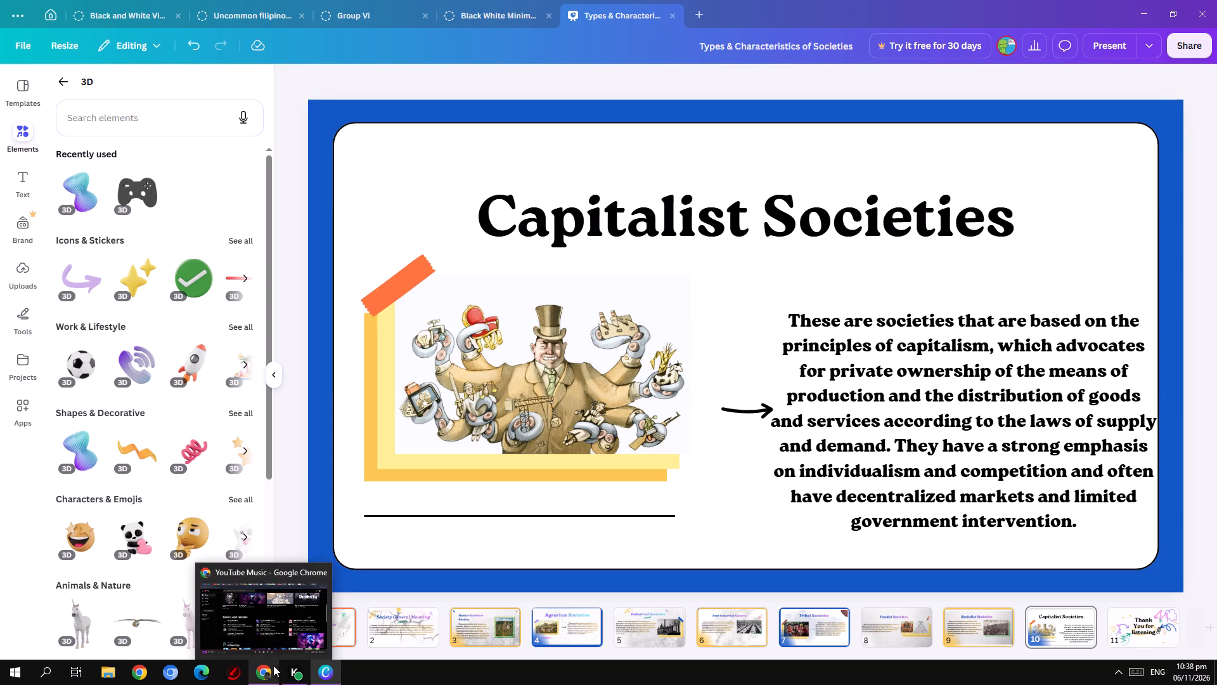
View slide 8, Feudal Societies, and go on to slide 9, Socialist Societies.
left_click(795, 365)
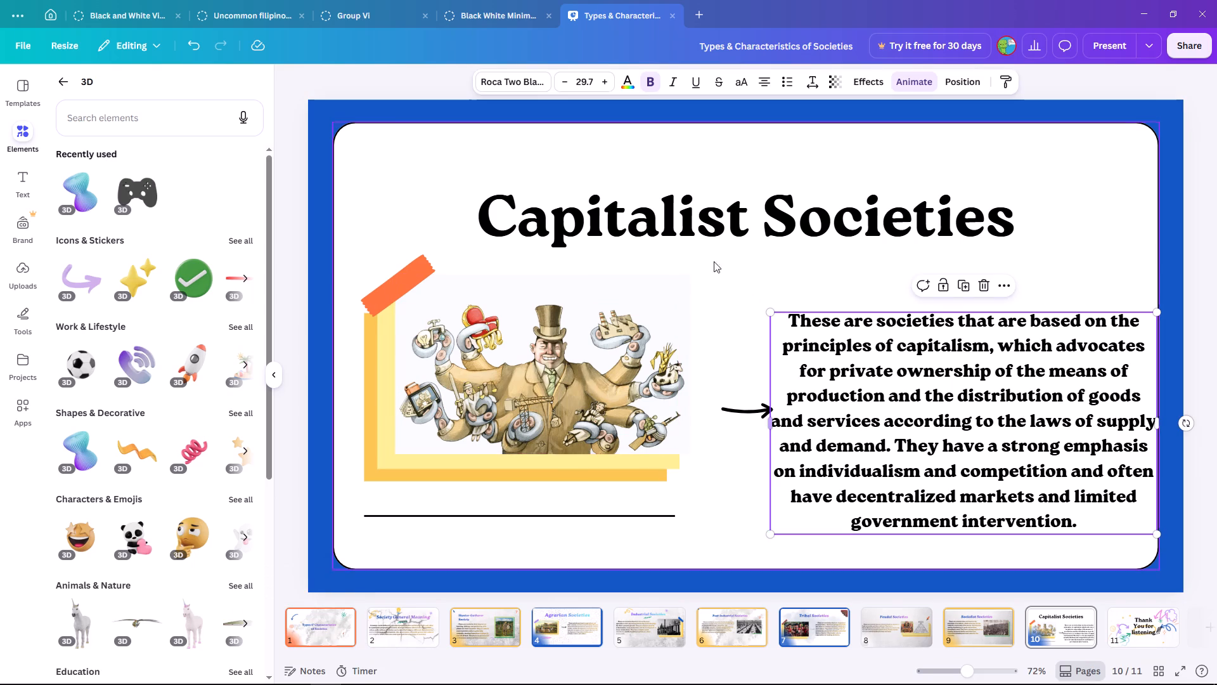
left_click(920, 637)
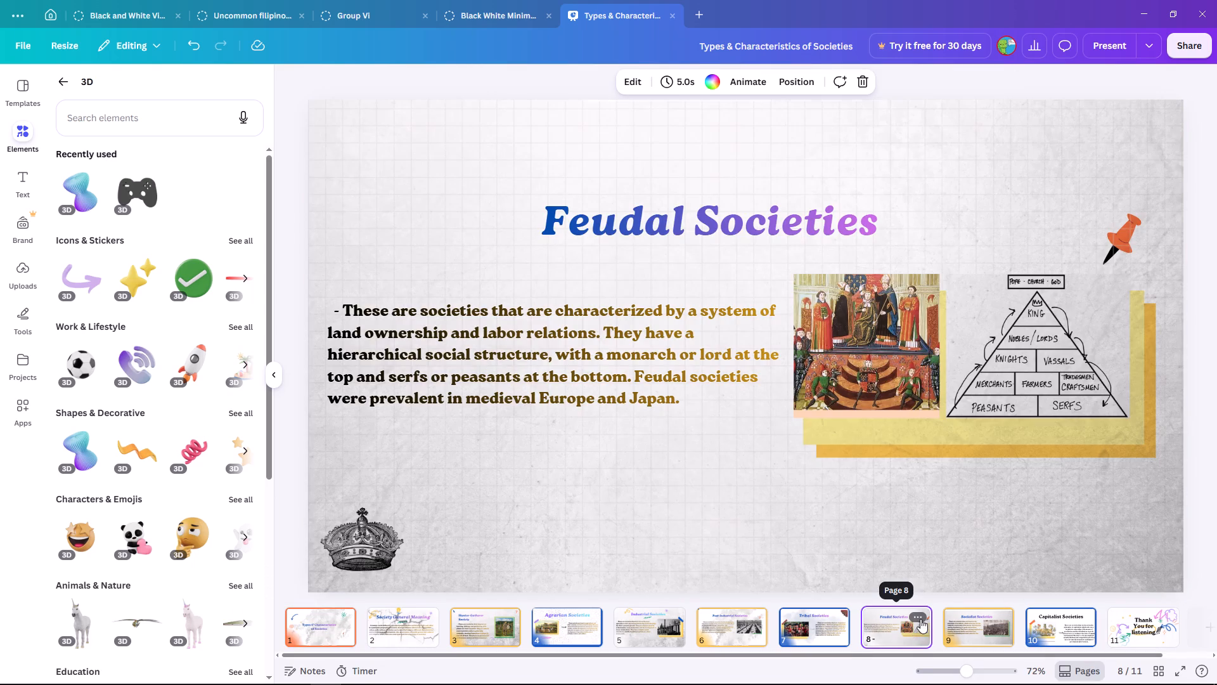
left_click(978, 635)
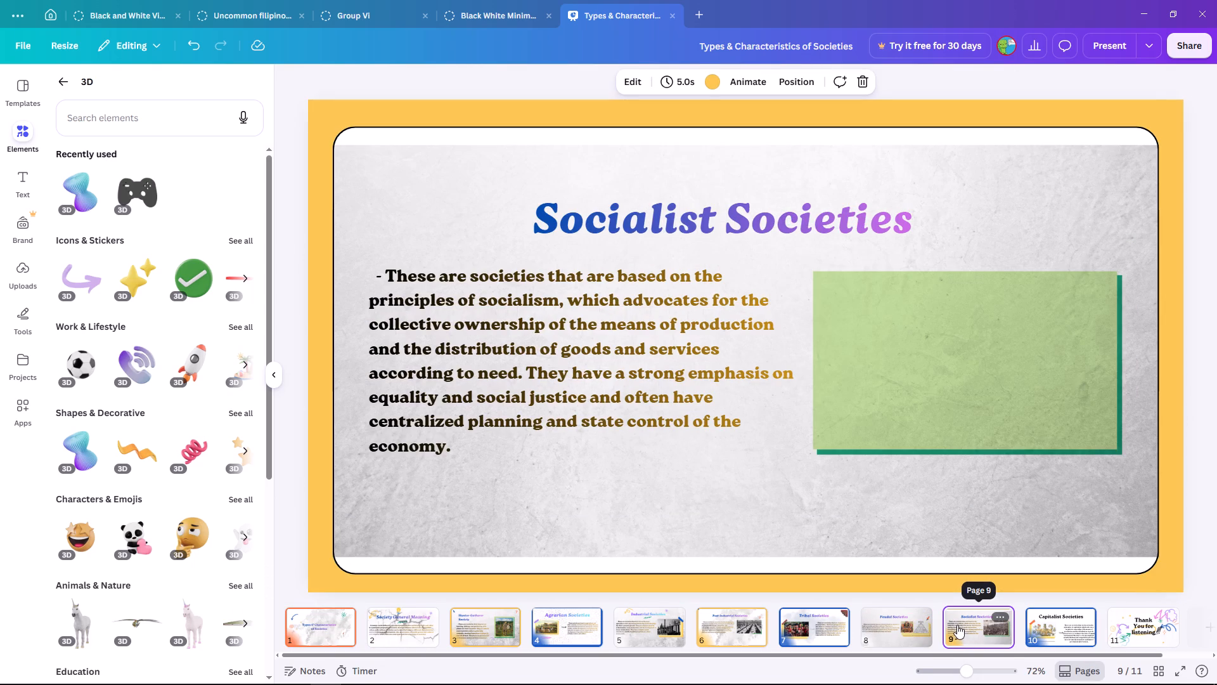
Italicize the body paragraph on the Socialist Societies slide from "These" to "economy.", keeping it bold.
double_click(583, 353)
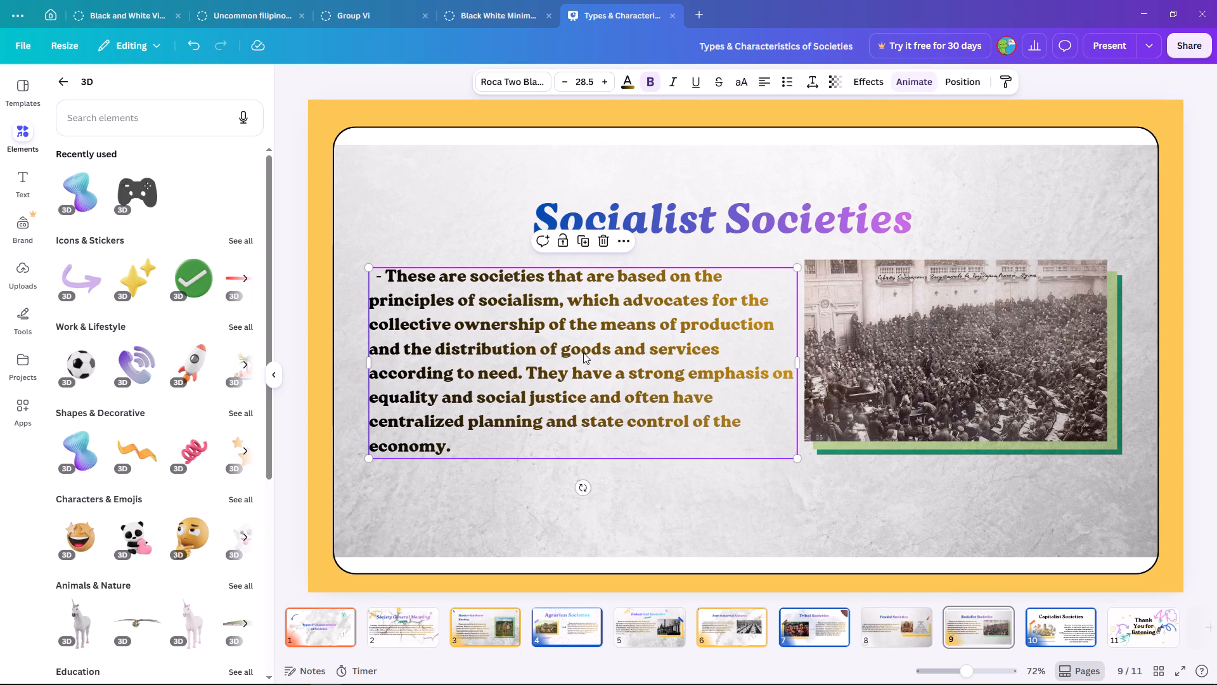
left_click(389, 277)
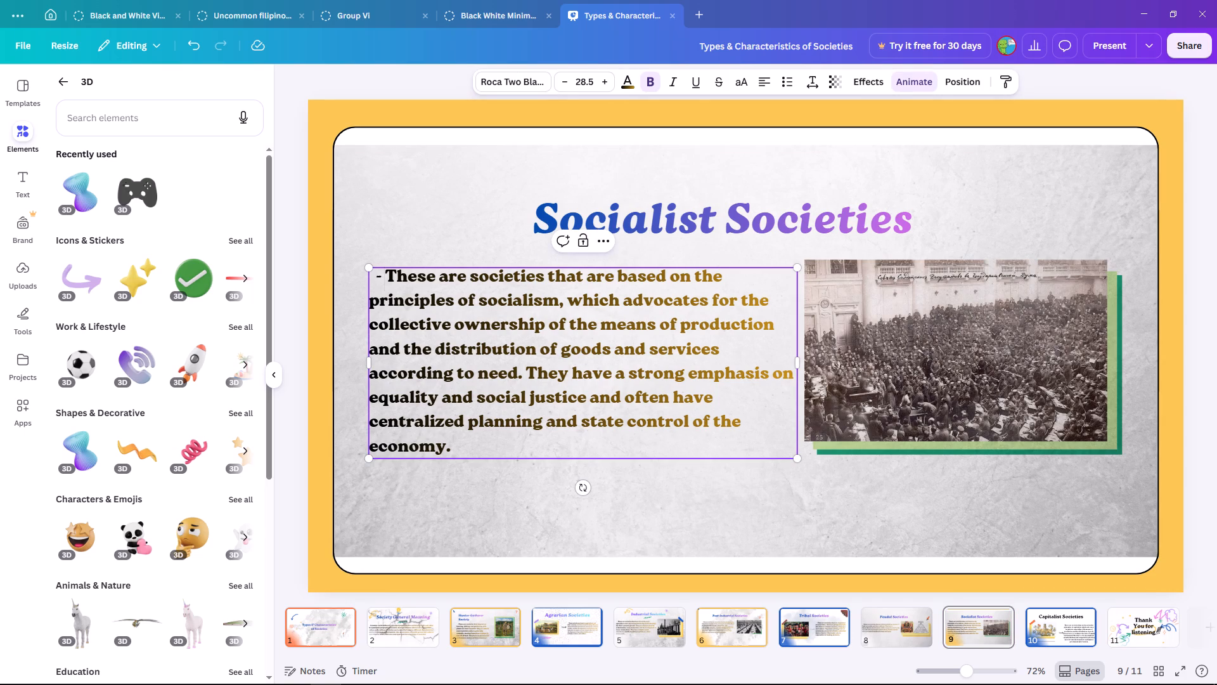
left_click(388, 277)
left_click_drag(388, 277, 606, 453)
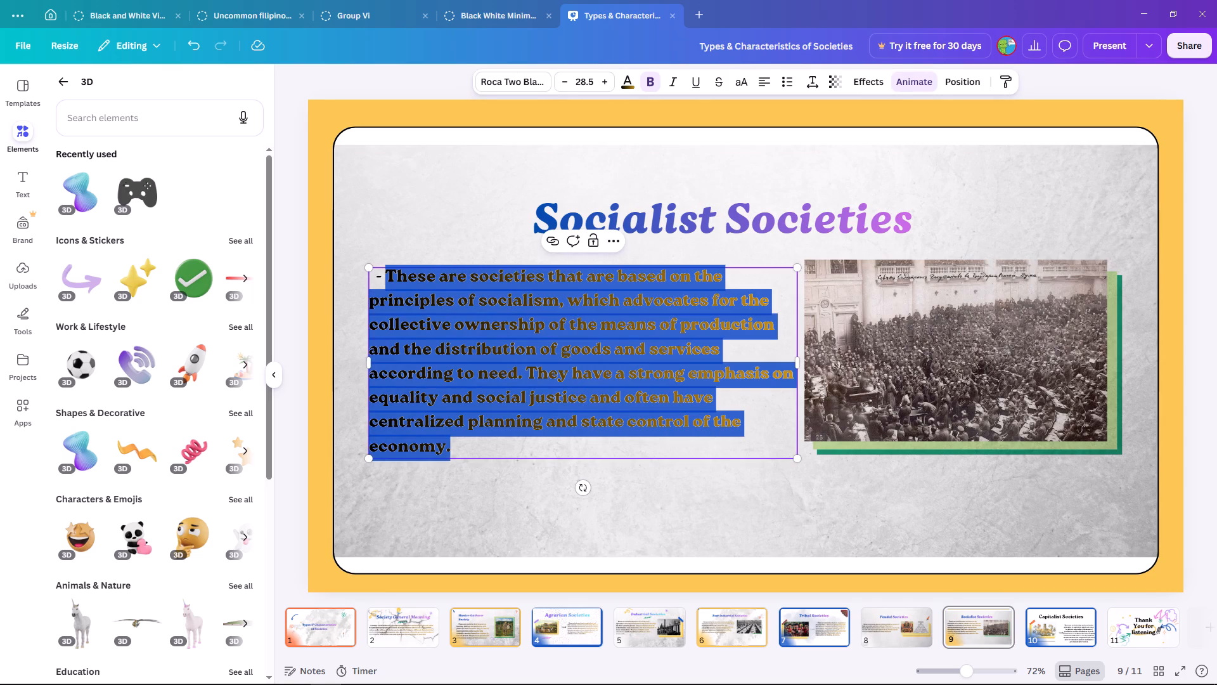
left_click(676, 74)
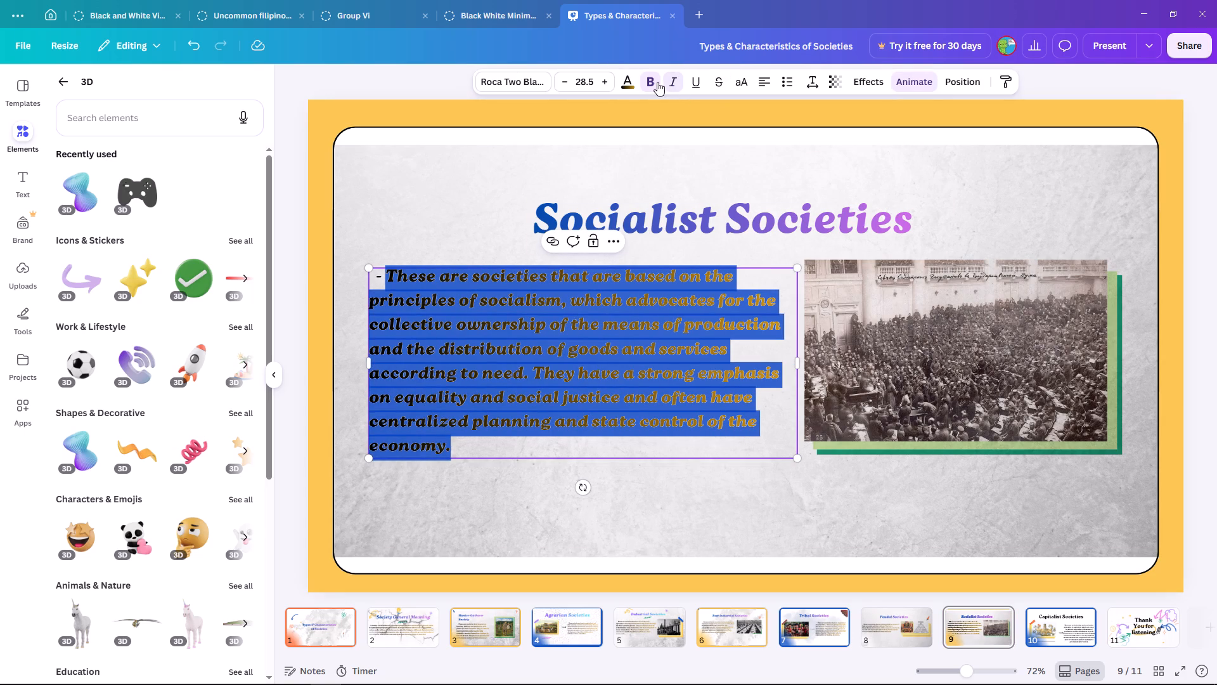
left_click(656, 82)
left_click(656, 82)
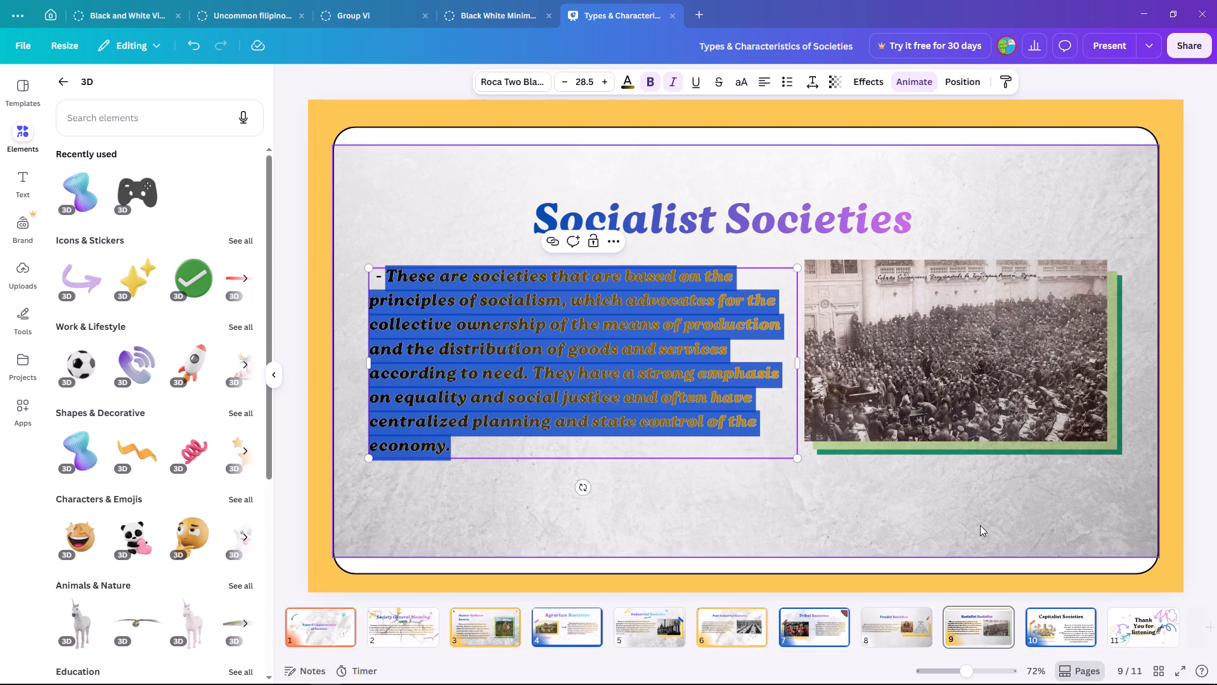
On slide 10, Capitalist Societies, move the arrow and the body paragraph slightly up and to the left, within the white card.
left_click(1041, 637)
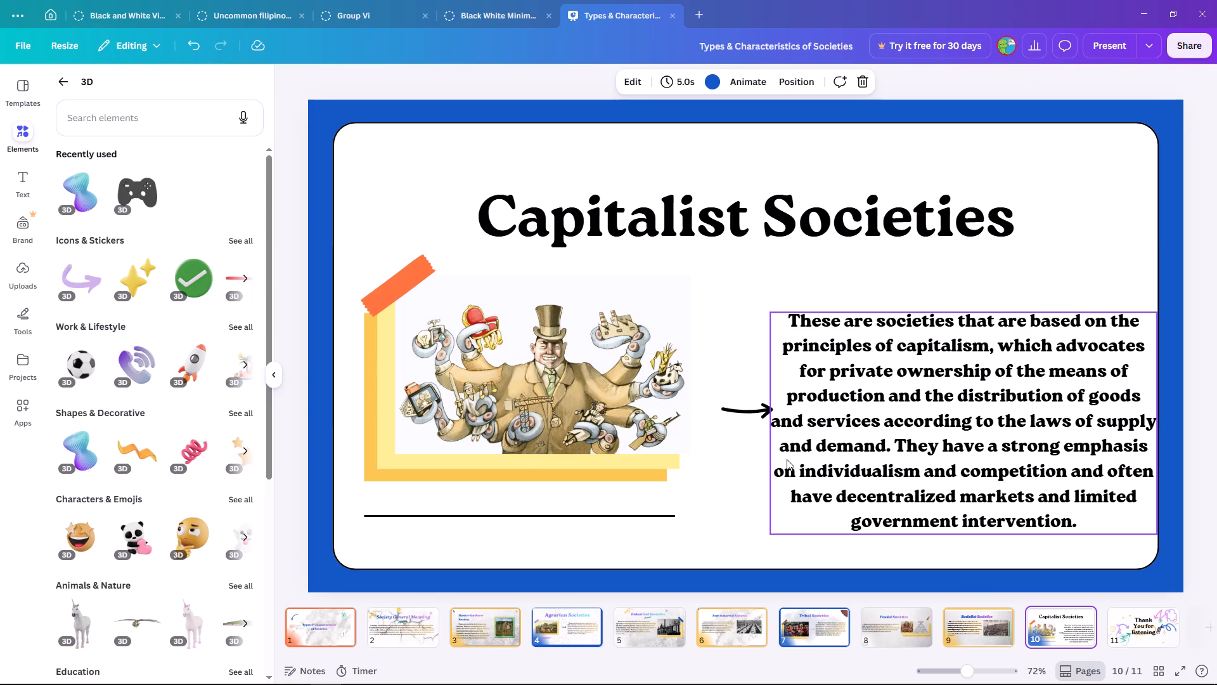
left_click(750, 410)
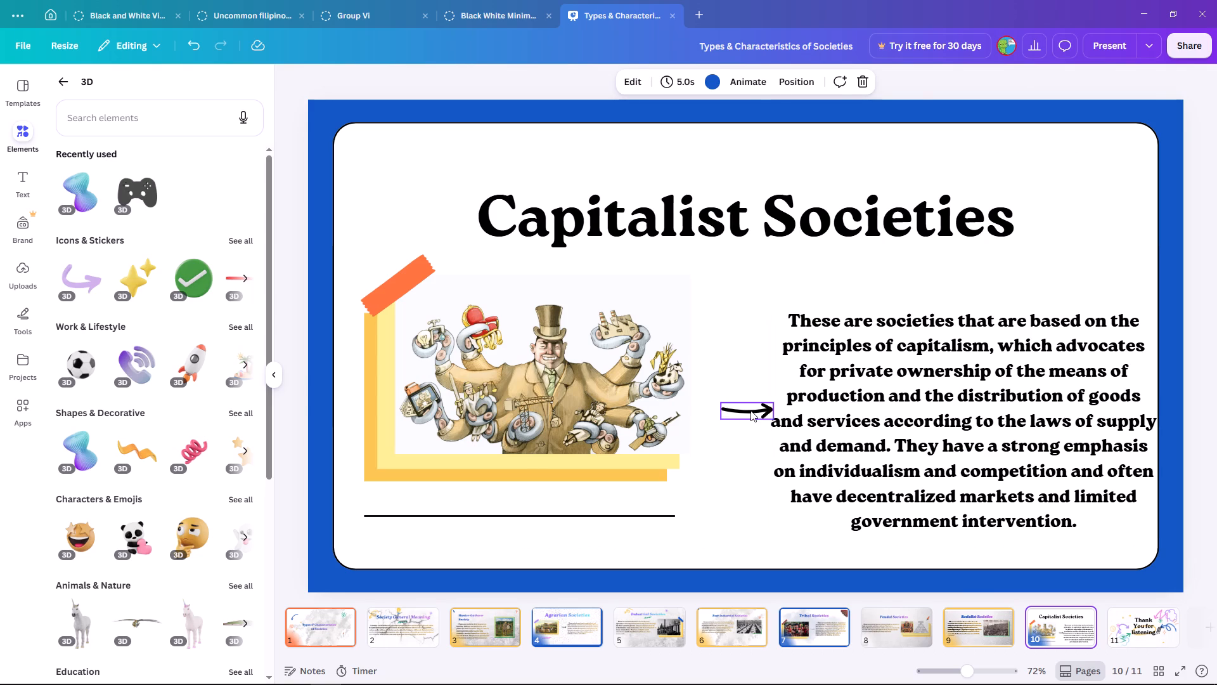
left_click_drag(749, 410, 732, 398)
left_click(900, 371)
left_click_drag(901, 371, 872, 351)
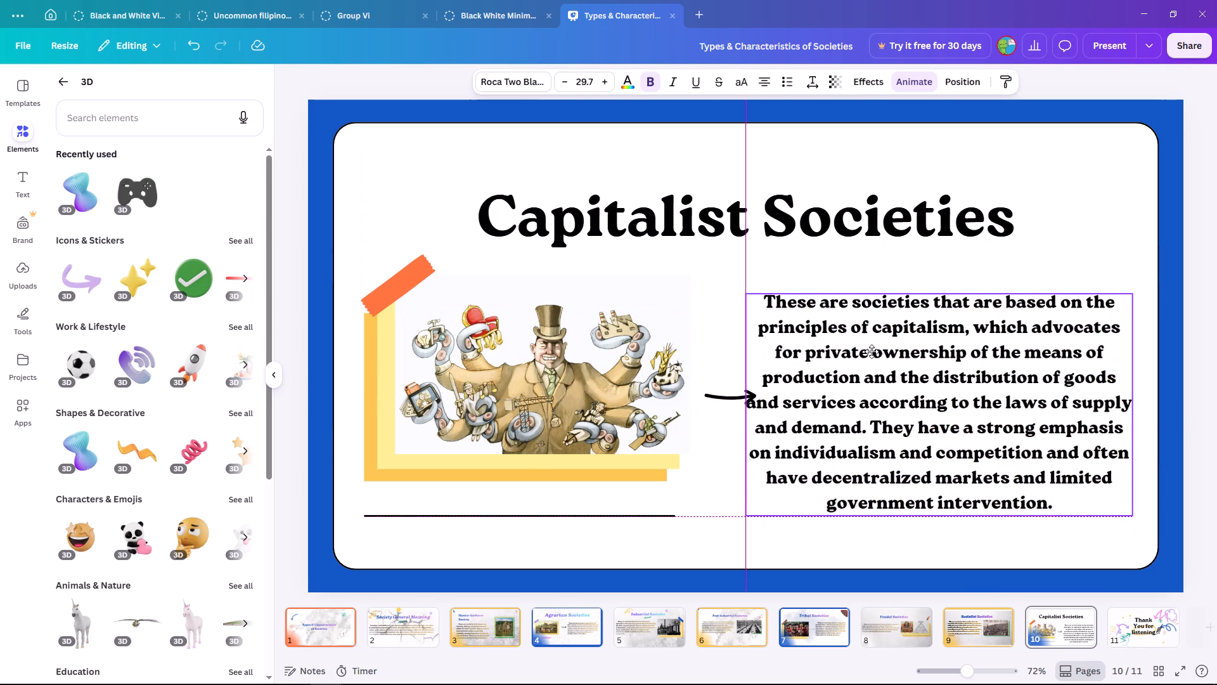
left_click_drag(872, 351, 875, 351)
left_click_drag(905, 370, 918, 369)
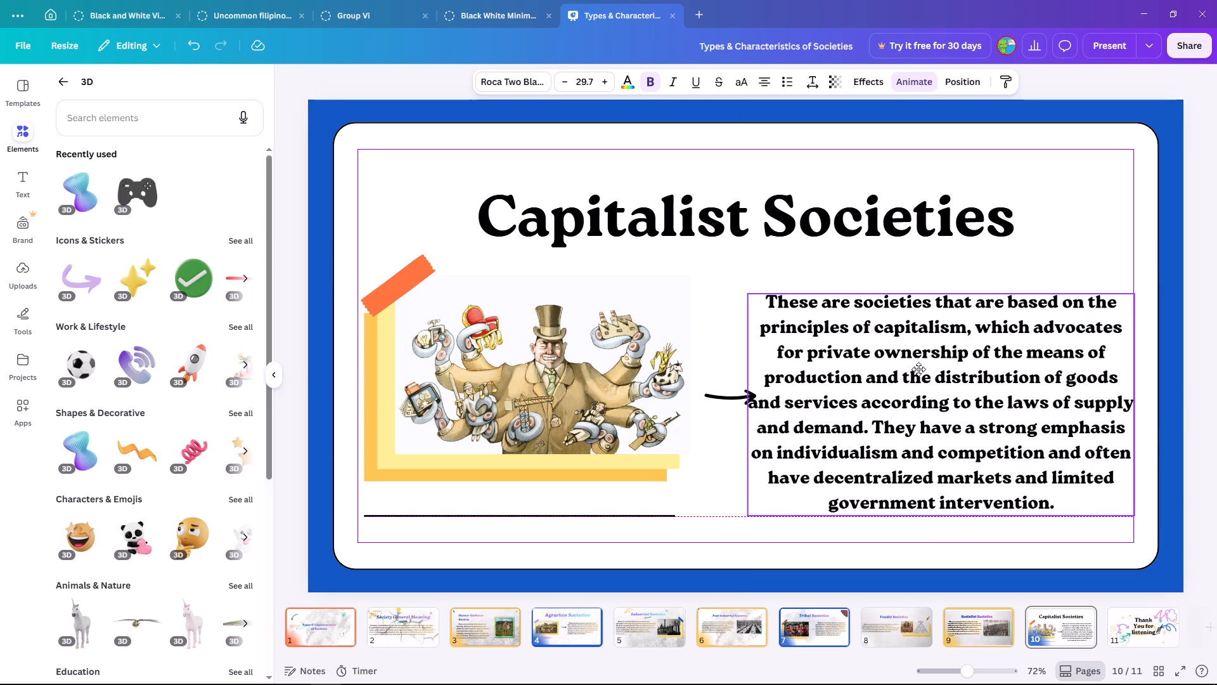
left_click_drag(918, 369, 914, 365)
Set the whole Capitalist Societies body paragraph to font size 27.7.
left_click(768, 296)
left_click_drag(768, 296, 768, 296)
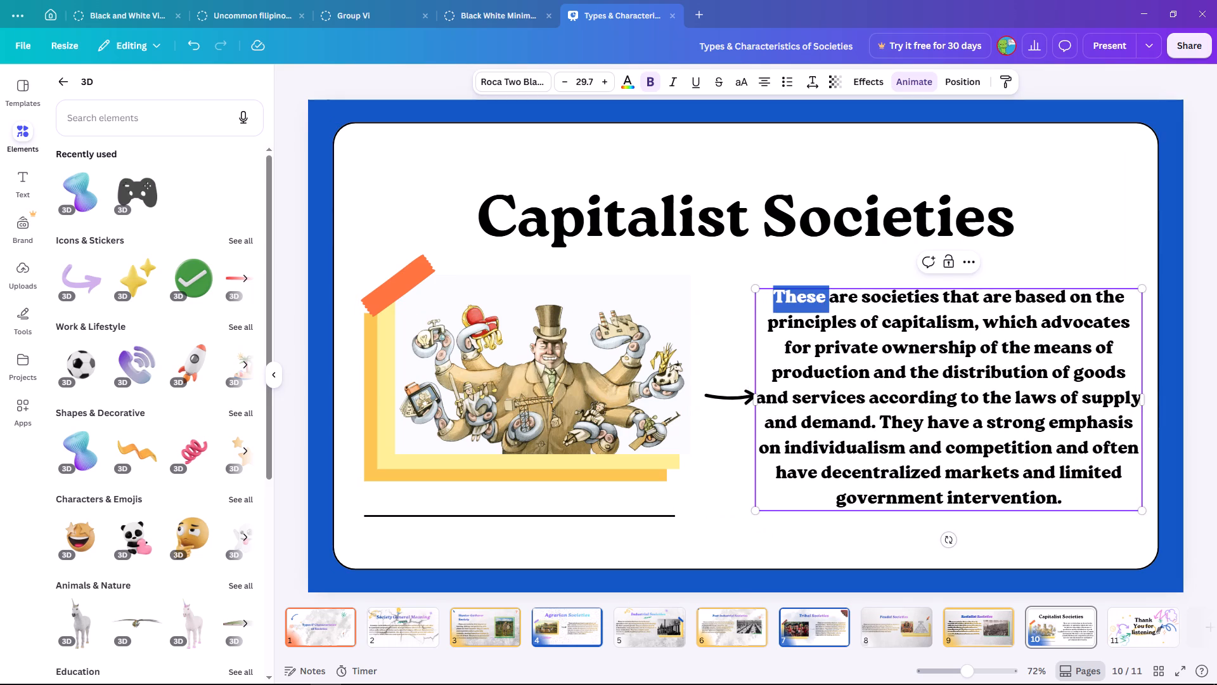
left_click_drag(768, 296, 932, 483)
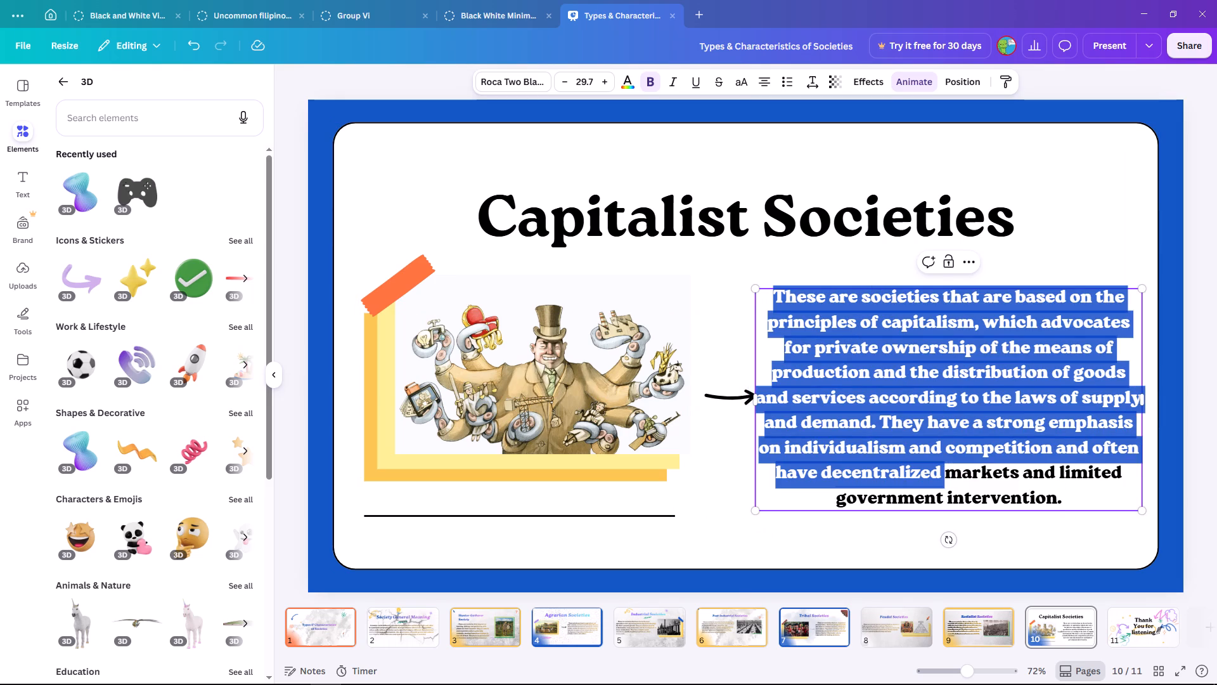
left_click_drag(932, 483, 1031, 506)
left_click(1056, 497)
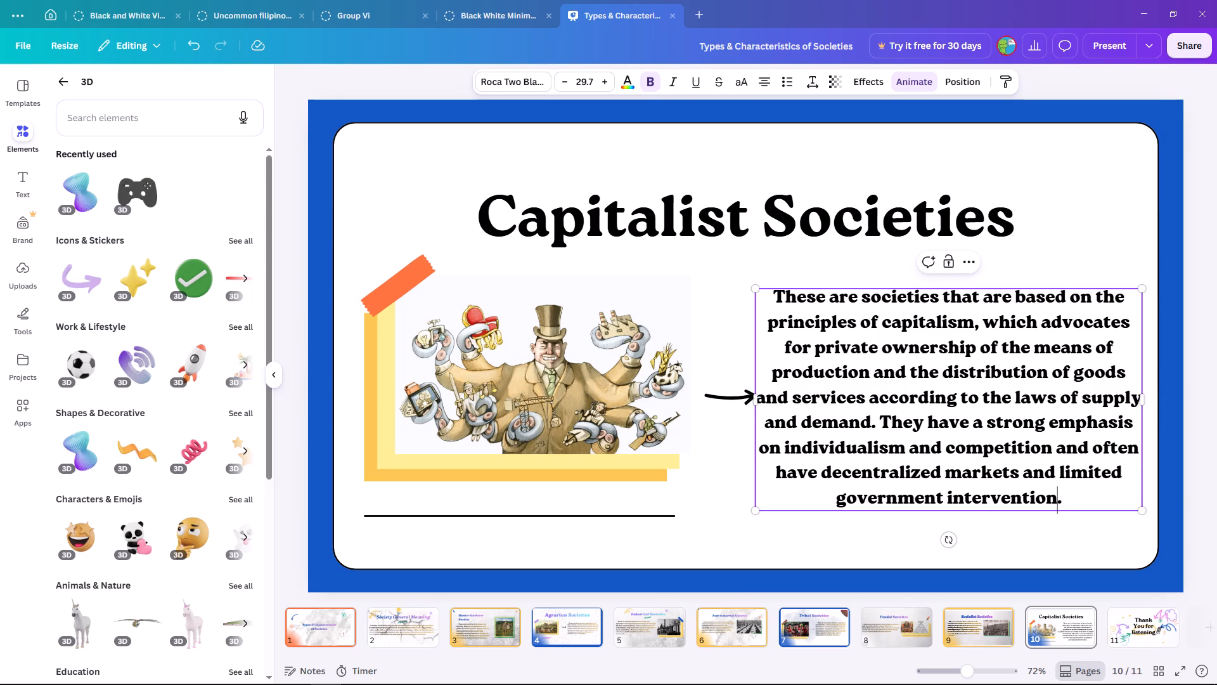
left_click(785, 302)
left_click_drag(775, 299, 1115, 492)
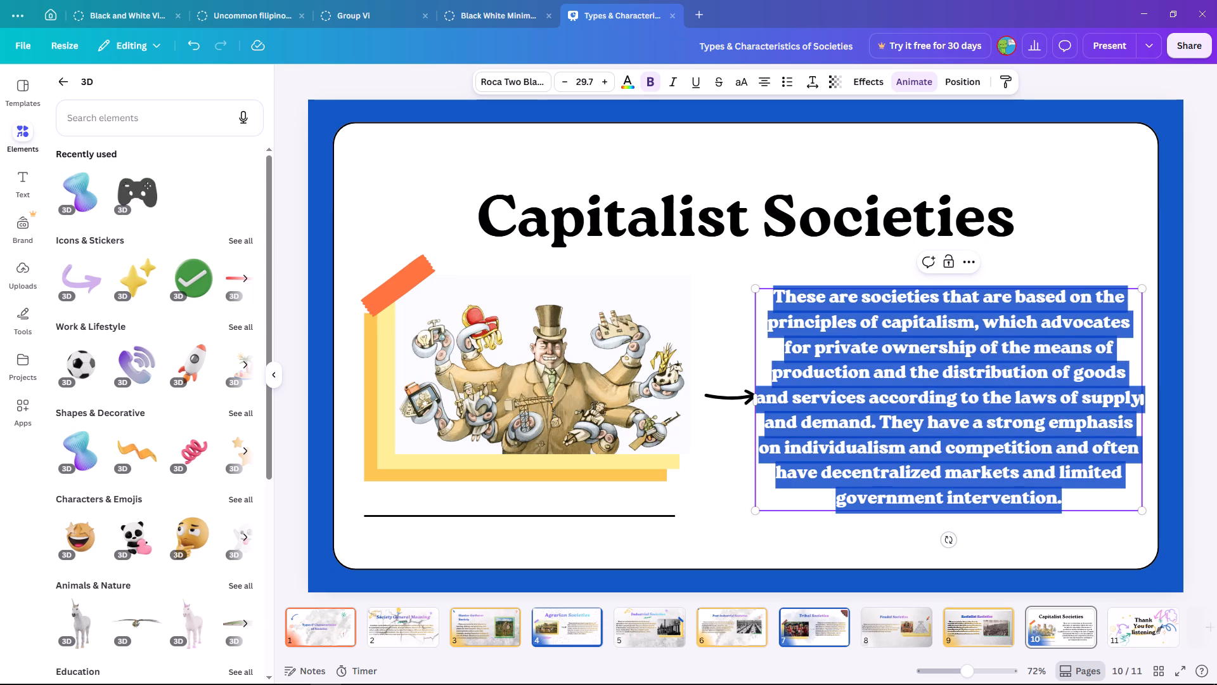
left_click_drag(1115, 492, 1110, 497)
double_click(558, 81)
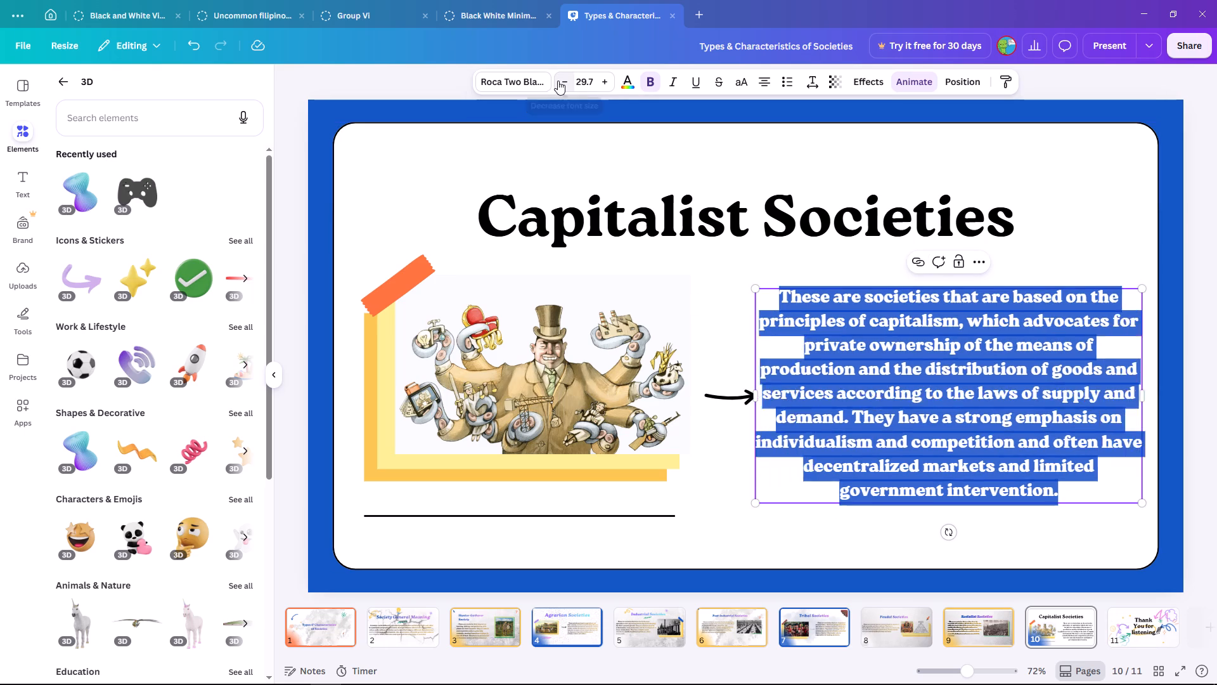
left_click(558, 81)
left_click(600, 77)
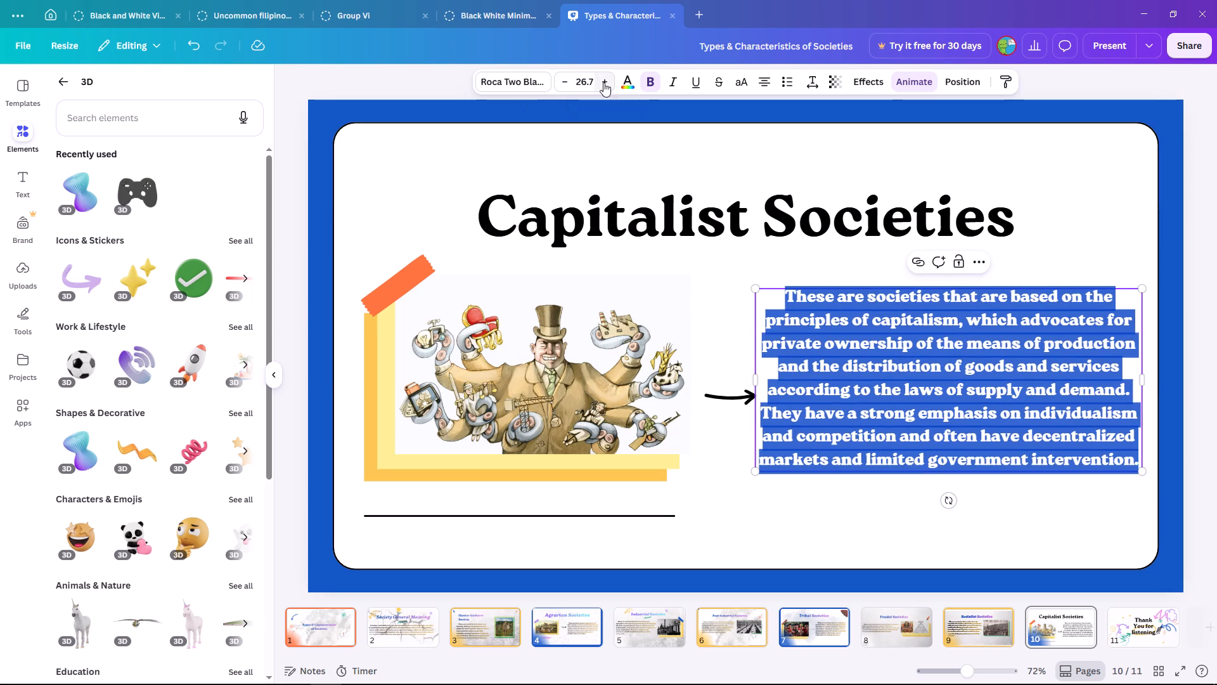
Left-align the entire Capitalist Societies body paragraph.
left_click(846, 355)
left_click_drag(782, 292, 910, 318)
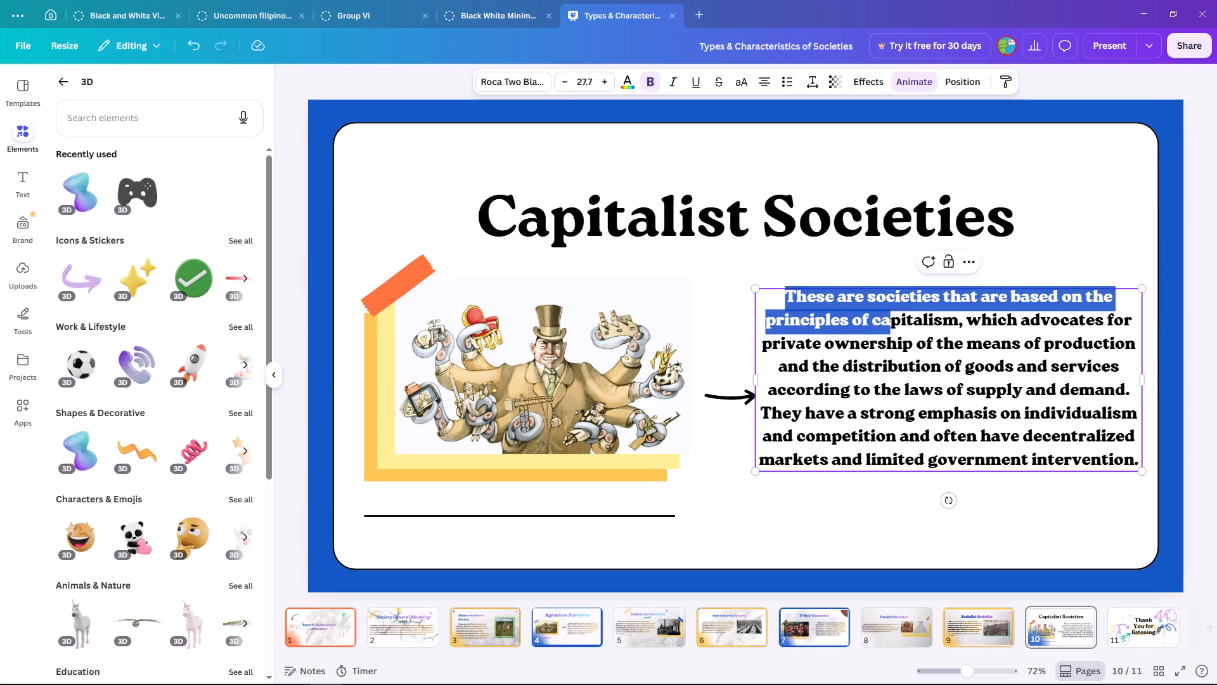
left_click_drag(910, 318, 1141, 459)
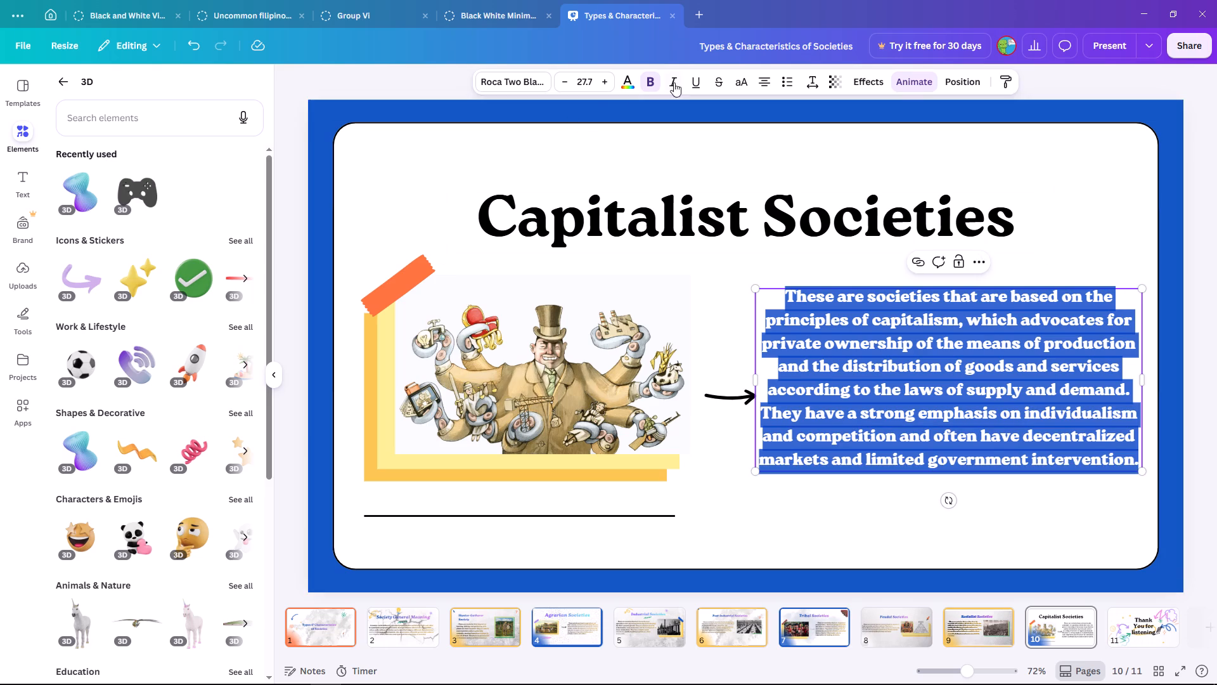
left_click(757, 74)
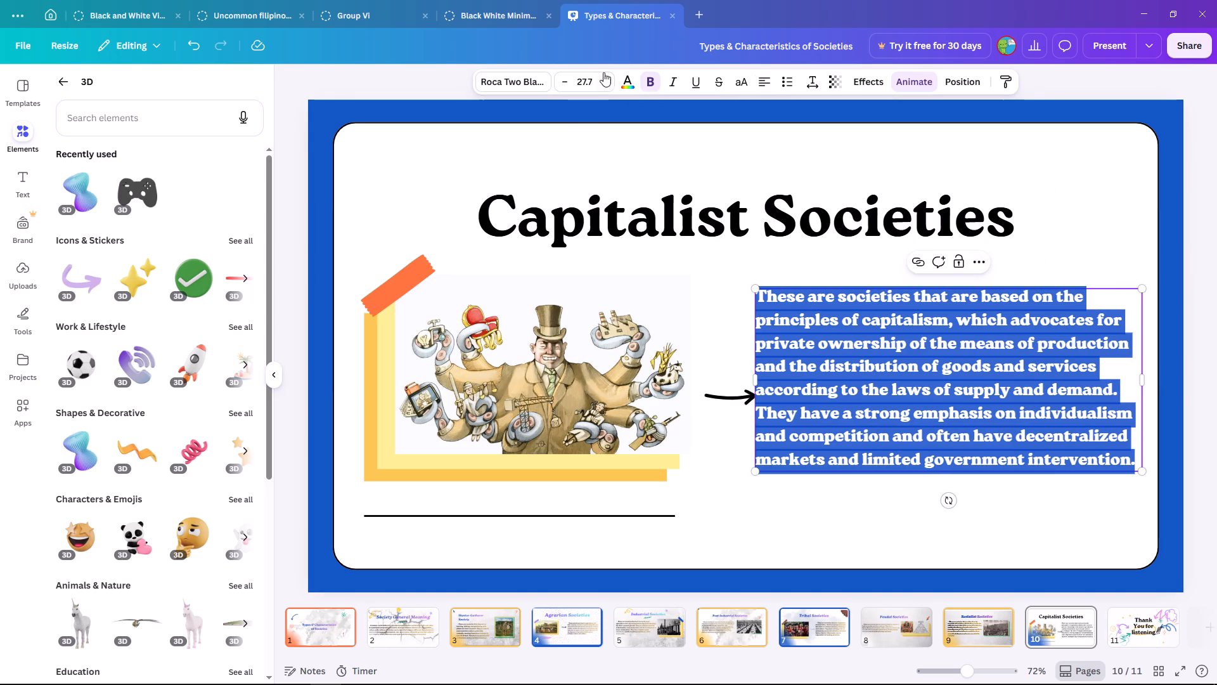
Give the "Capitalist Societies" title the linear gradient #004aad to #cb6ce6 and italicize it.
triple_click(684, 213)
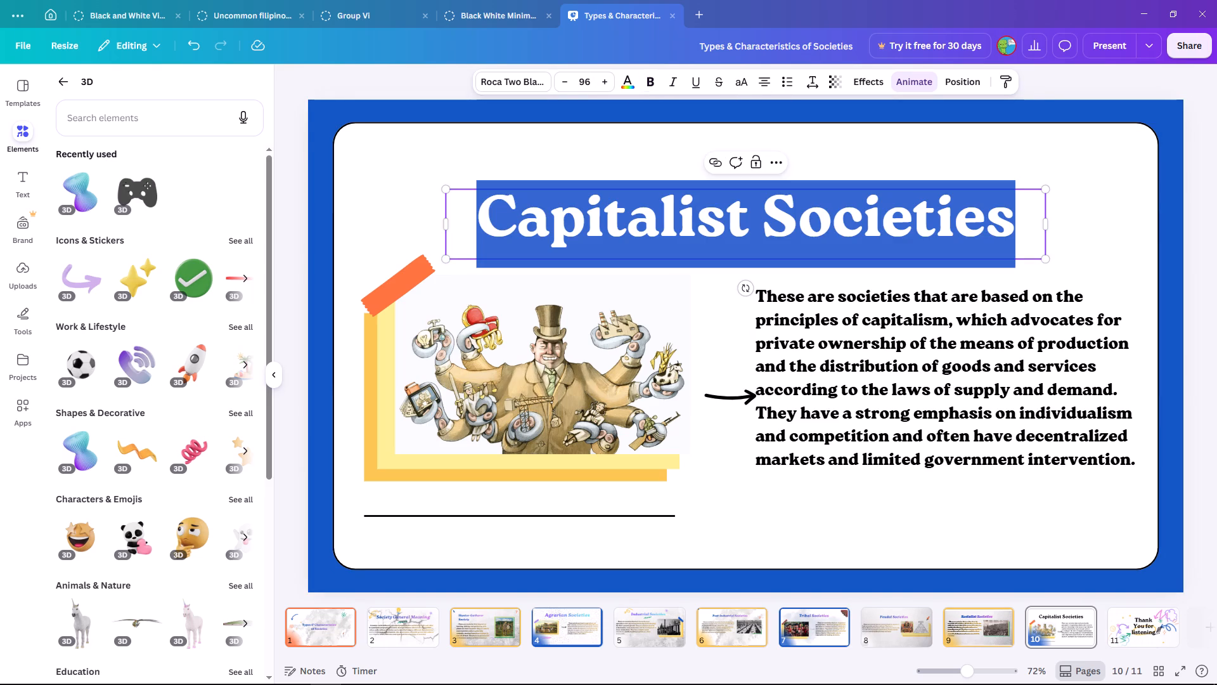
left_click(629, 77)
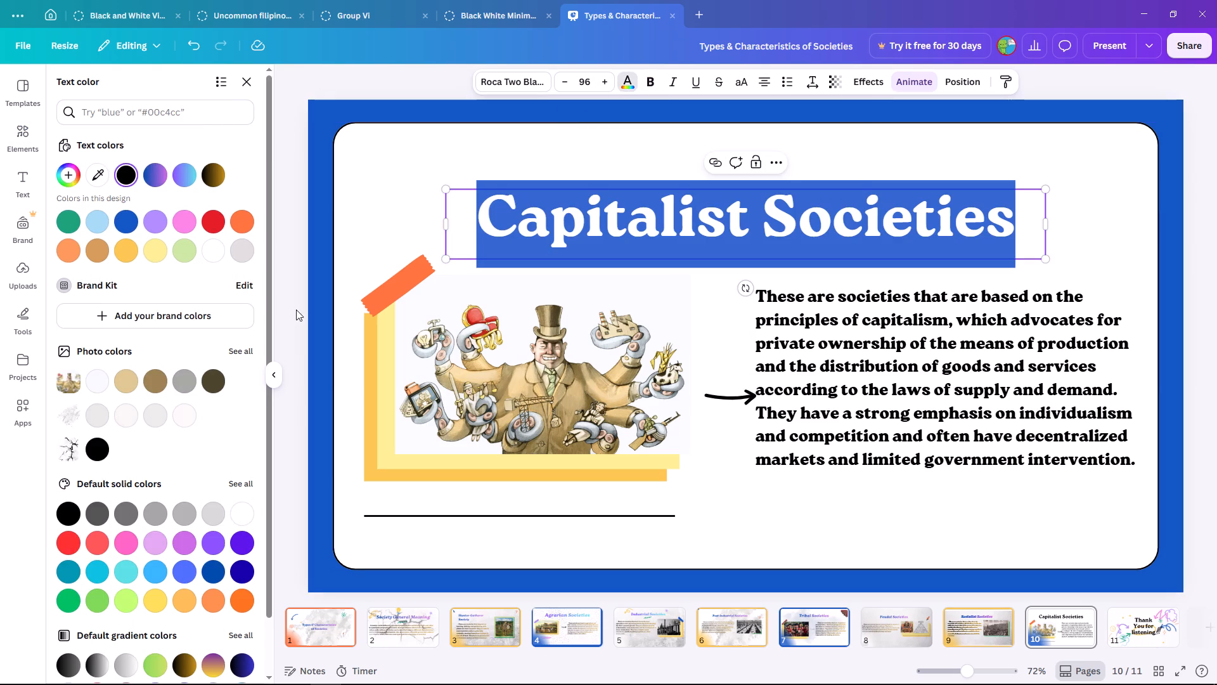
scroll(193, 575, "down", 2)
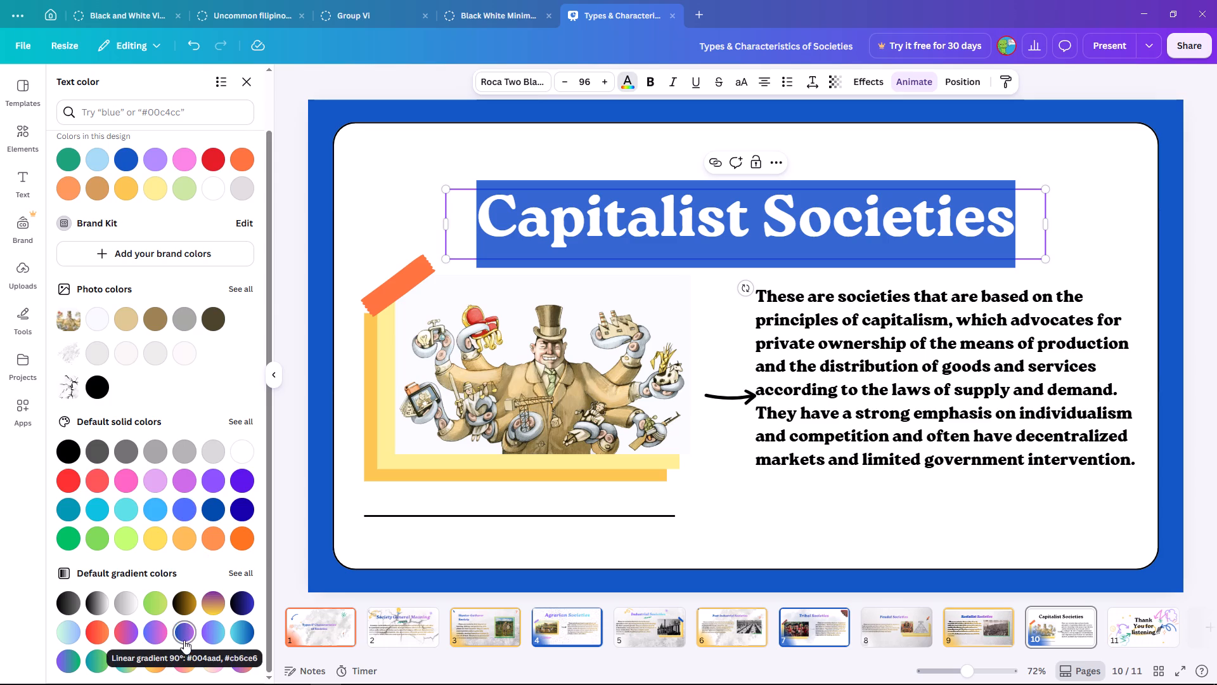
left_click(184, 634)
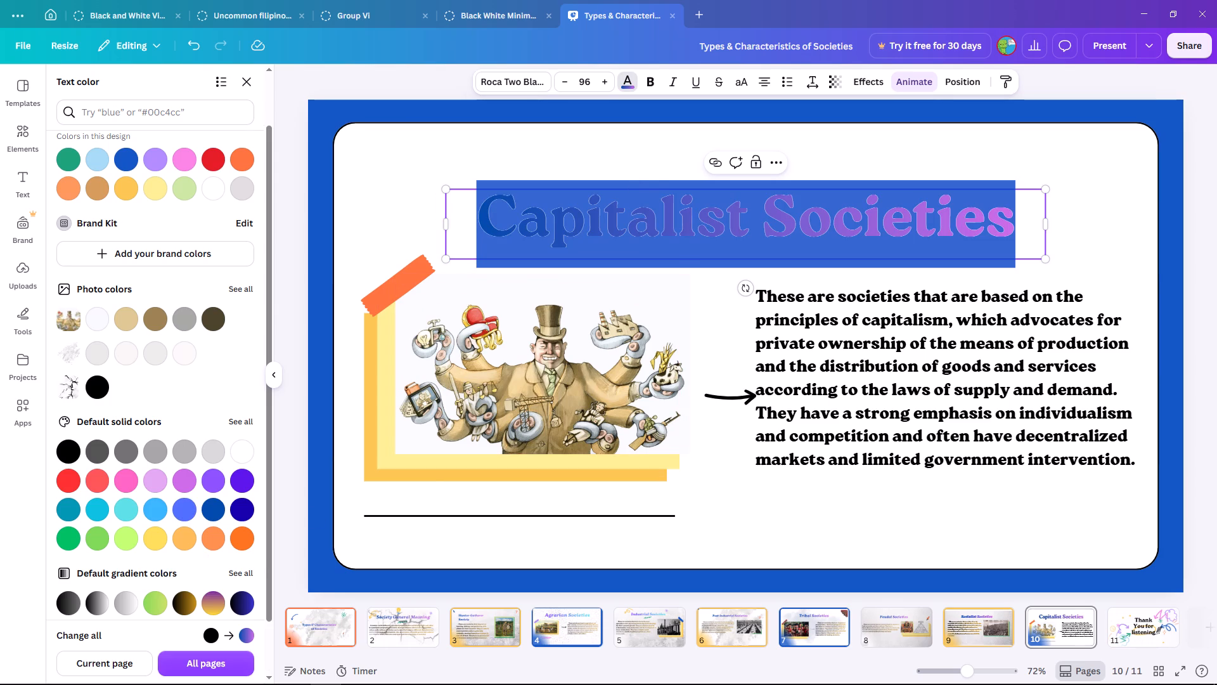
left_click(676, 77)
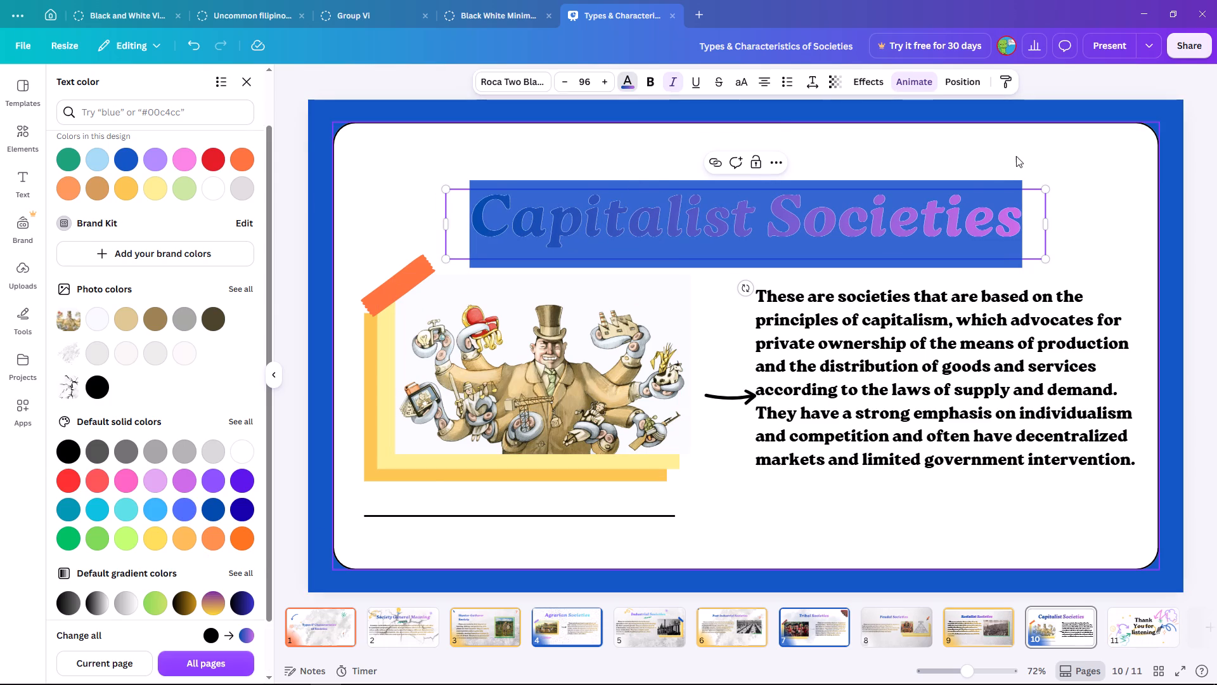
left_click(1016, 156)
Shrink the "Capitalist Societies" title to font size 74.8 and place it roughly centred above the picture and paragraph.
left_click(980, 229)
left_click_drag(1047, 257, 966, 239)
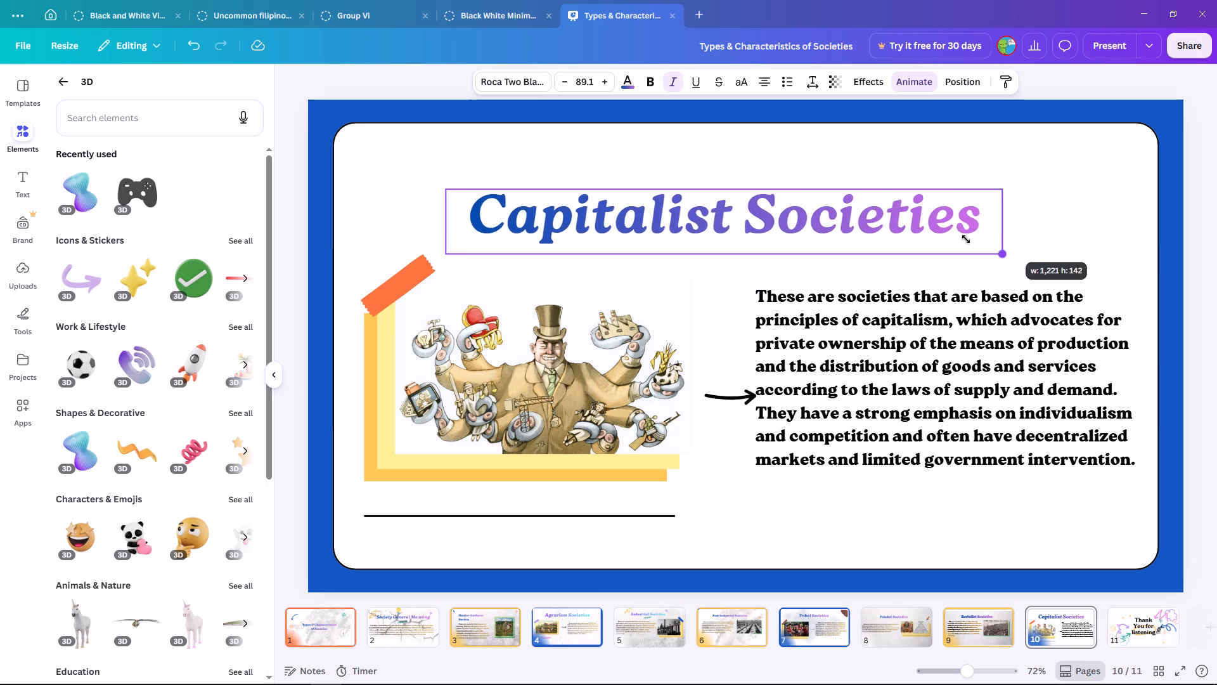
left_click_drag(966, 239, 915, 237)
left_click_drag(635, 201, 708, 172)
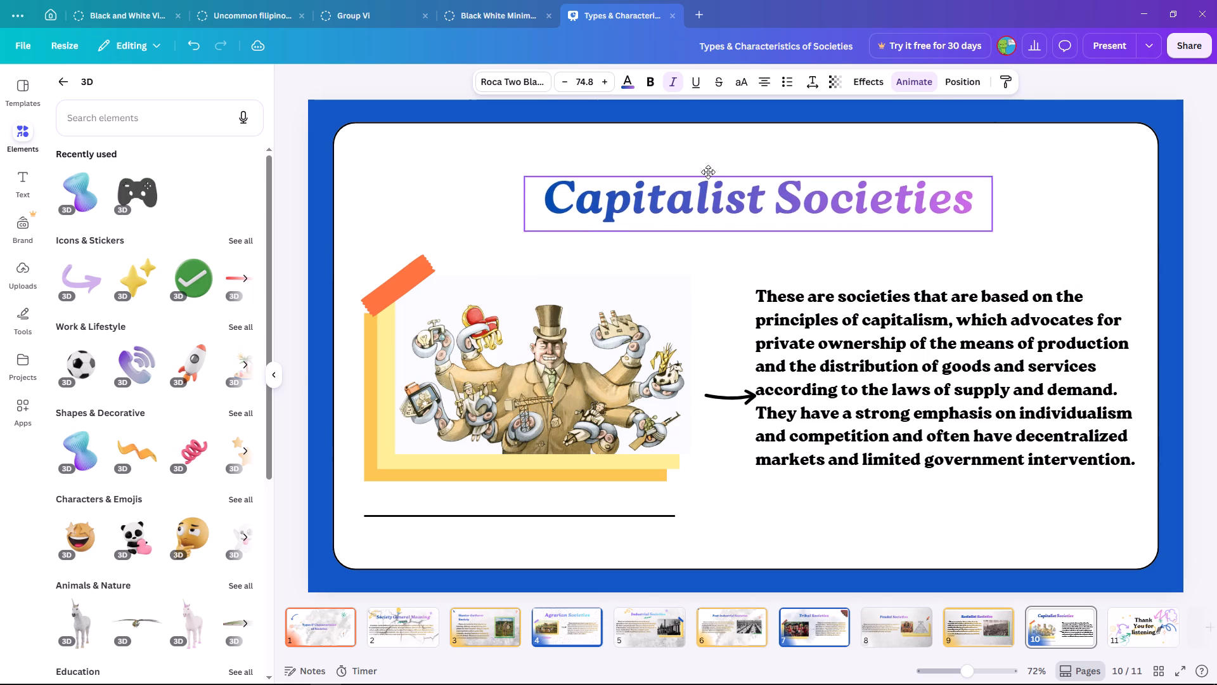
left_click_drag(708, 172, 688, 295)
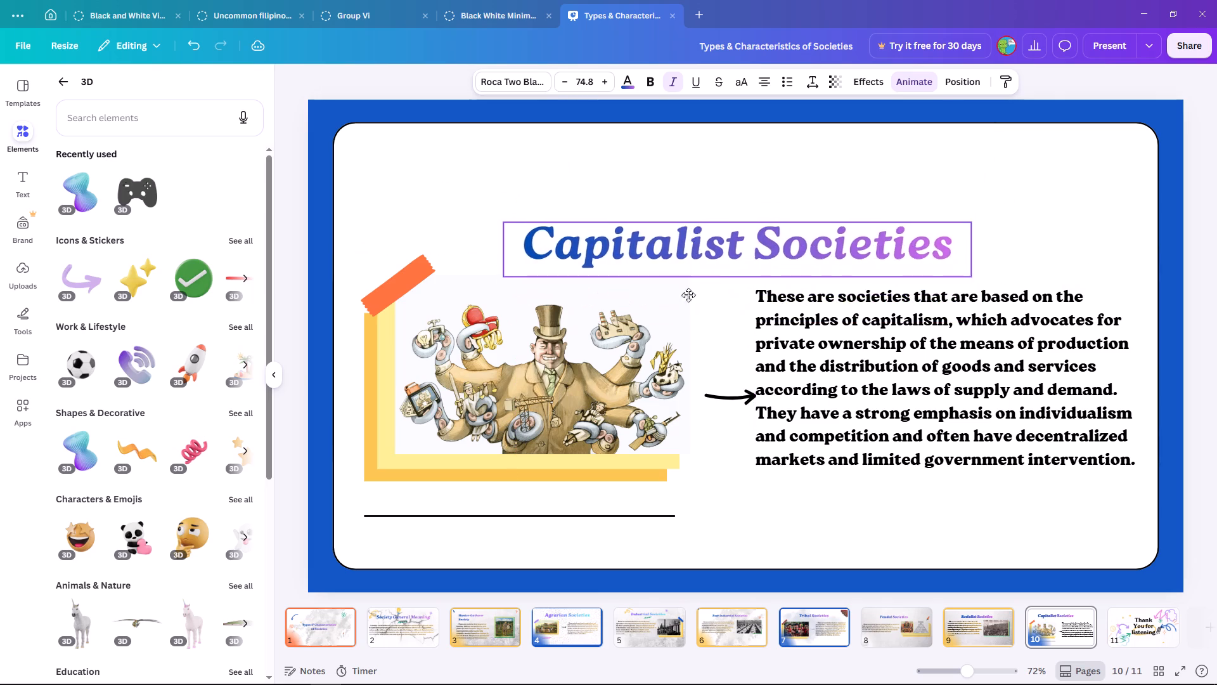
left_click_drag(688, 295, 688, 202)
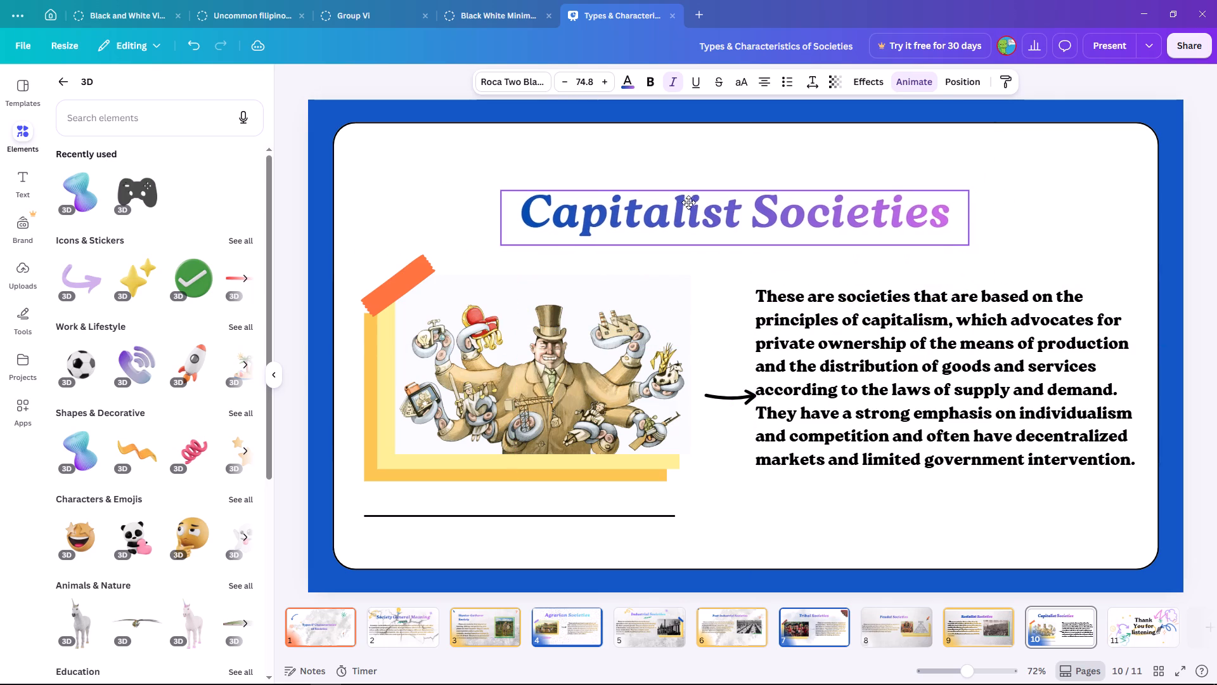
left_click_drag(688, 202, 693, 204)
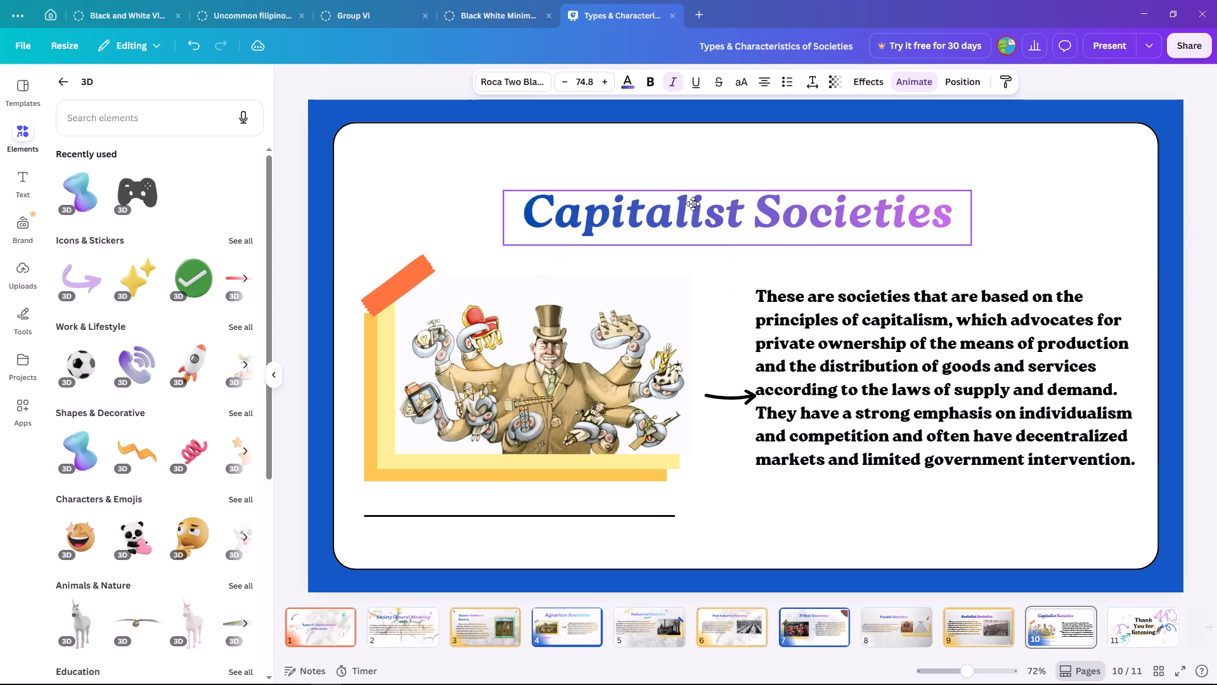
left_click_drag(693, 204, 693, 198)
left_click_drag(724, 212, 715, 211)
Nudge the arrow slightly left so it sits clear of the body paragraph.
left_click(826, 331)
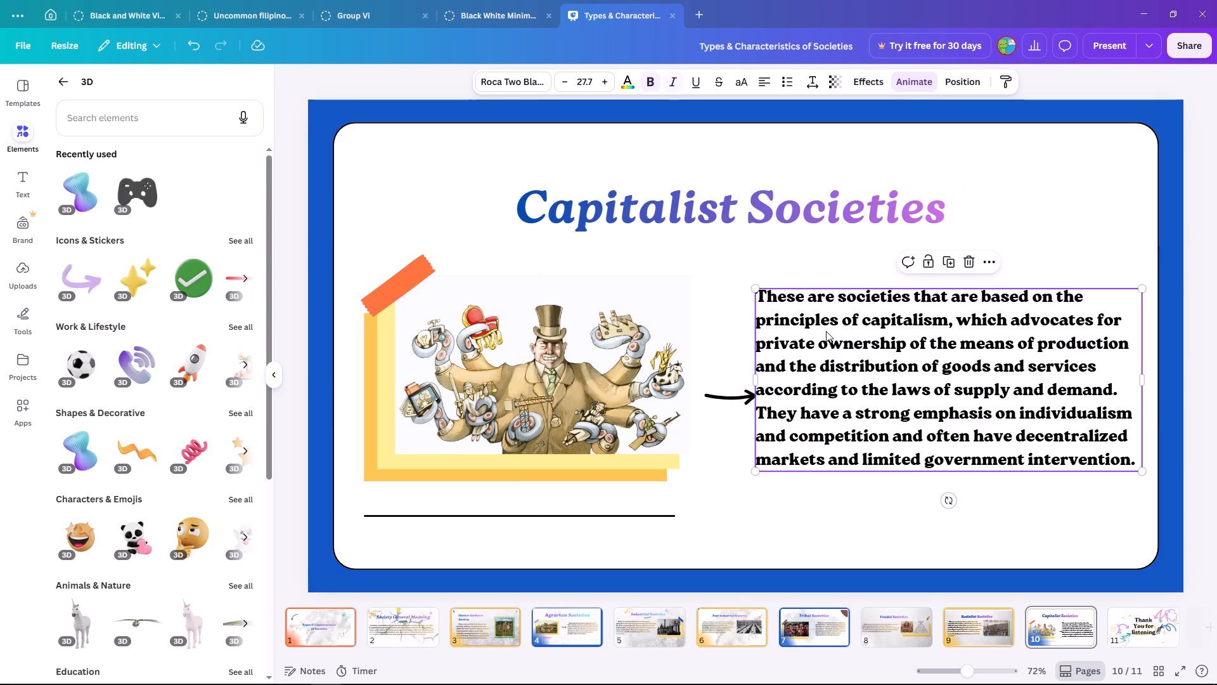
left_click(733, 390)
Insert an indented dash with spaces before "These" at the start of the Capitalist Societies body paragraph.
left_click(872, 351)
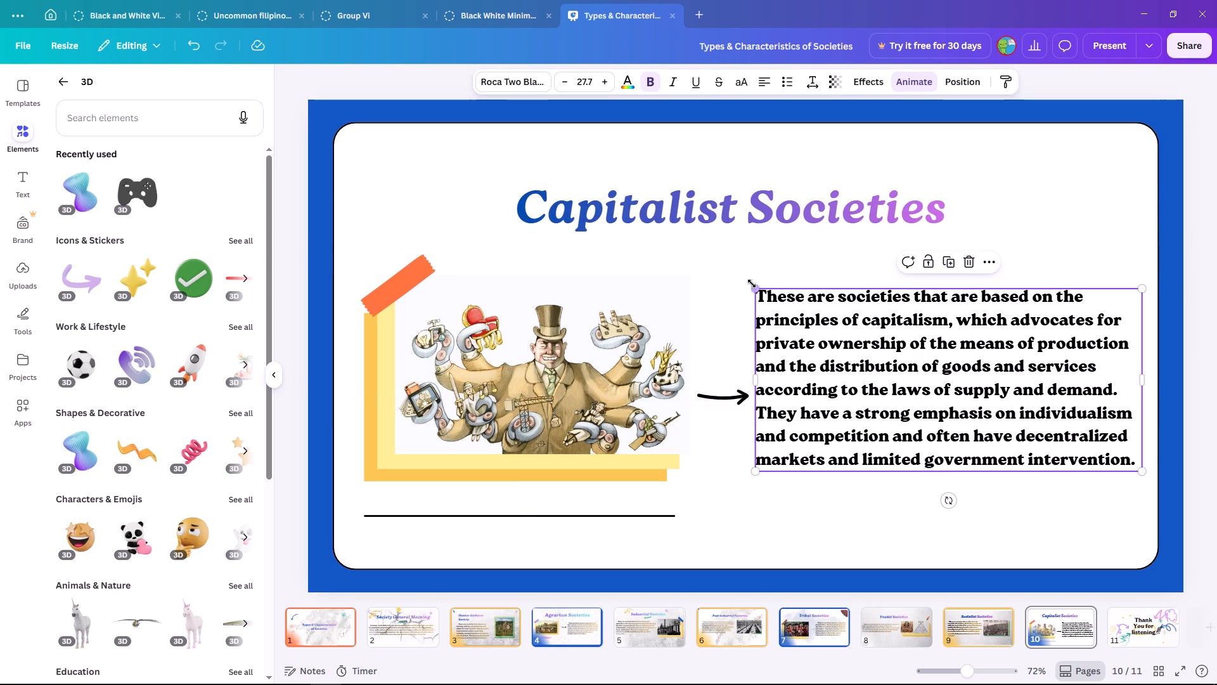
left_click(765, 299)
left_click(760, 301)
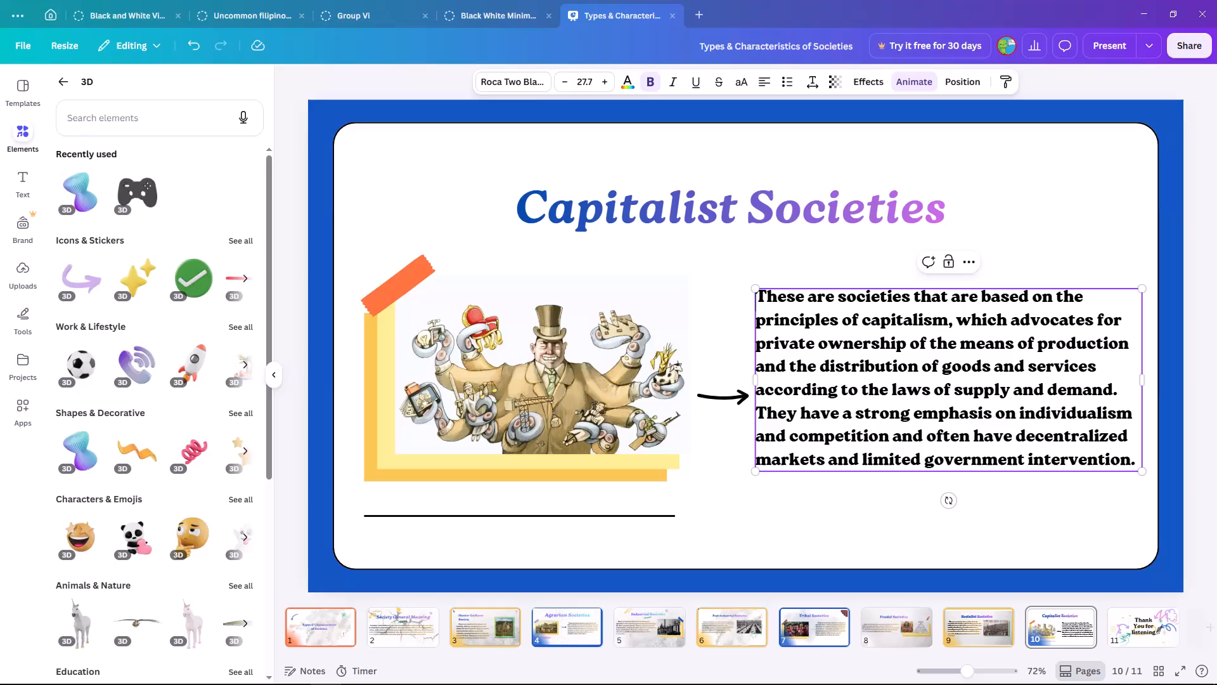
key("space")
key("space")
type("-")
key("space")
key("space")
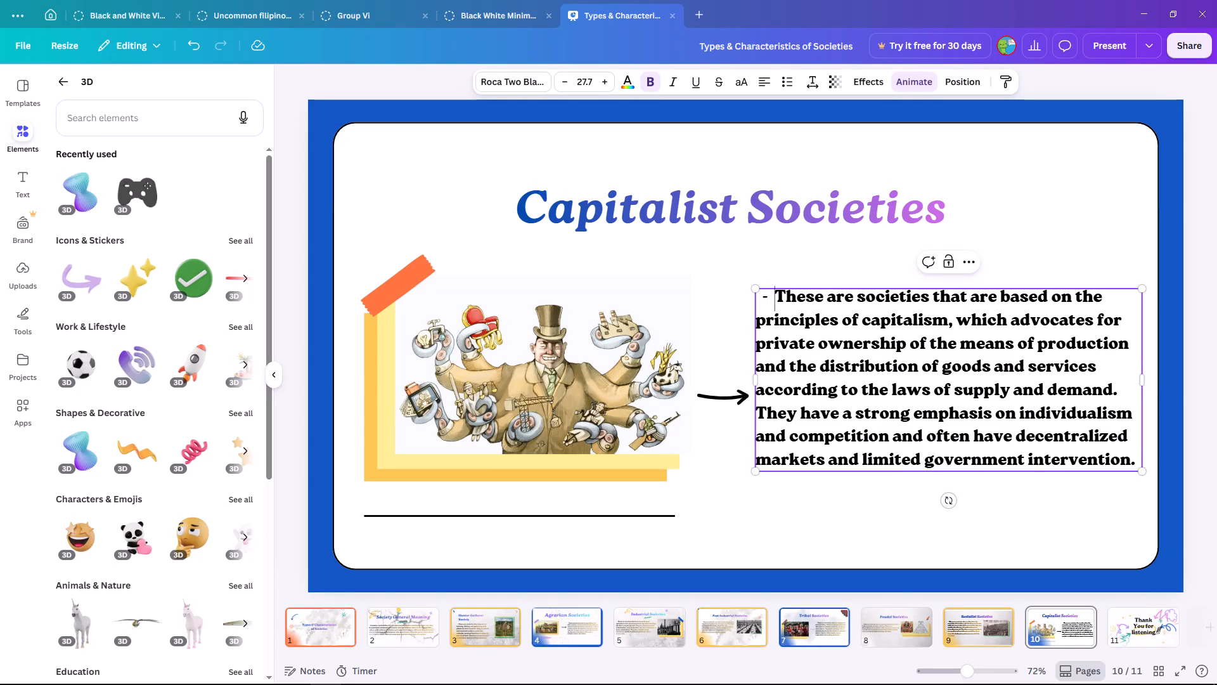
Retype the words "limited government" in the last sentence of the Capitalist Societies body paragraph.
left_click_drag(1021, 459, 887, 471)
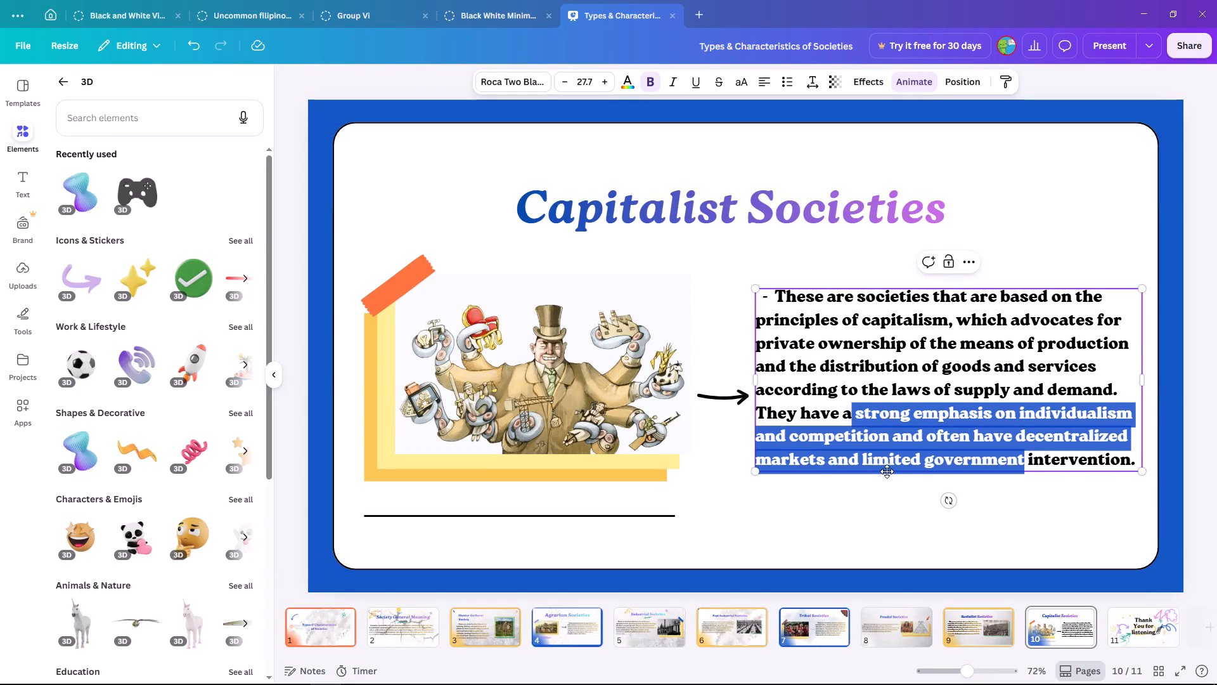
left_click_drag(887, 471, 1029, 472)
double_click(1022, 464)
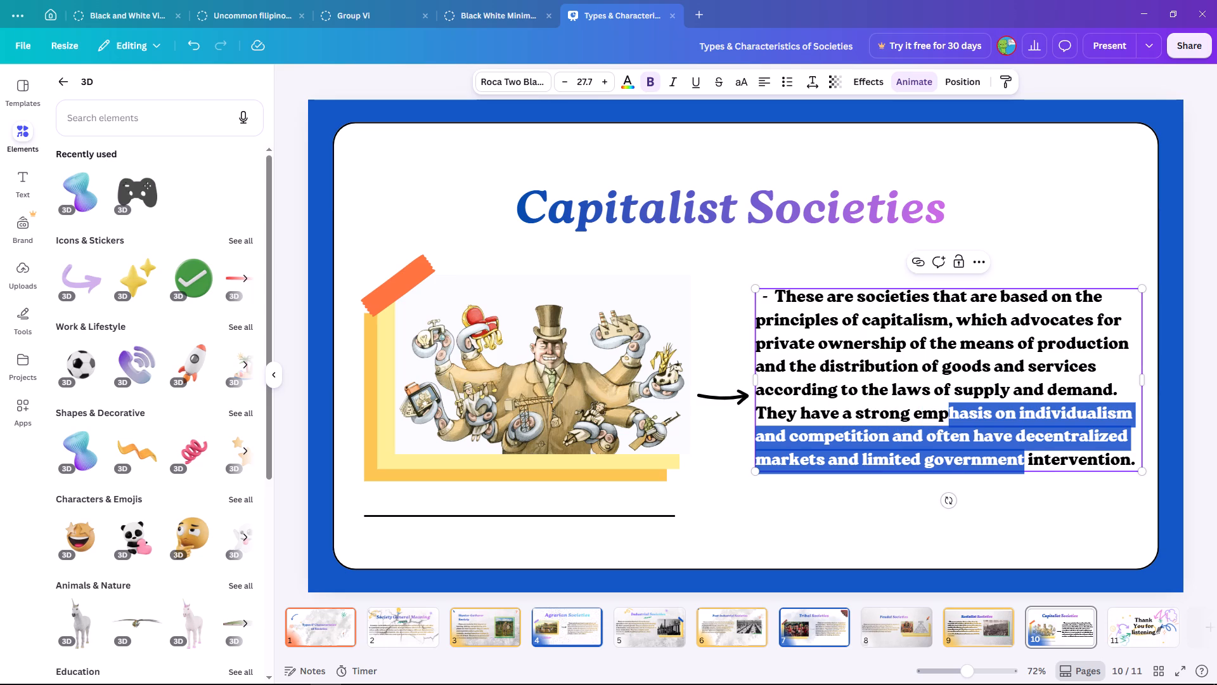
left_click(1026, 460)
left_click_drag(1022, 459, 899, 461)
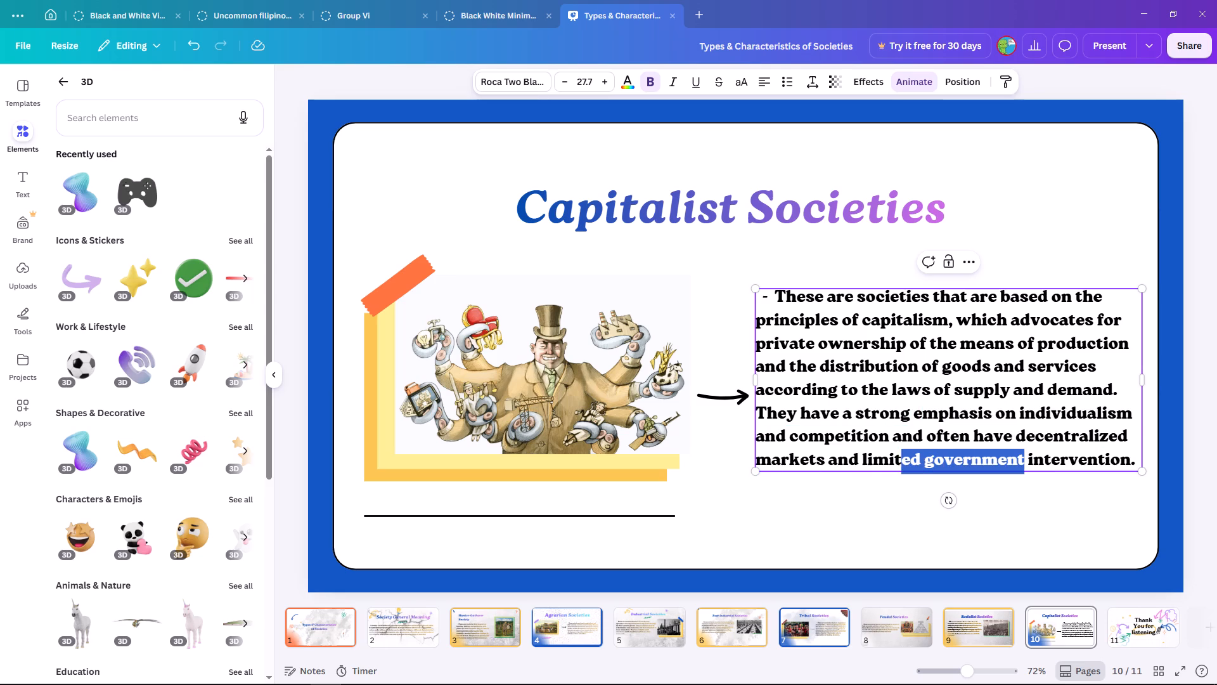
left_click_drag(899, 461, 863, 459)
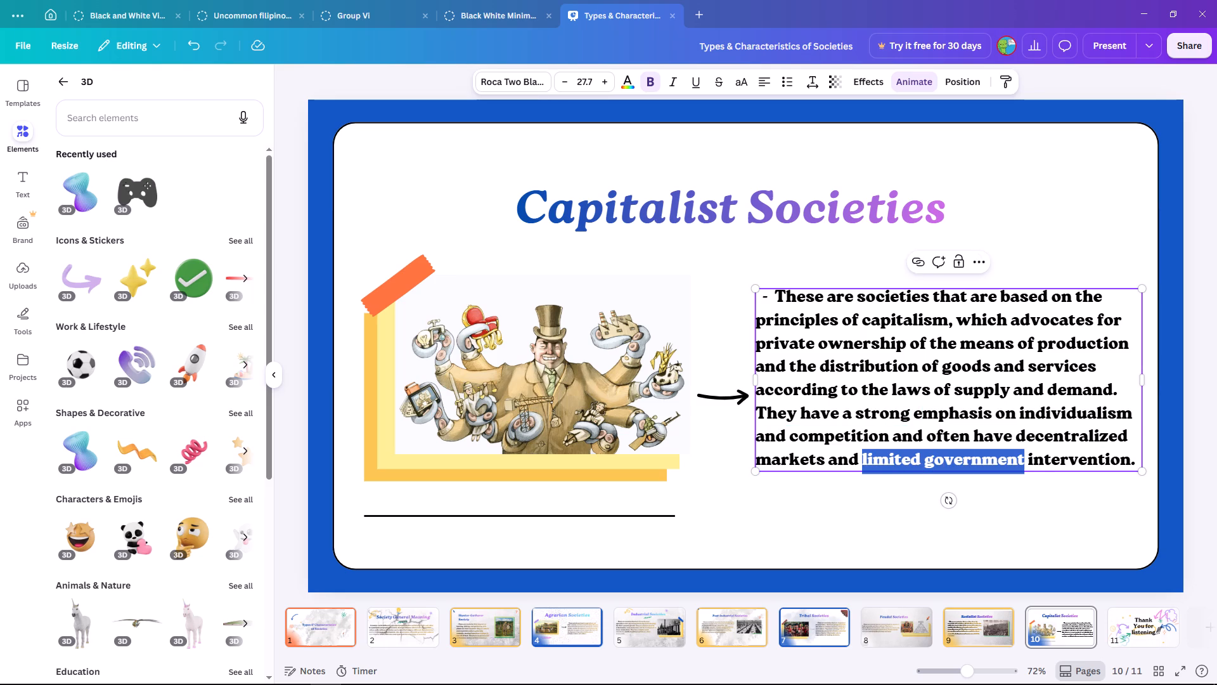
key("l")
type("imited govern")
type("mnen")
key("BackSpace")
key("BackSpace")
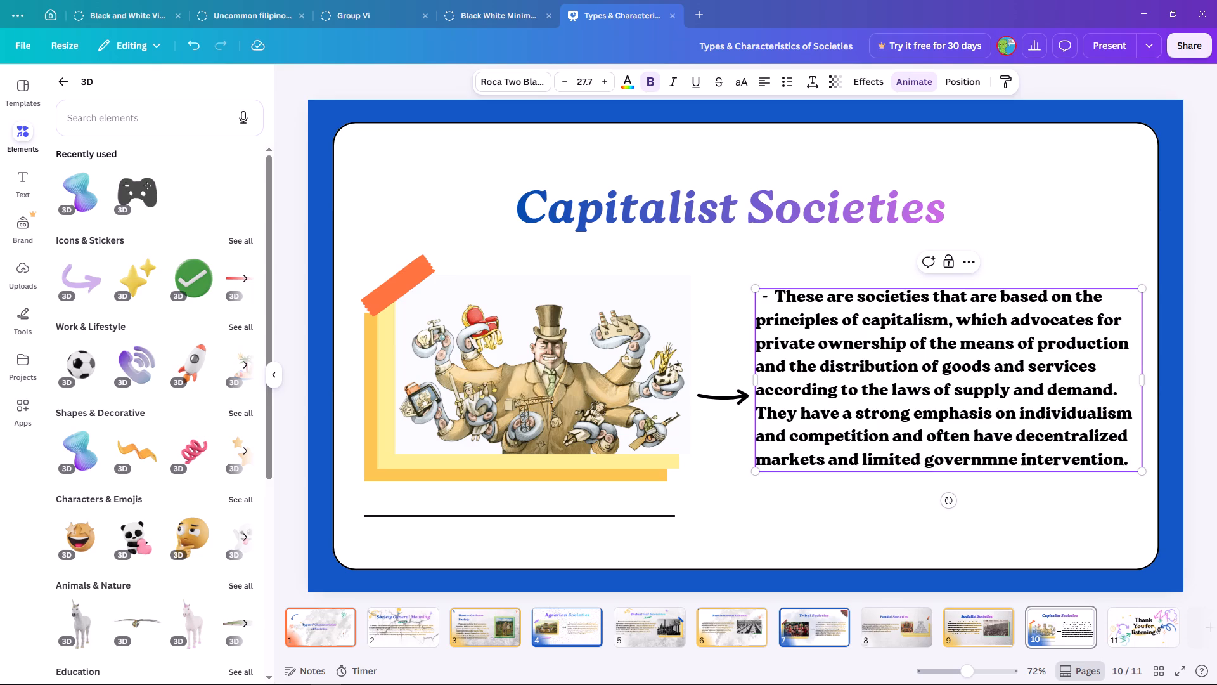
key("BackSpace")
key("e")
type("nt")
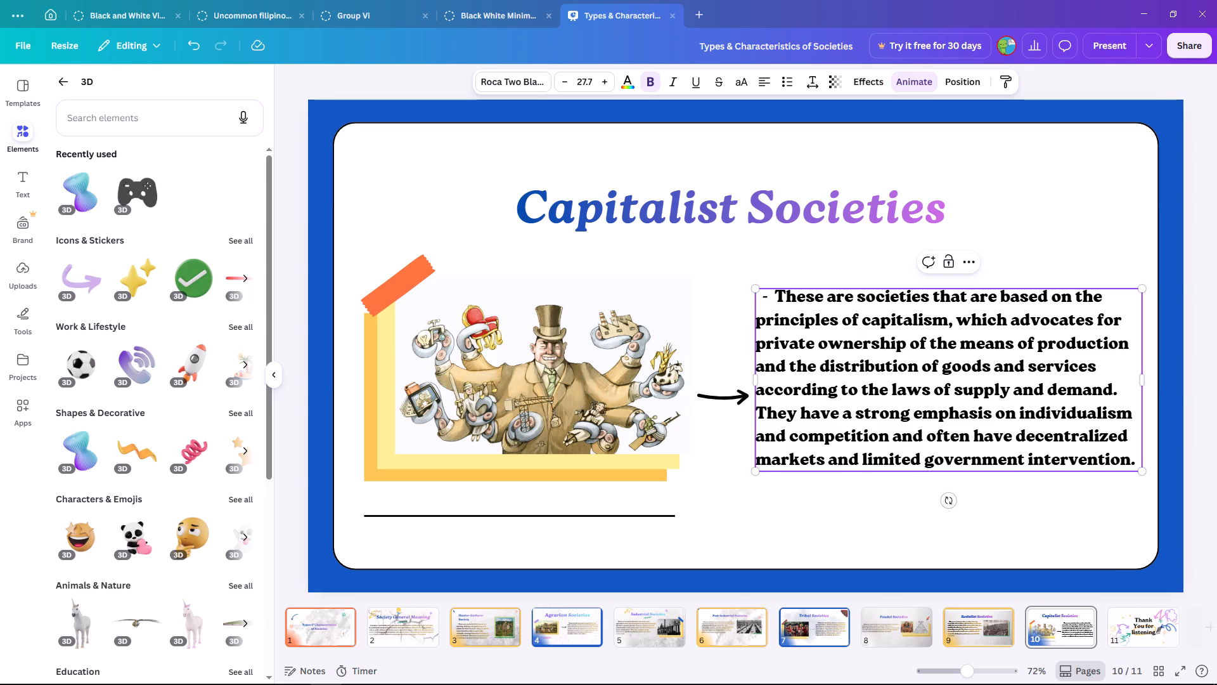
Nudge the Capitalist Societies body paragraph slightly lower on the slide.
left_click(837, 528)
left_click(839, 374)
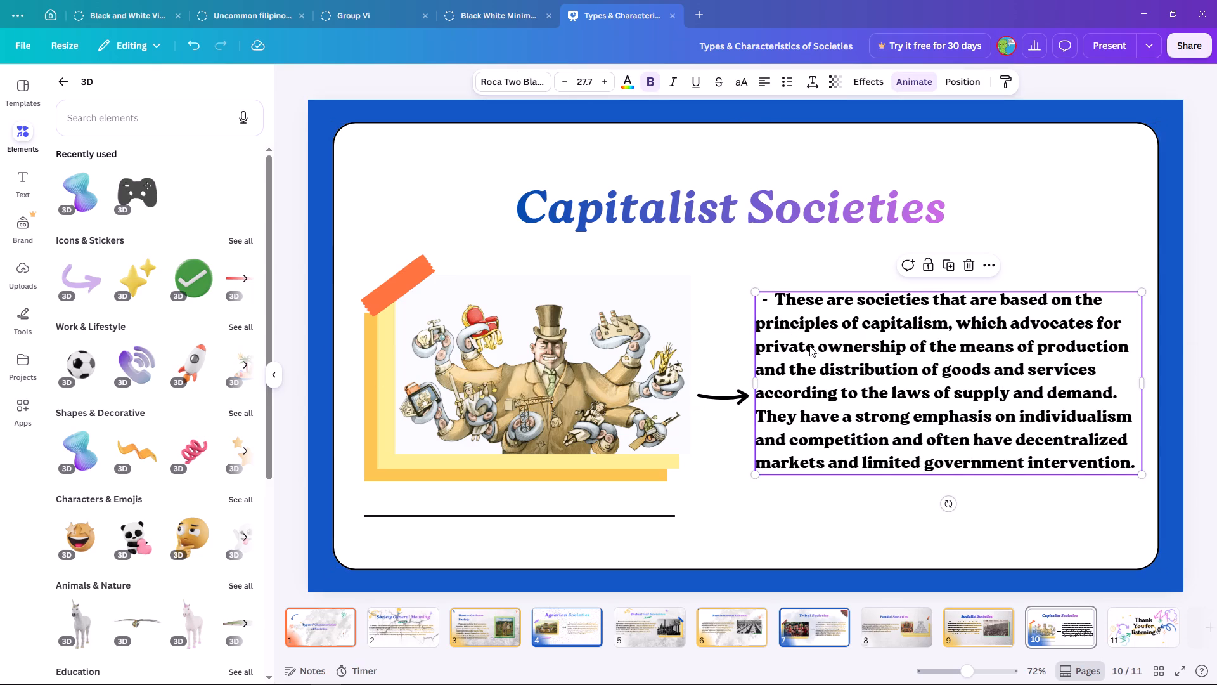
left_click(771, 296)
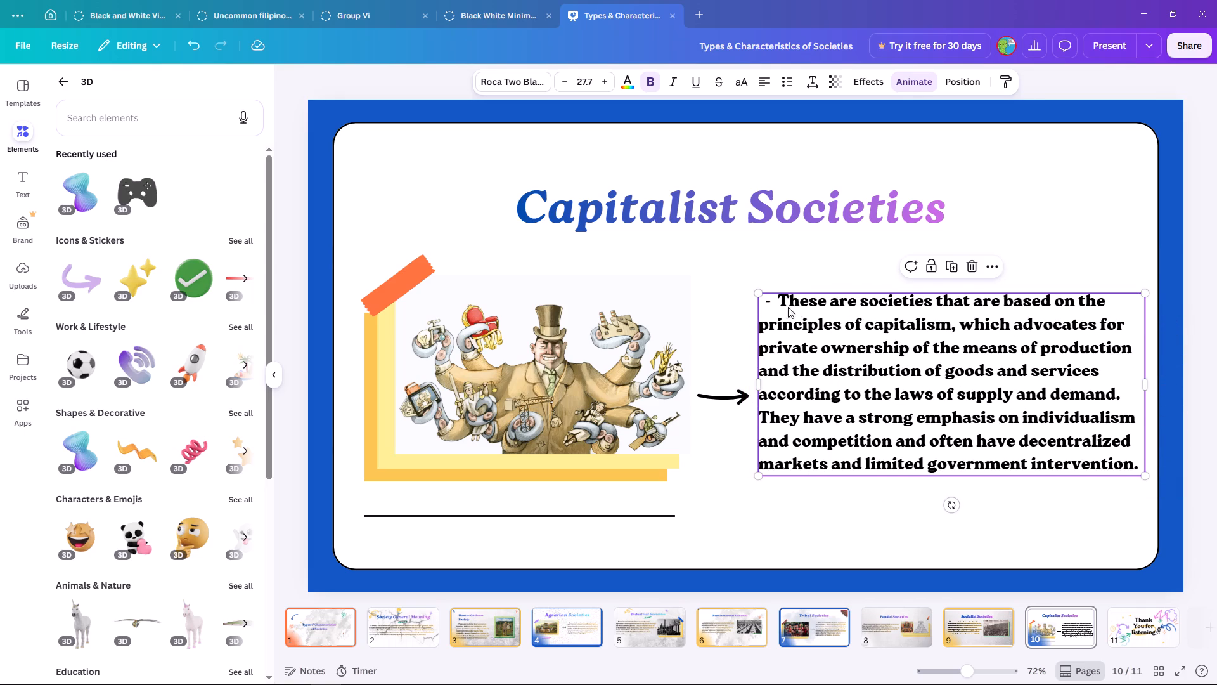
left_click(774, 303)
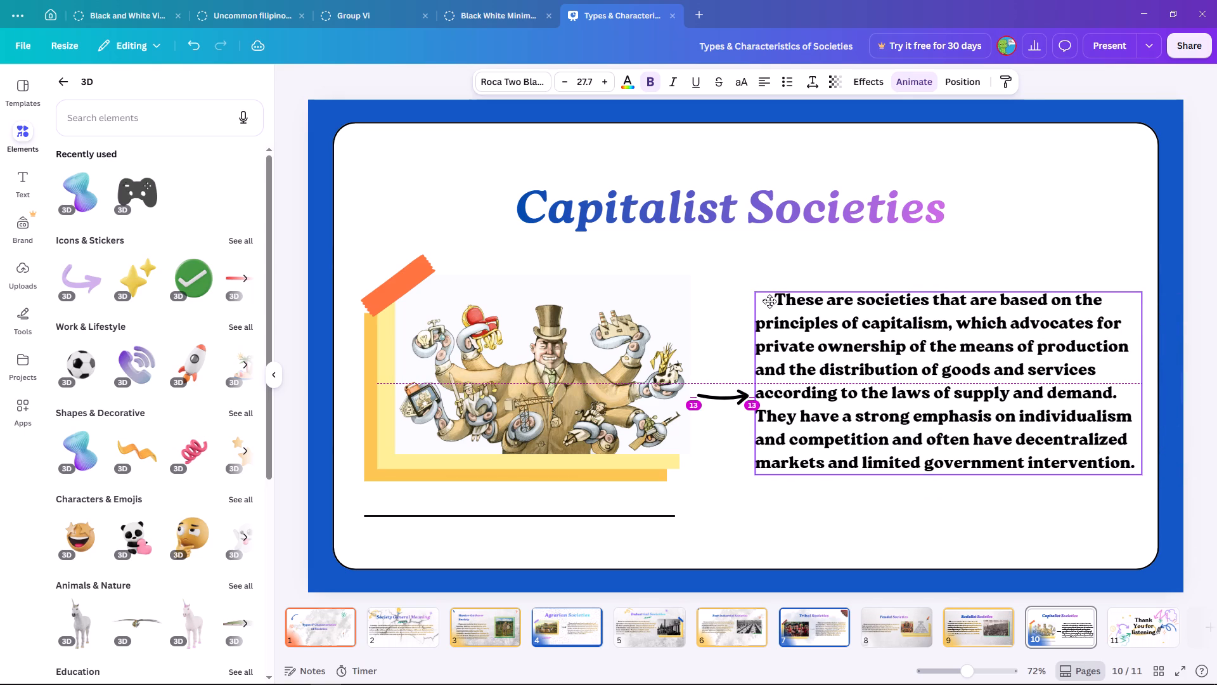
Reduce the Capitalist Societies body paragraph to font size 25.7.
left_click(805, 355)
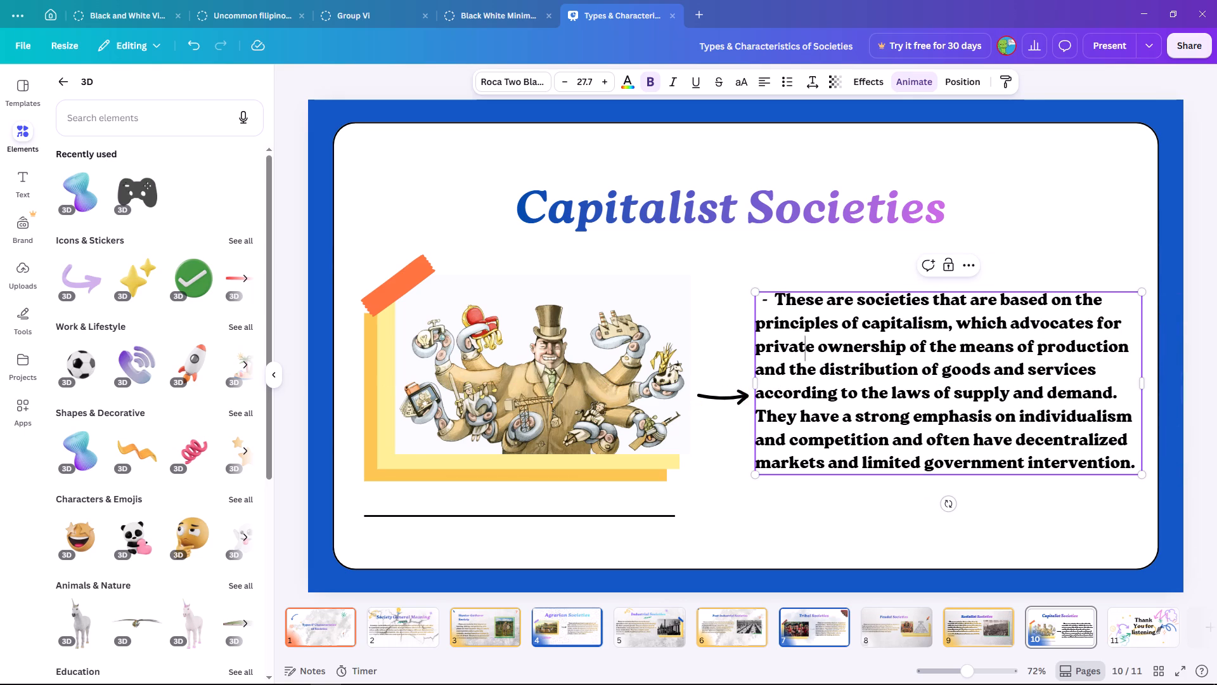
left_click(567, 78)
left_click(603, 79)
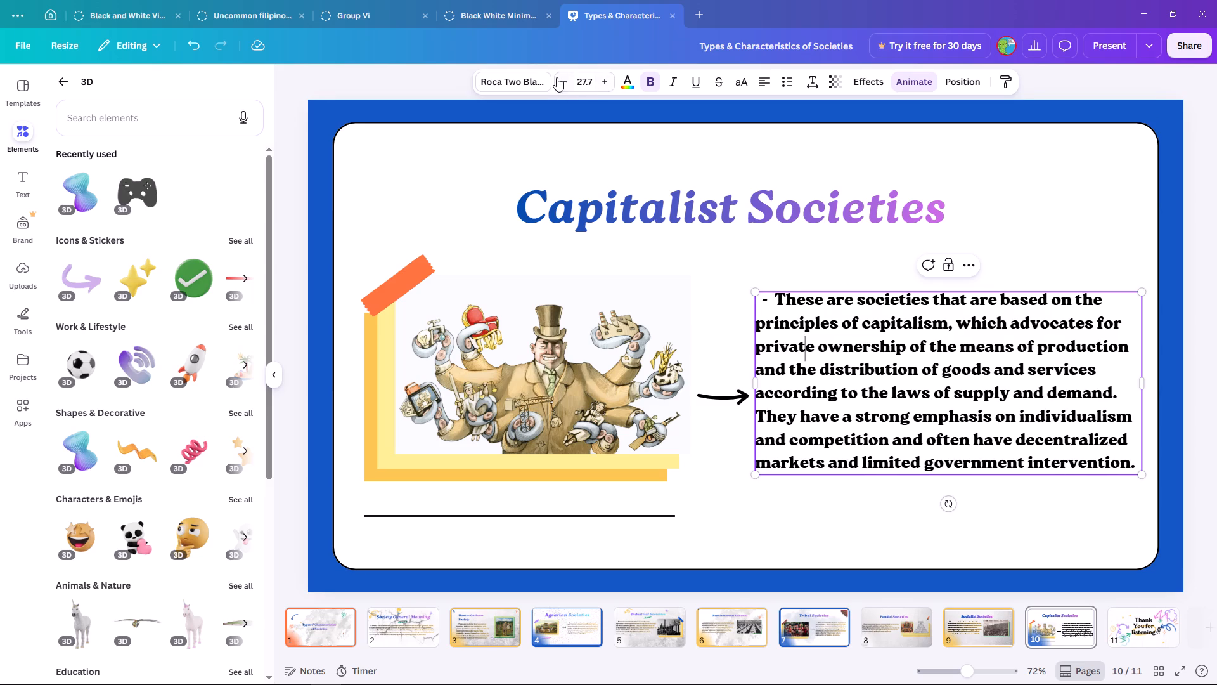
double_click(555, 79)
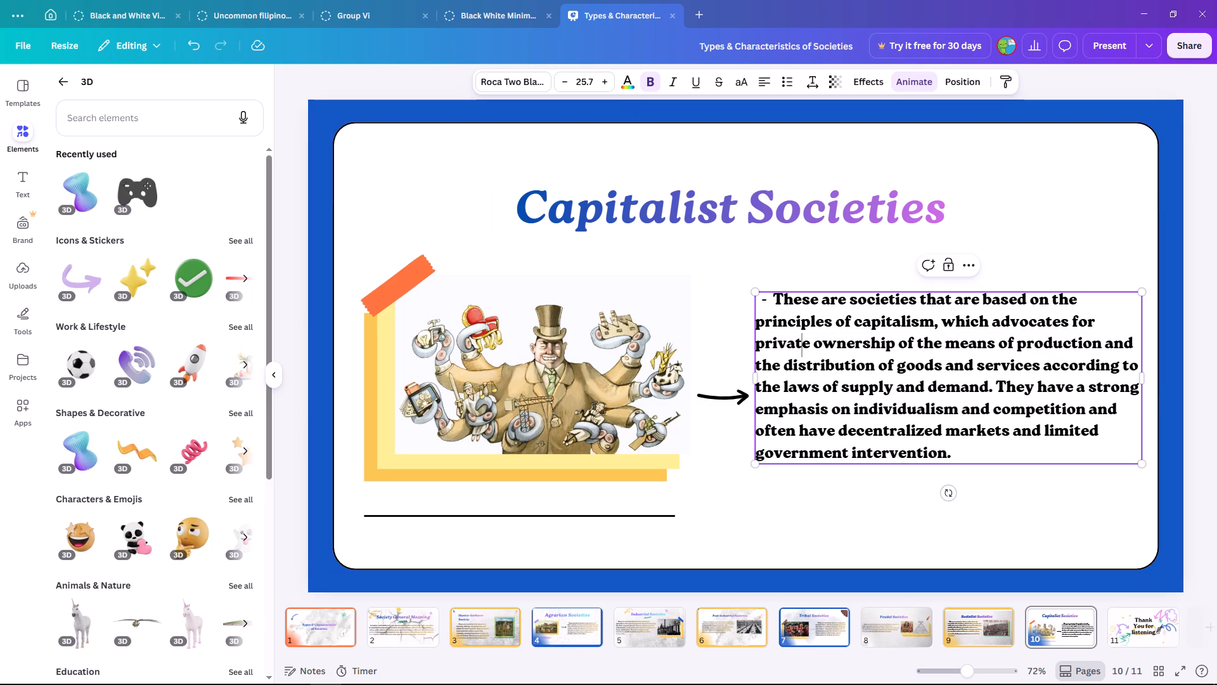
left_click(764, 317)
Shrink the "Capitalist Societies" title to font size 71.3 and shift it slightly so it stays roughly centred on the slide.
double_click(720, 207)
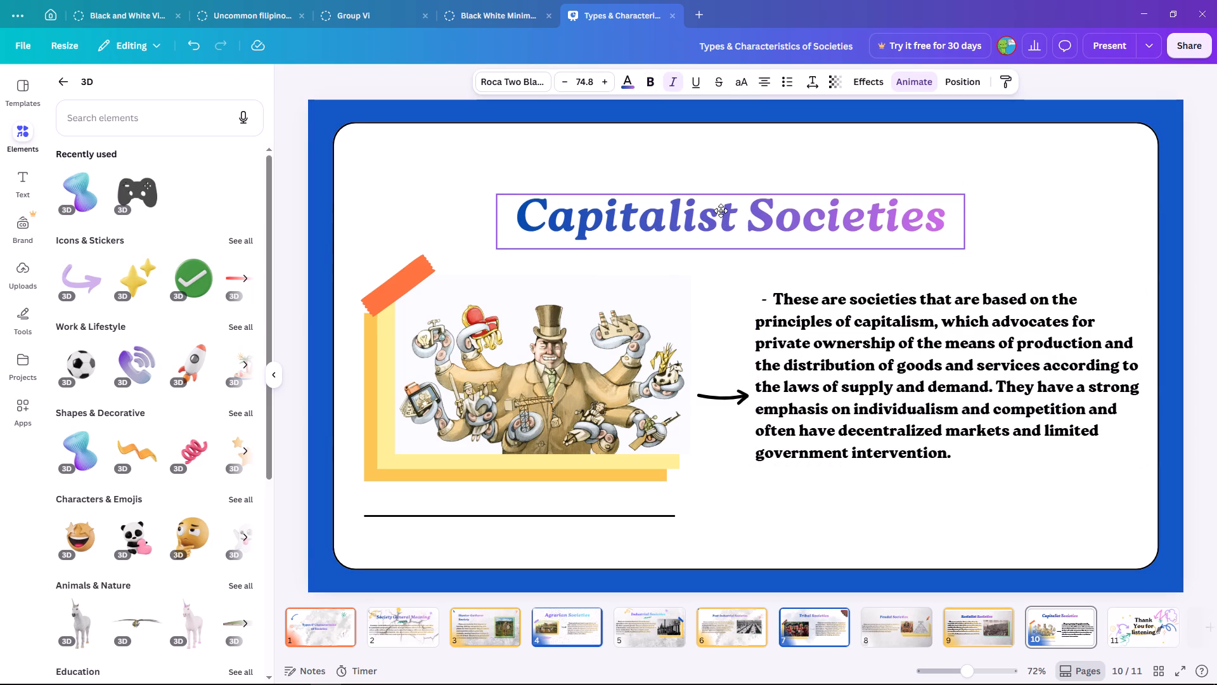
left_click_drag(964, 241, 943, 240)
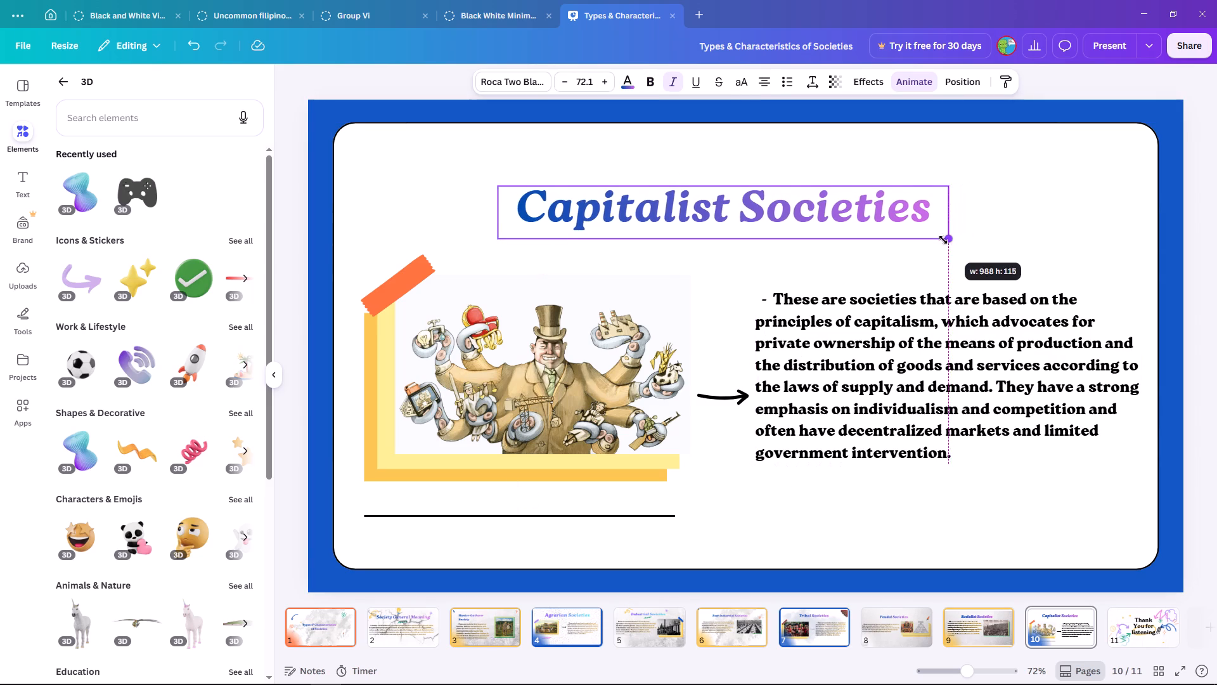
left_click_drag(943, 240, 942, 240)
left_click_drag(749, 211, 763, 216)
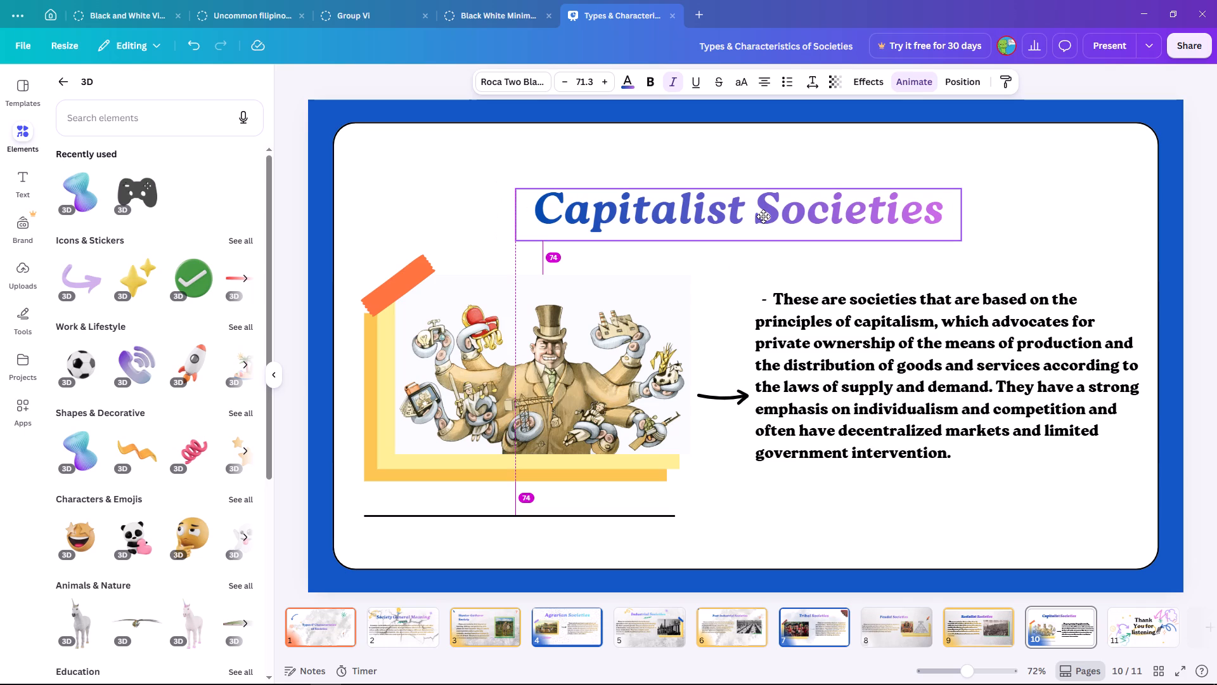
left_click_drag(763, 216, 766, 216)
left_click_drag(766, 216, 766, 217)
left_click(995, 174)
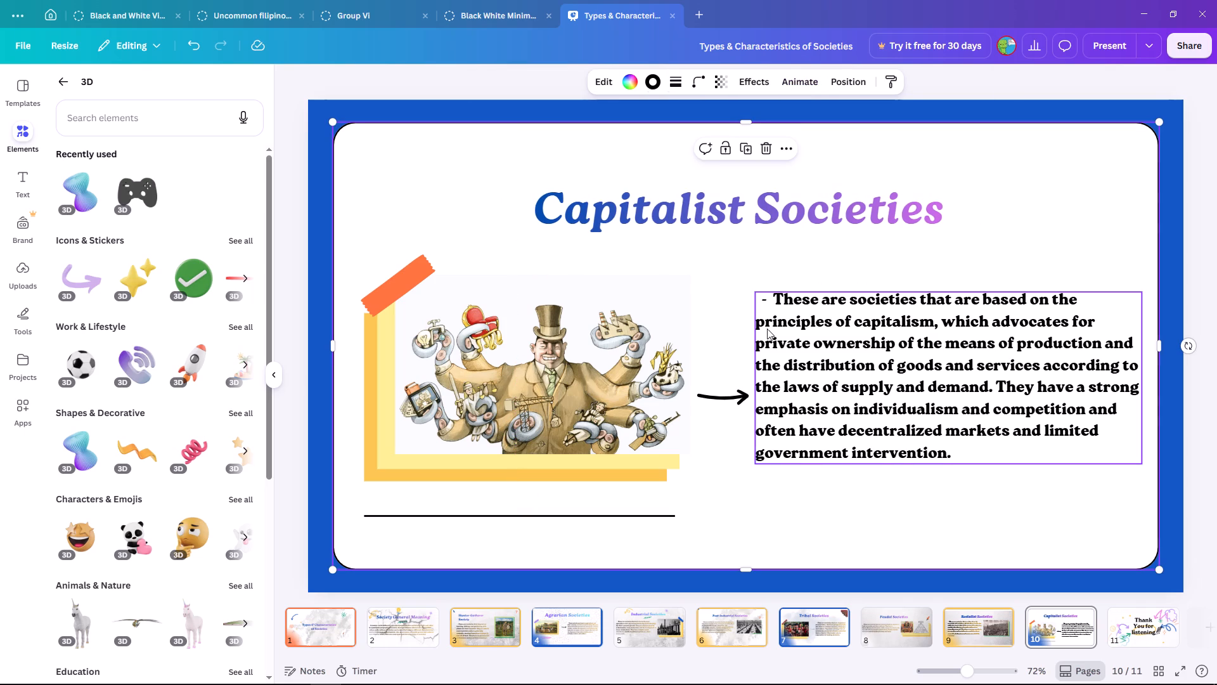
Remove bold from the body paragraph text after the dash and italicize it.
left_click(777, 294)
left_click(776, 295)
left_click_drag(776, 295, 948, 382)
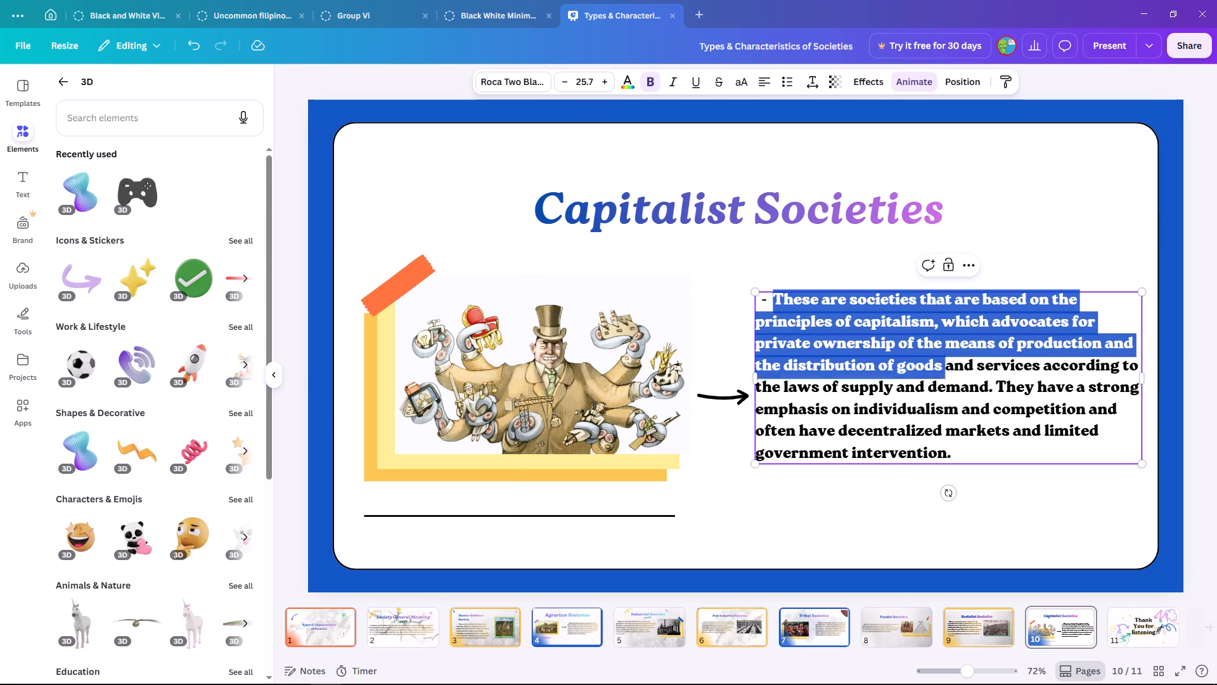
left_click_drag(948, 382, 974, 450)
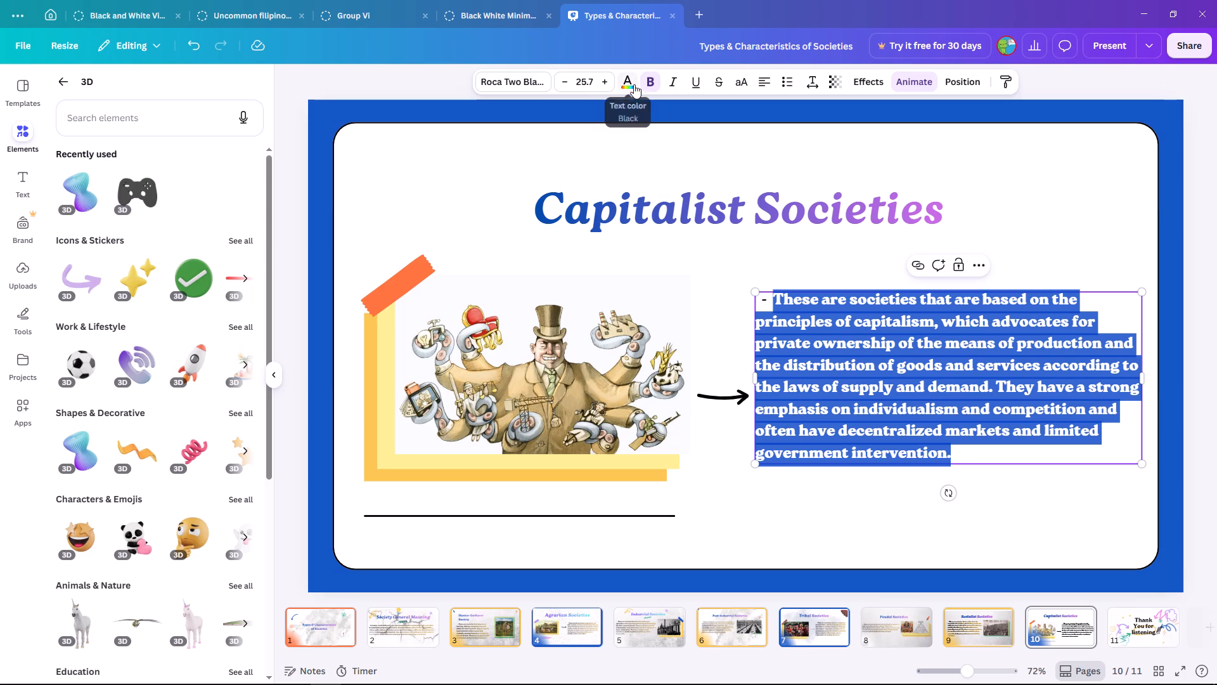
left_click(651, 75)
left_click(673, 74)
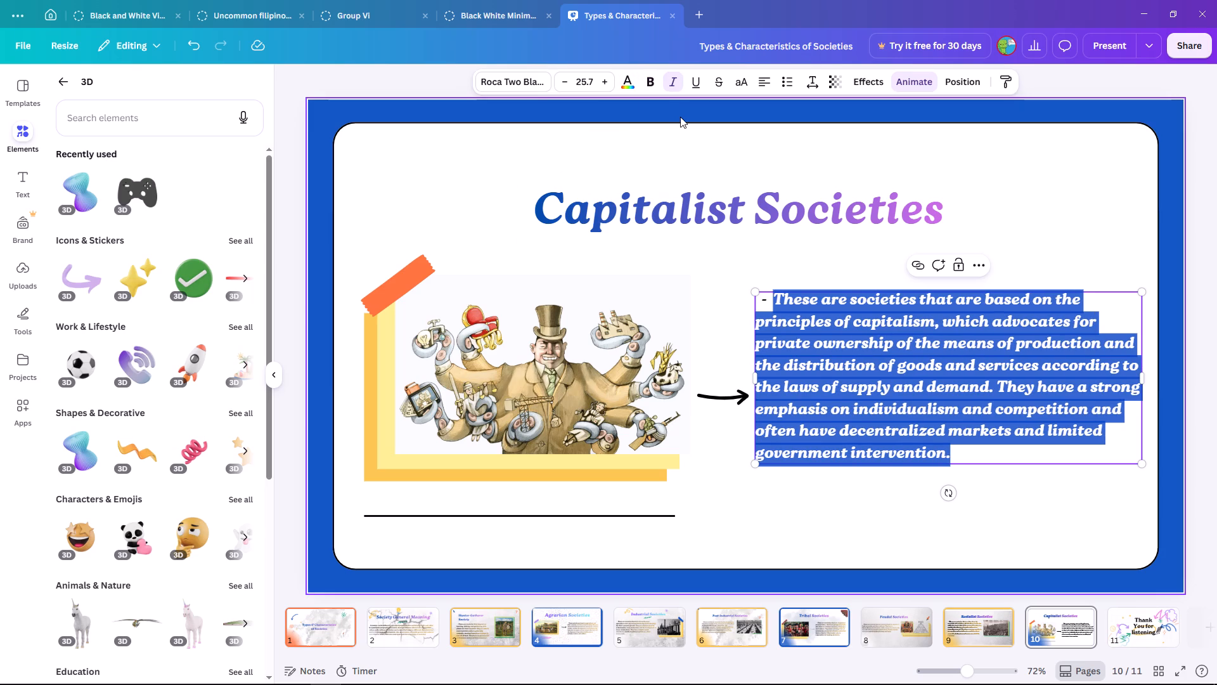
Apply the default black-to-gold gradient to the selected body paragraph text.
left_click(632, 84)
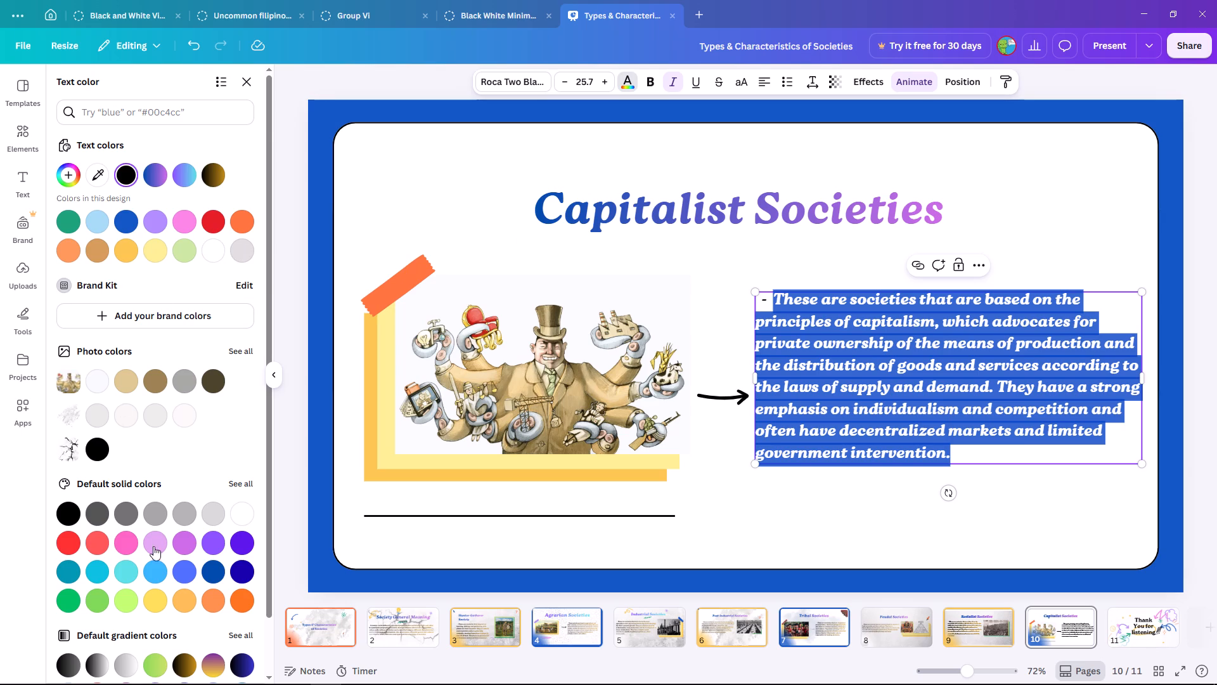
scroll(153, 546, "down", 3)
left_click(186, 606)
left_click(848, 514)
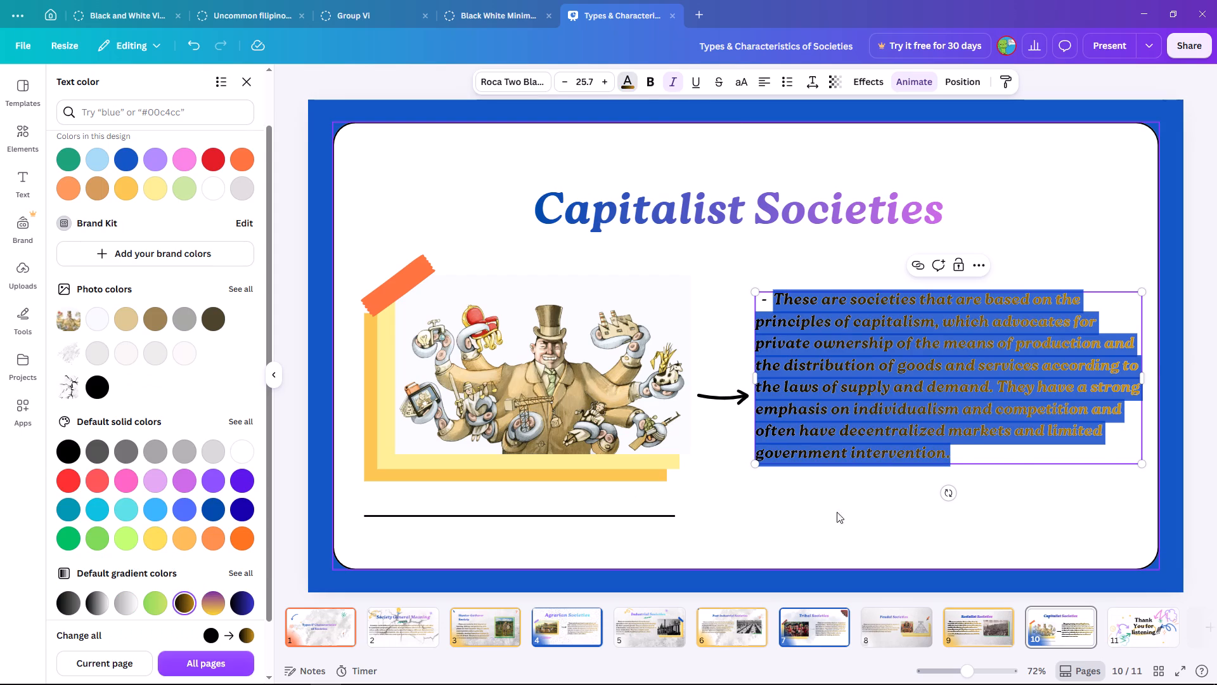
left_click(660, 514)
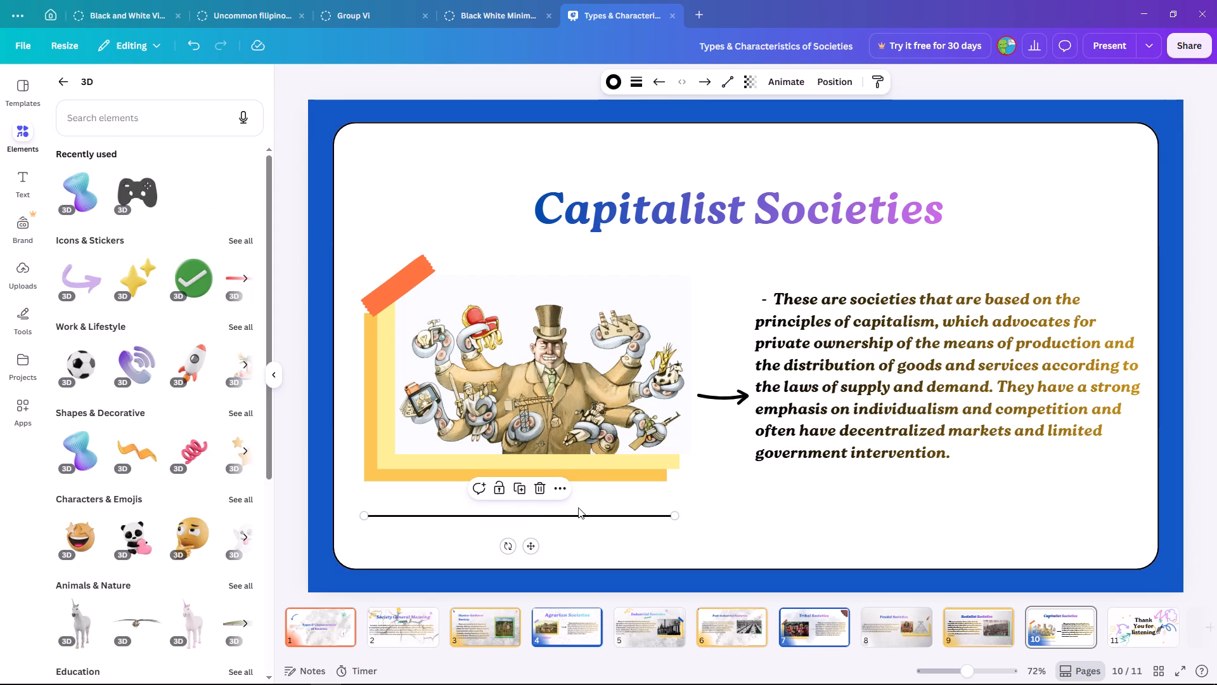
Search the elements for "industrial background" and add the speckled grey concrete texture graphic to the Capitalist Societies slide.
left_click(131, 125)
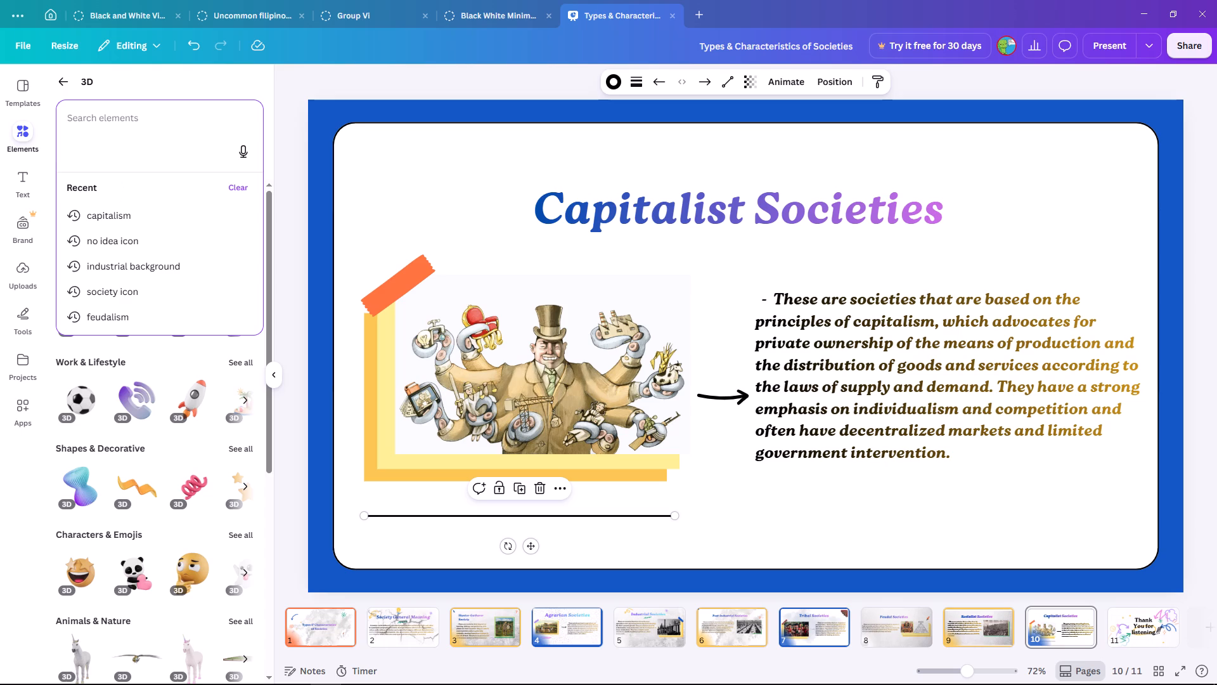
type("industrial")
left_click(159, 215)
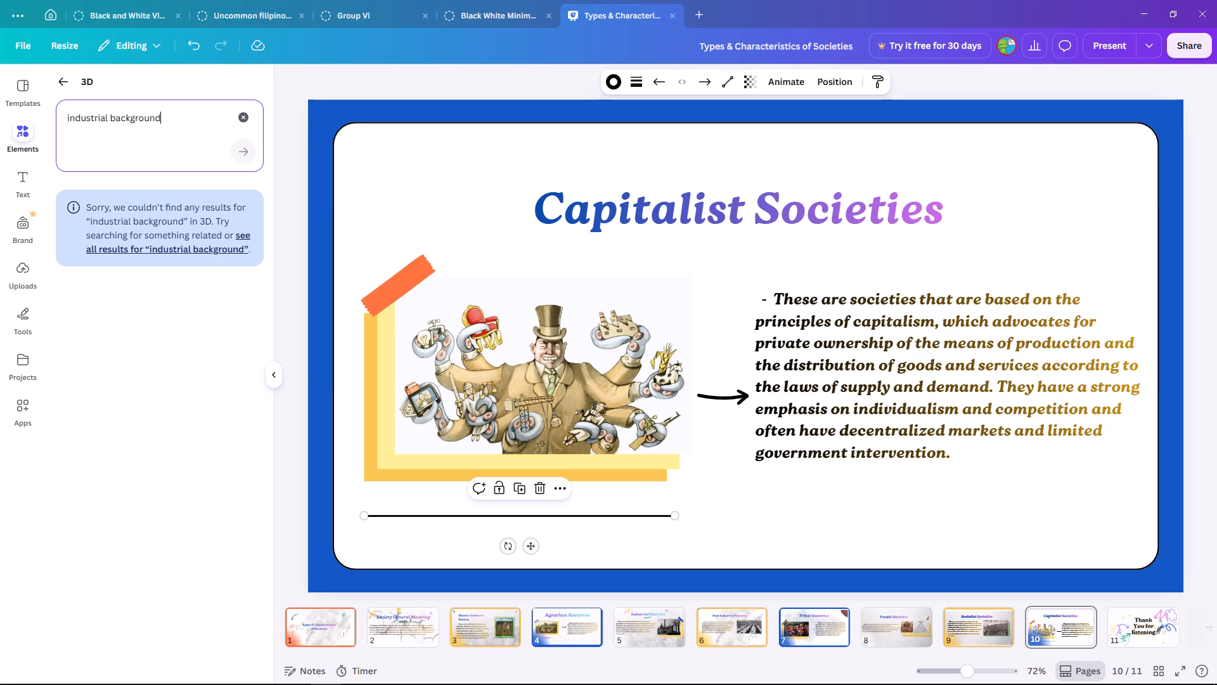
left_click(65, 89)
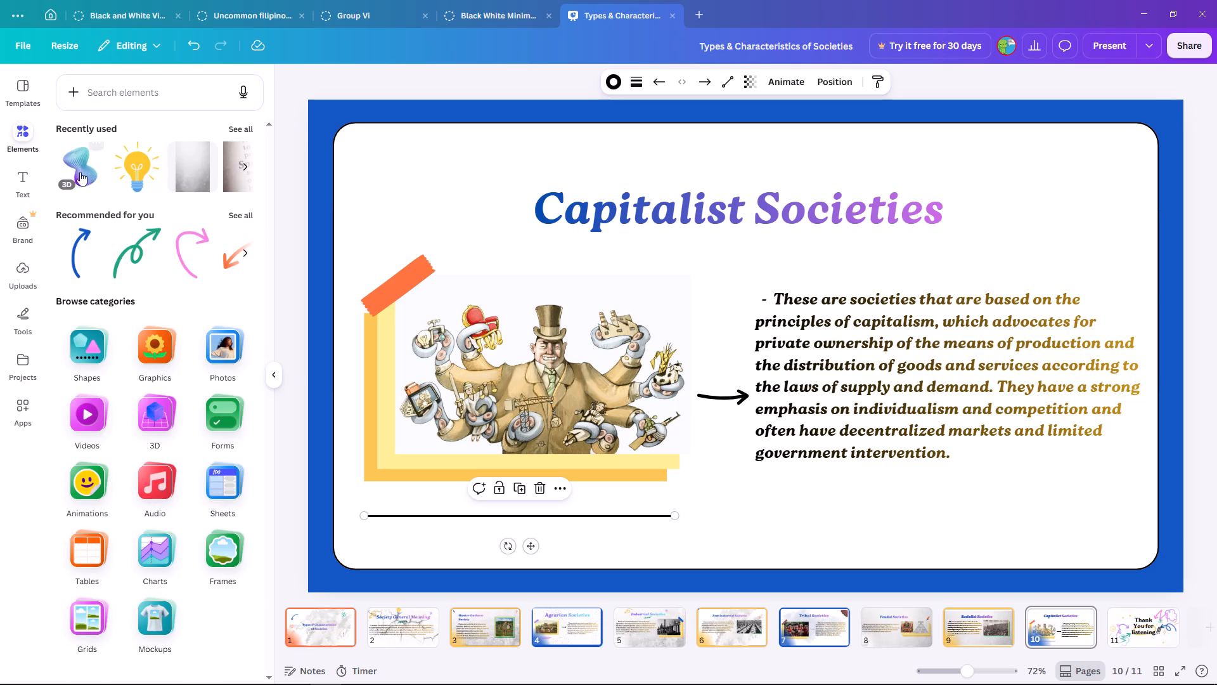
left_click(113, 95)
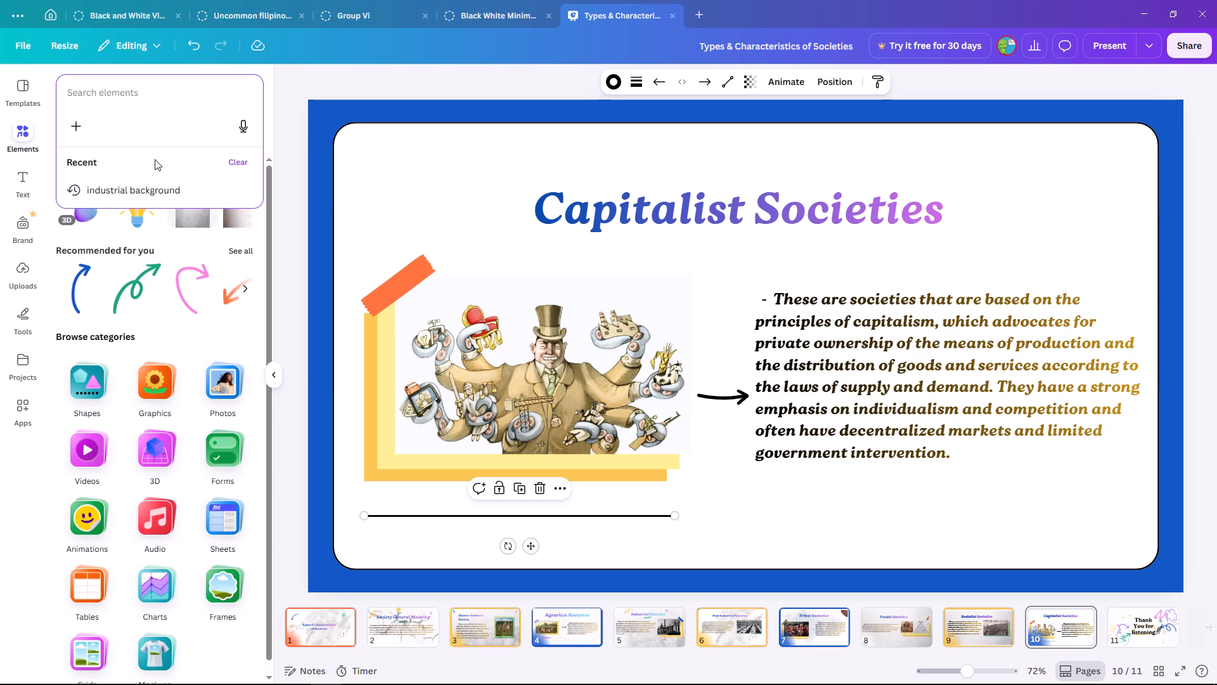
left_click(151, 190)
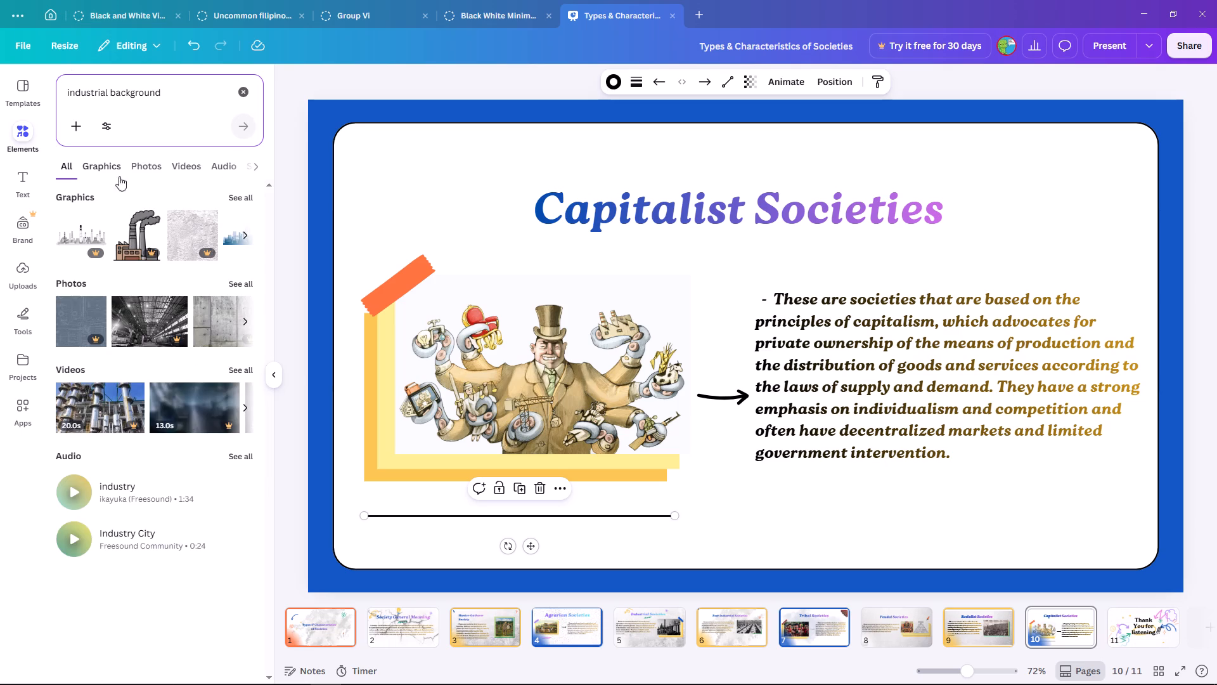
left_click(145, 162)
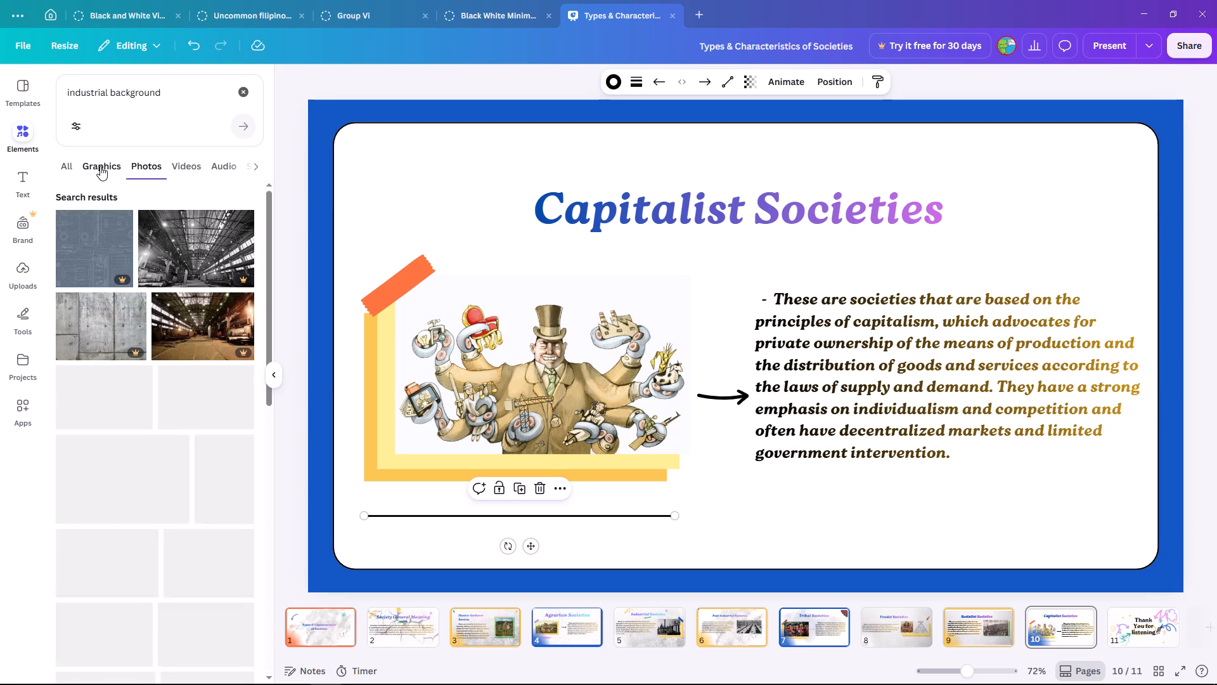
left_click(100, 166)
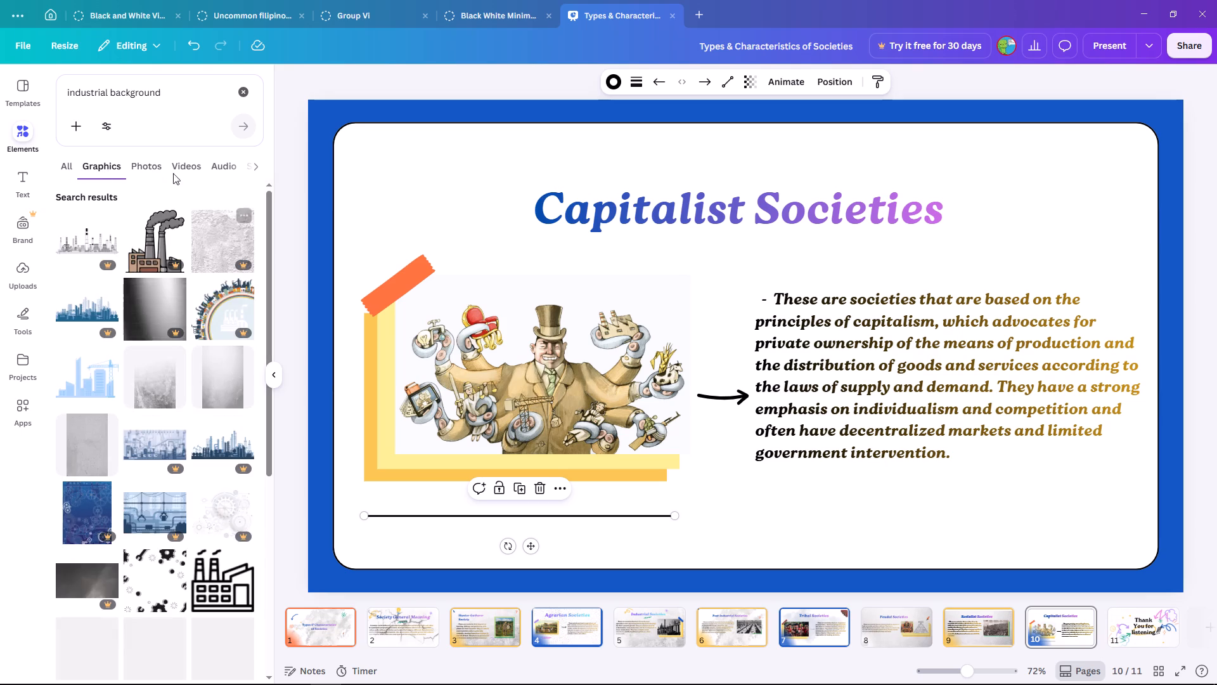
left_click(164, 164)
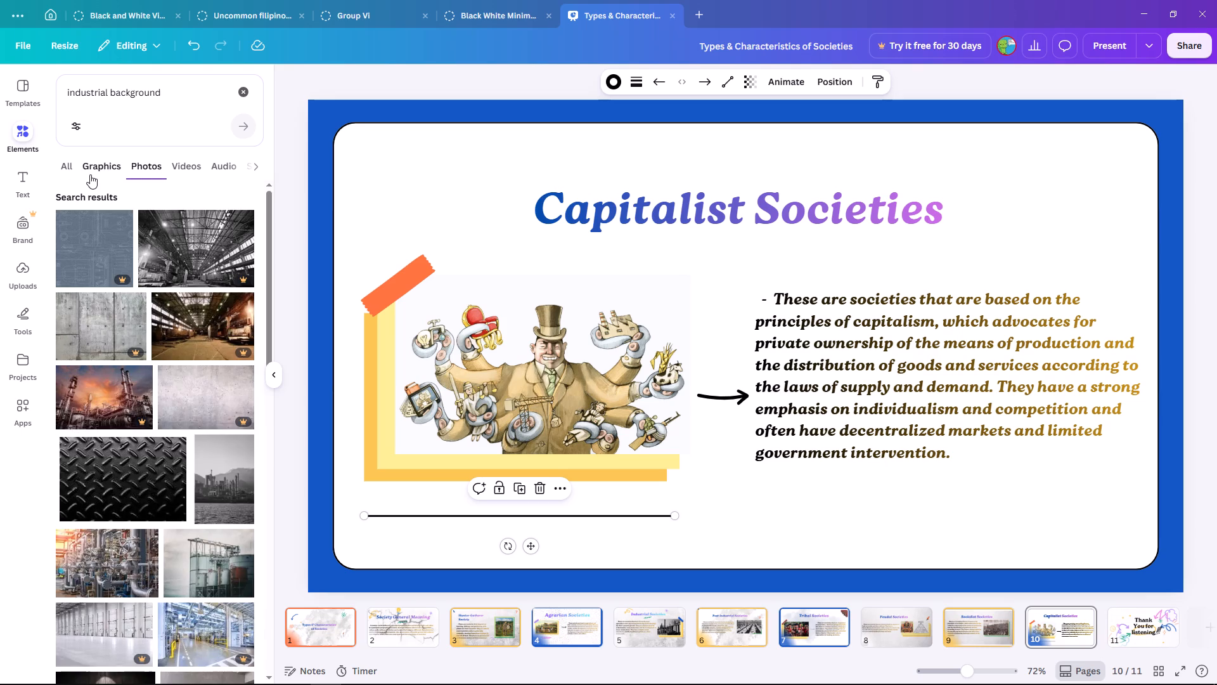
left_click(86, 160)
scroll(203, 245, "down", 3)
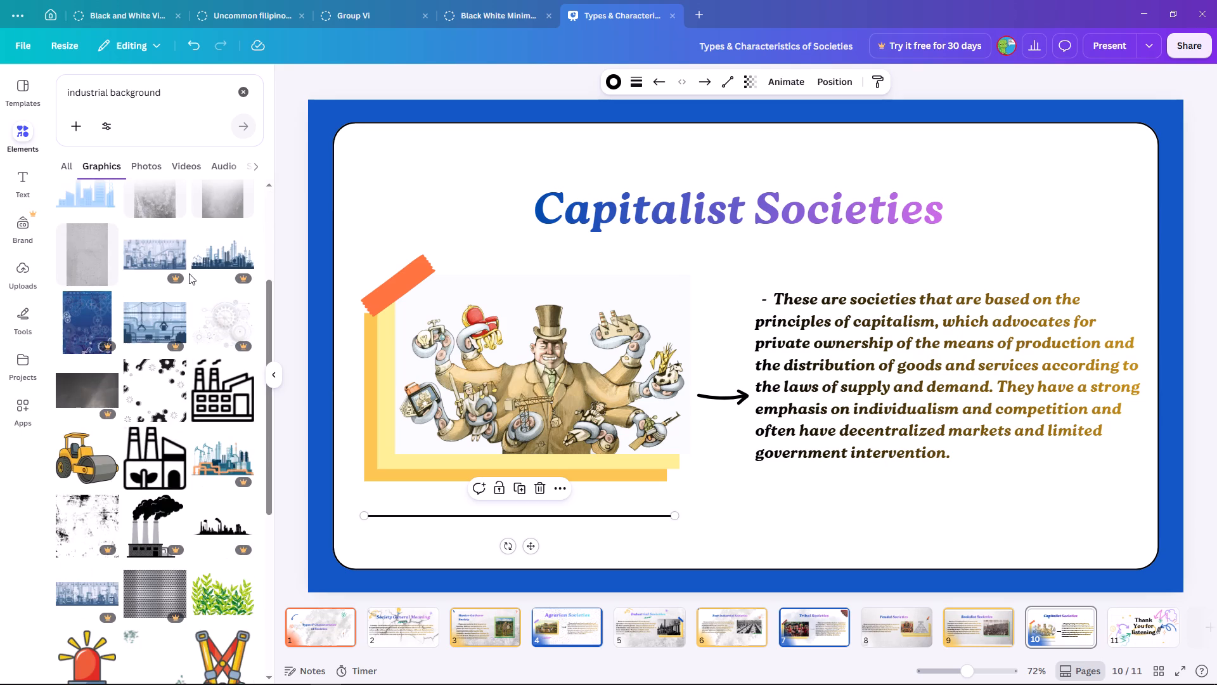
left_click(91, 264)
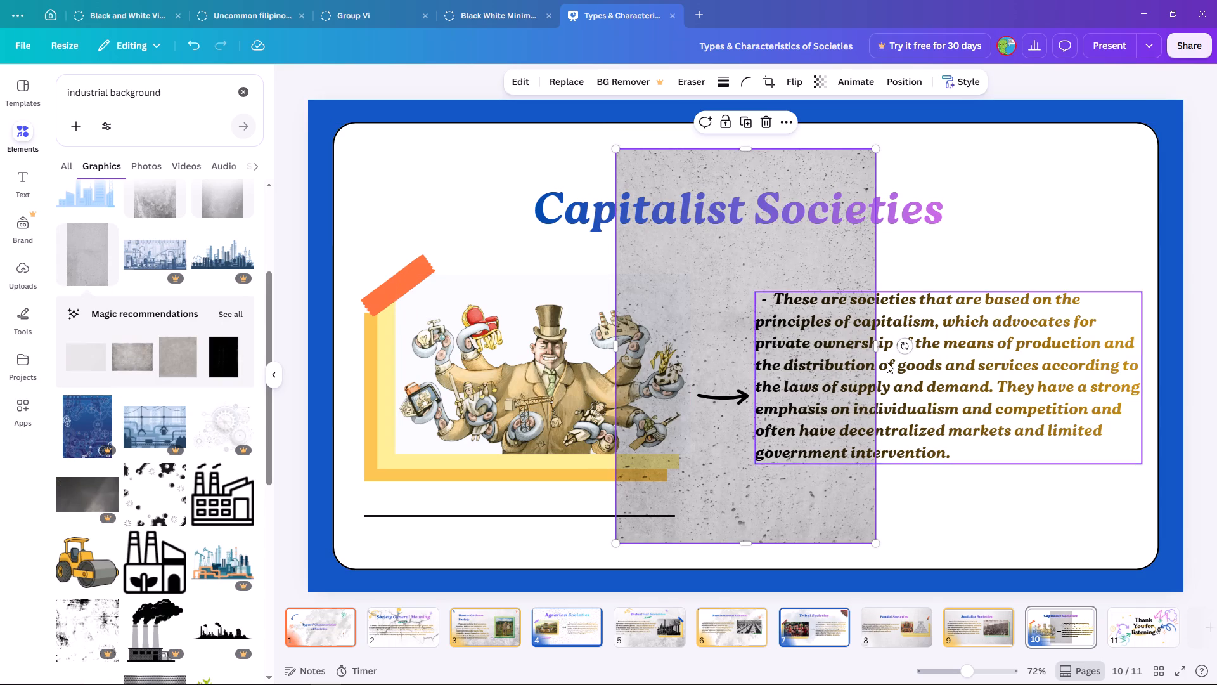
Send the concrete texture backward until it sits behind the picture and text but just above the white rounded panel.
right_click(778, 247)
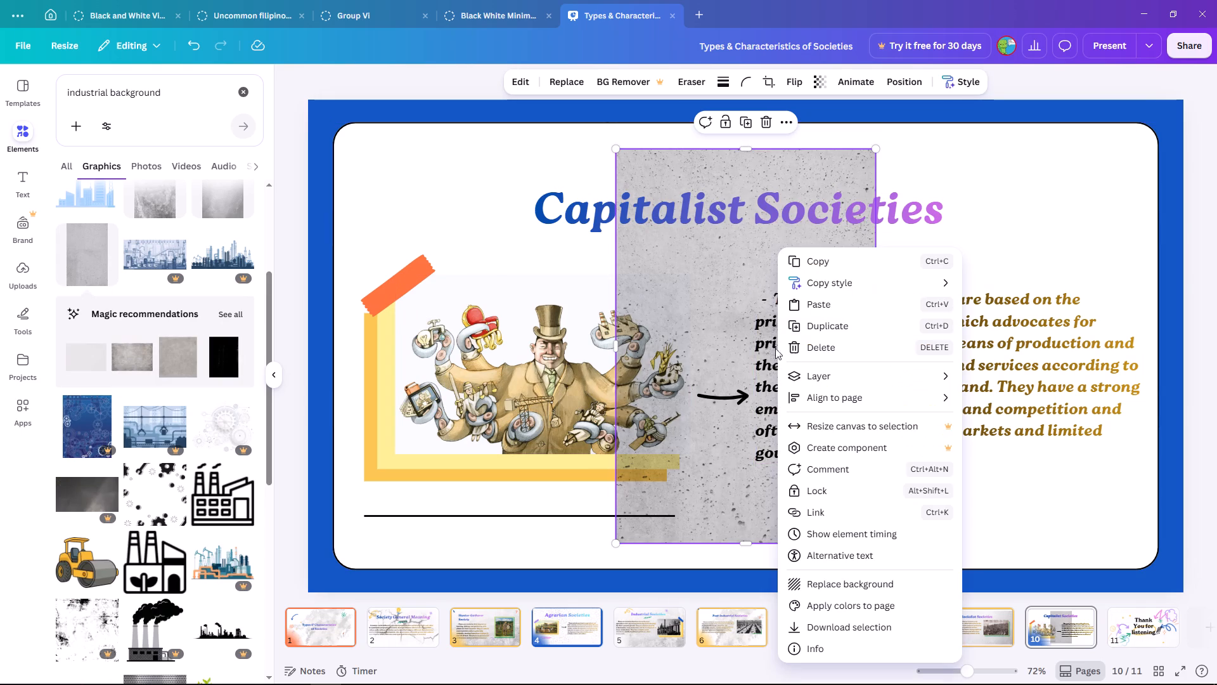
left_click(835, 375)
left_click(881, 381)
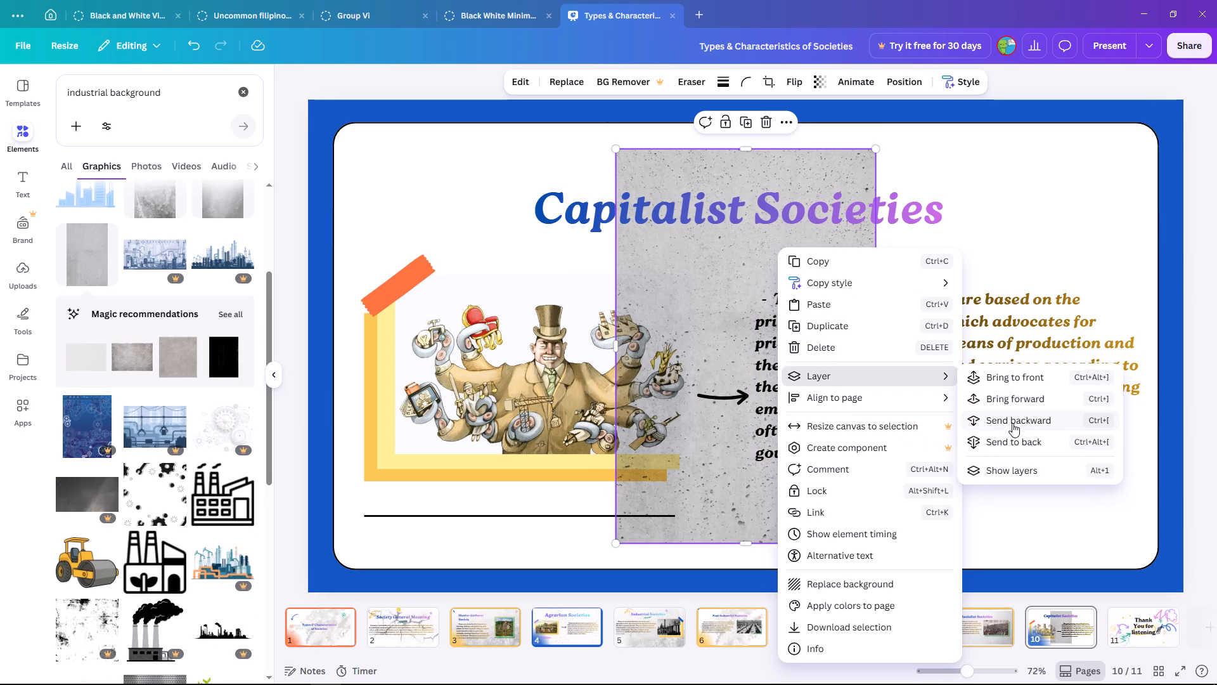
left_click(1012, 423)
triple_click(1012, 423)
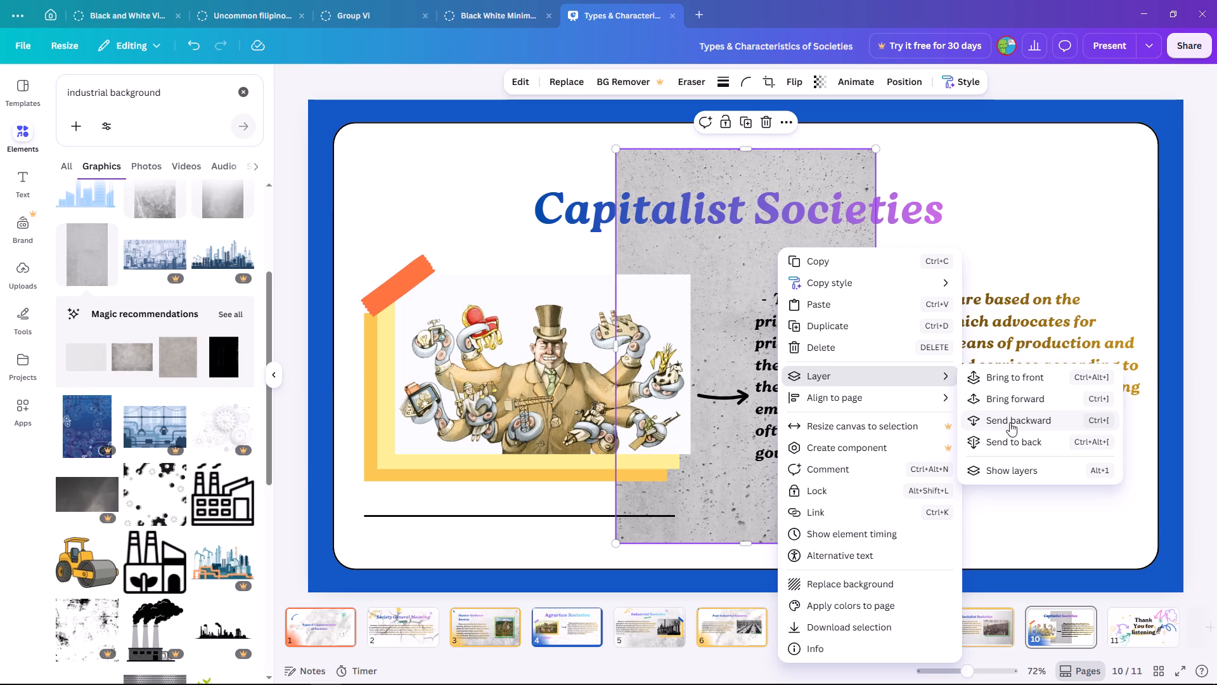
double_click(1018, 423)
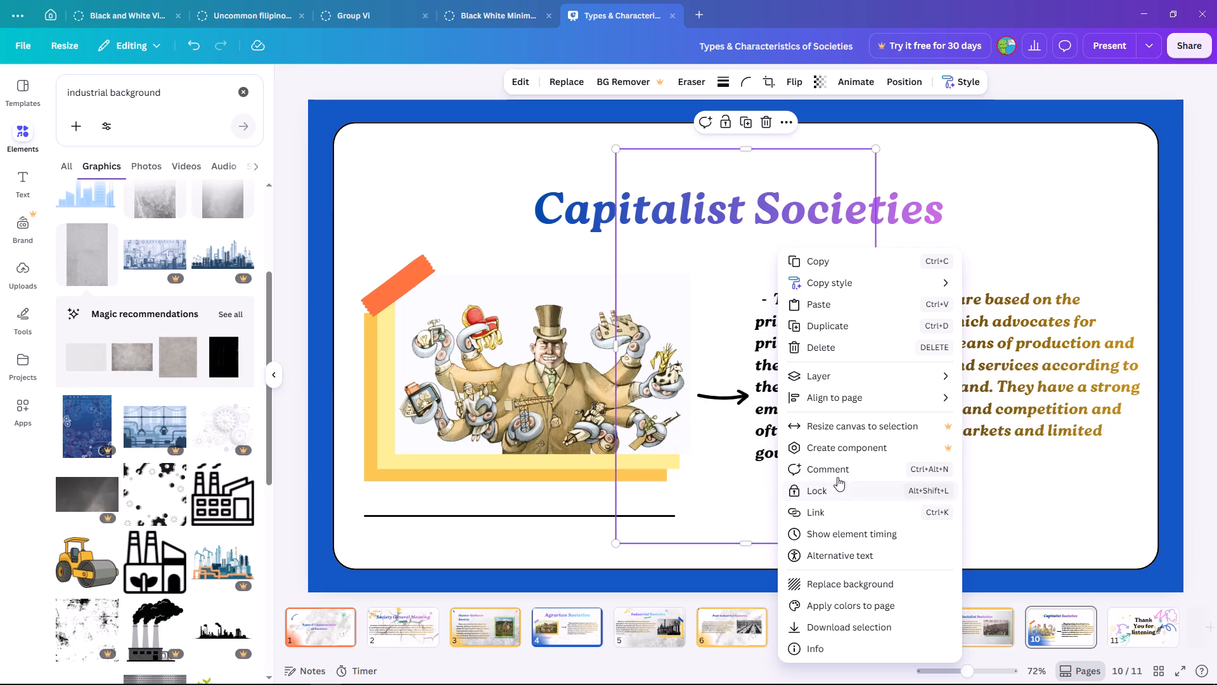
left_click(871, 376)
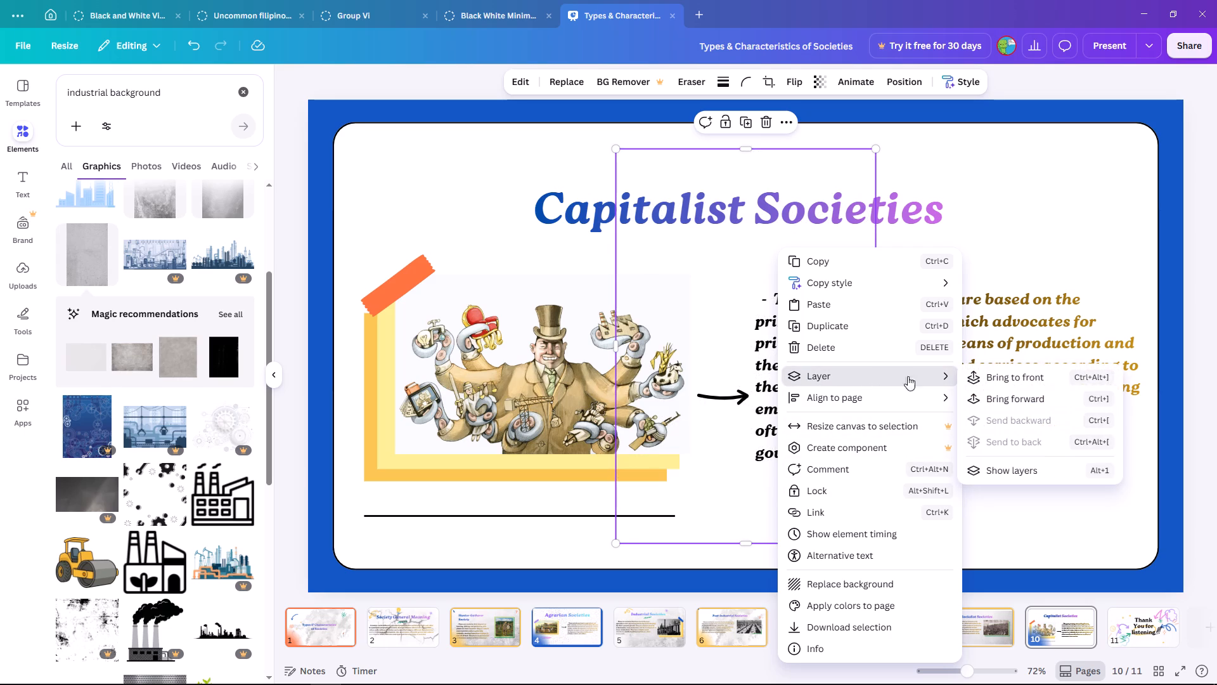
left_click(1003, 396)
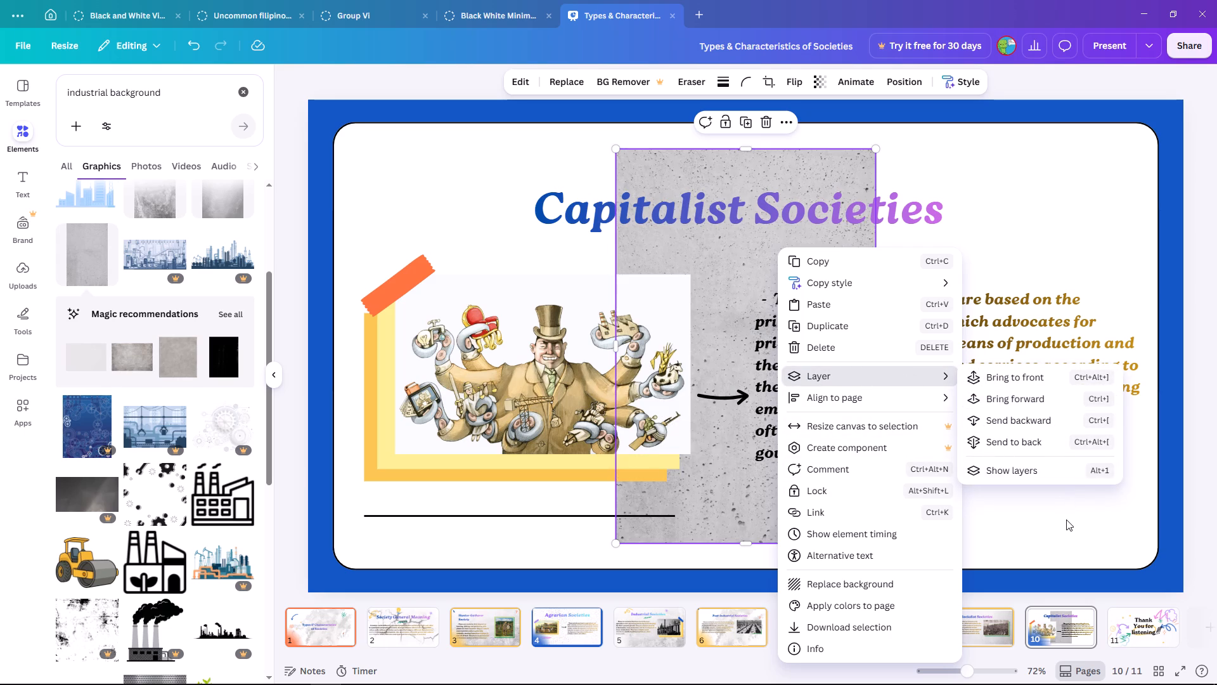
left_click(1067, 520)
Shift the body paragraph slightly lower, keeping it beside the arrow.
left_click_drag(881, 351, 1018, 355)
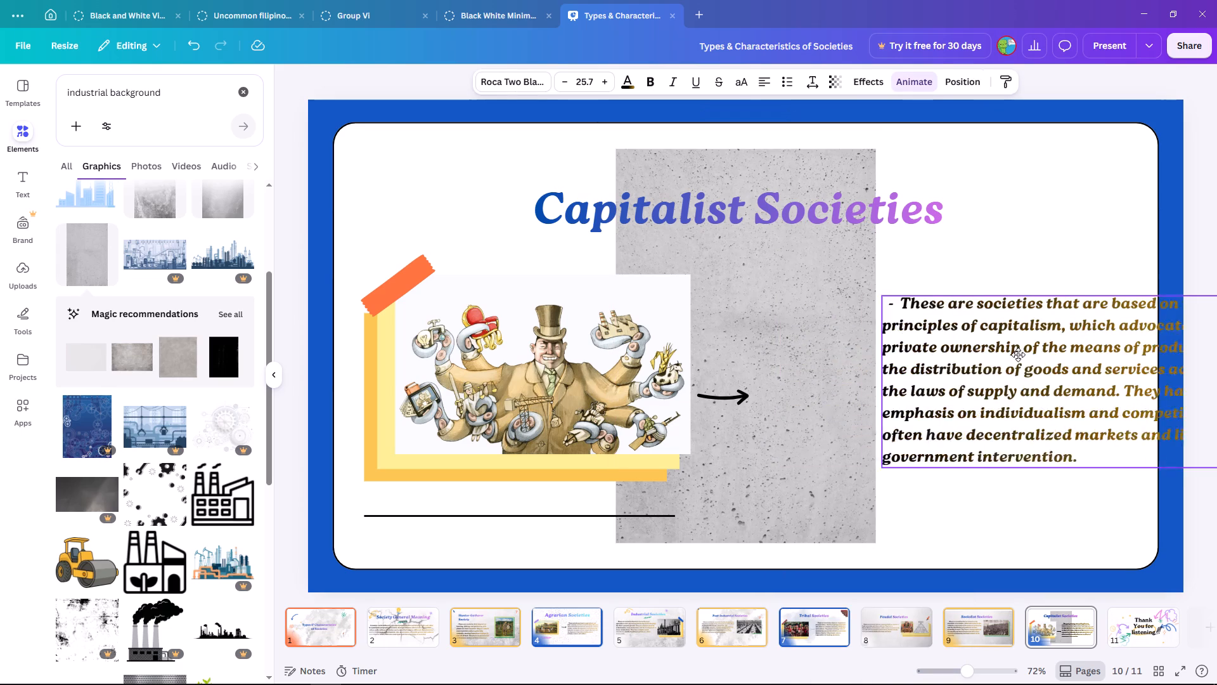
left_click_drag(1018, 355, 885, 362)
Stretch the concrete texture on all four sides to cover the white rounded panel, about 1,812 wide.
left_click(848, 249)
left_click_drag(877, 347, 879, 347)
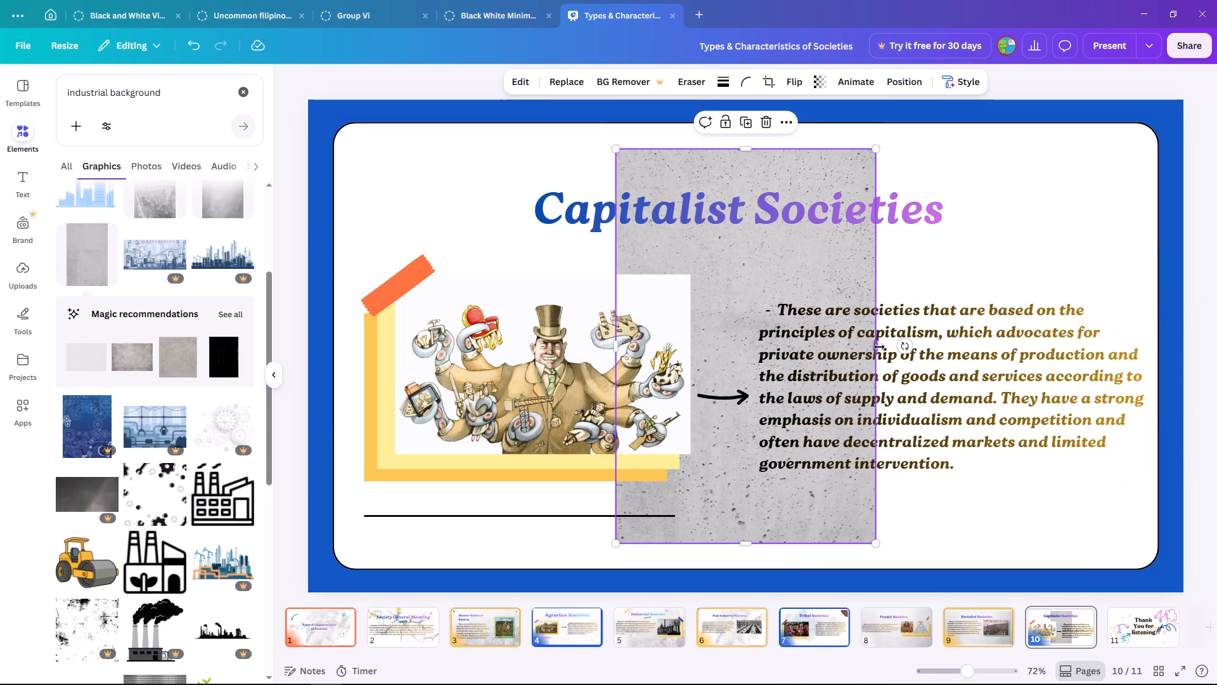
left_click_drag(879, 347, 1166, 352)
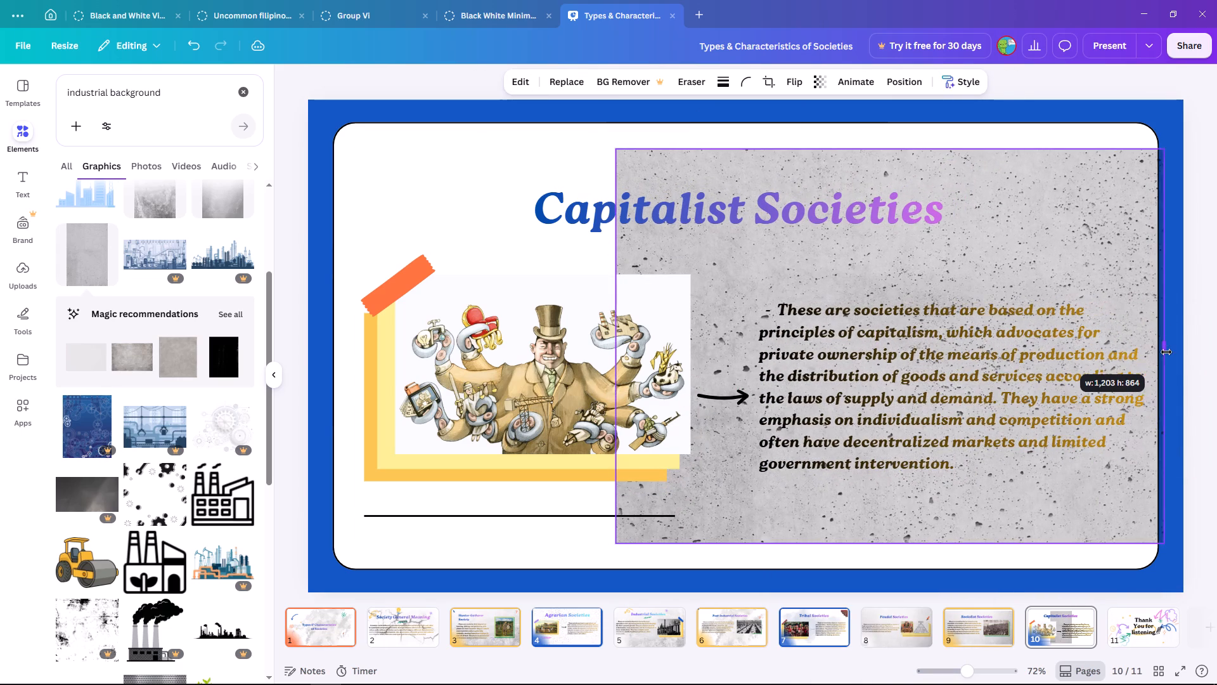
left_click_drag(1166, 352, 1157, 349)
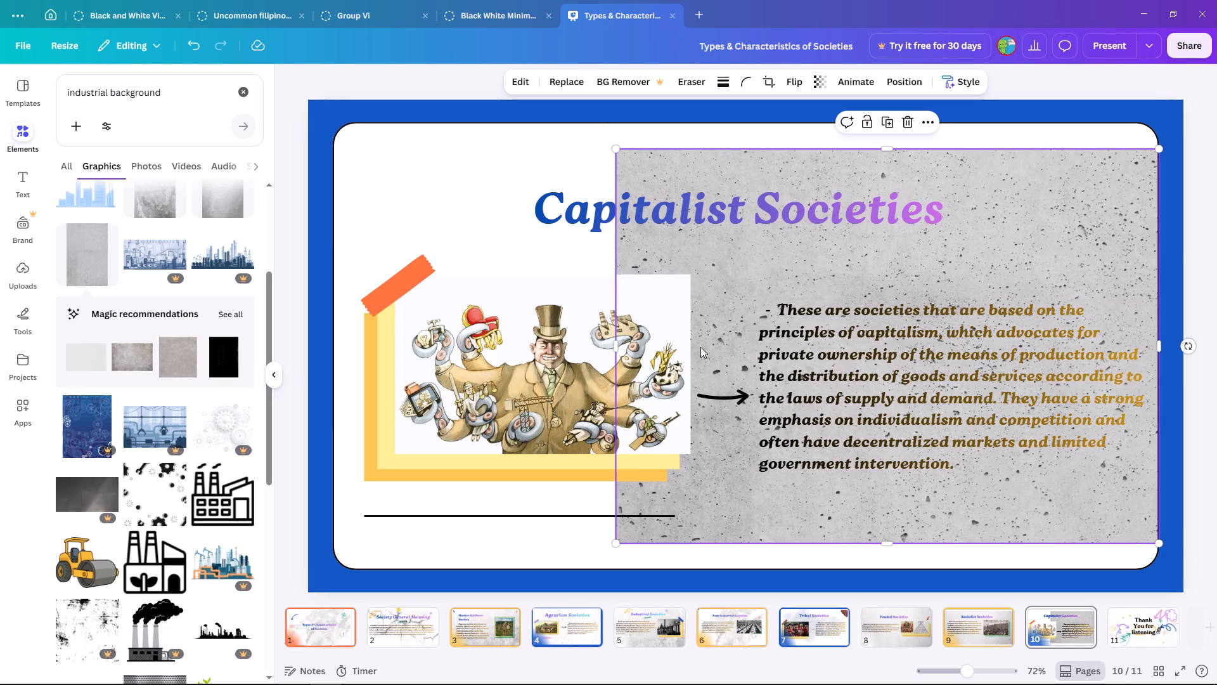
left_click_drag(614, 349, 340, 344)
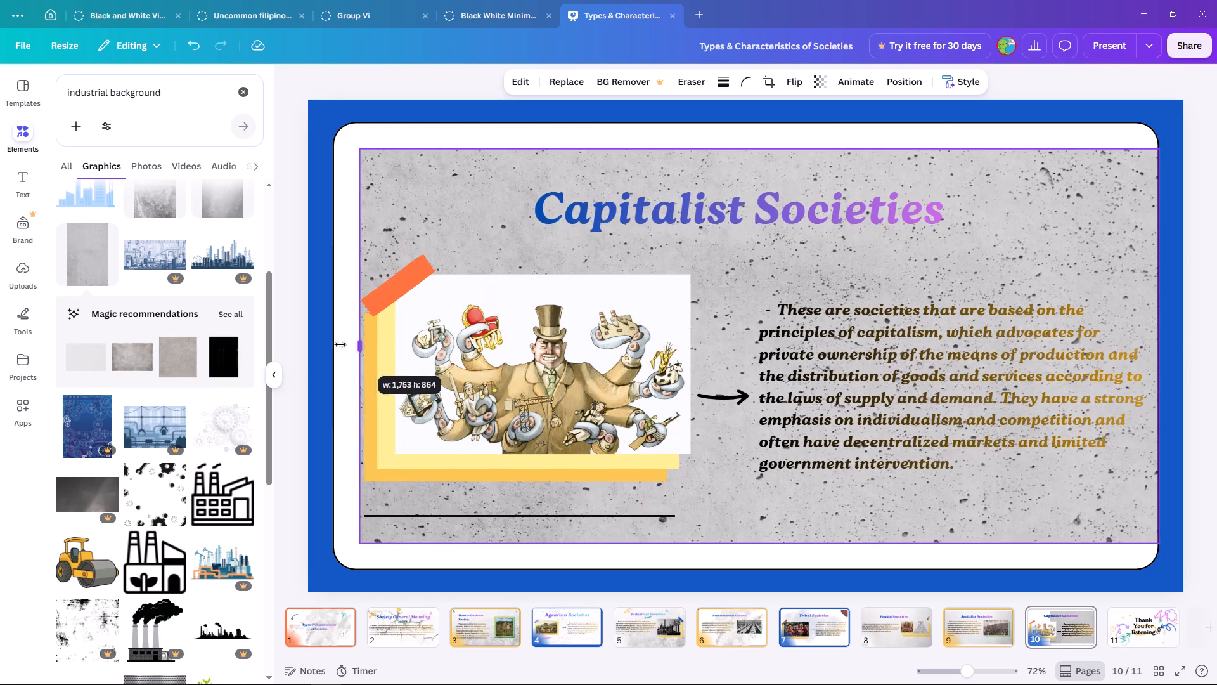
left_click_drag(340, 344, 330, 337)
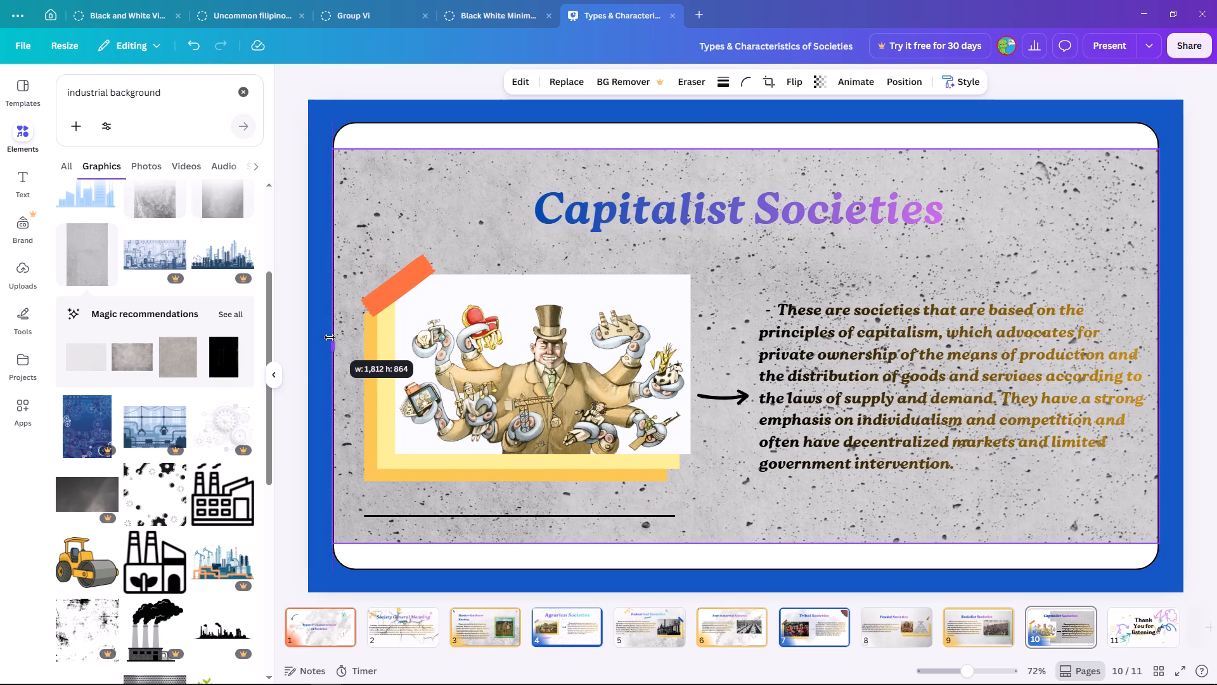
left_click_drag(330, 337, 330, 339)
left_click_drag(750, 542, 750, 553)
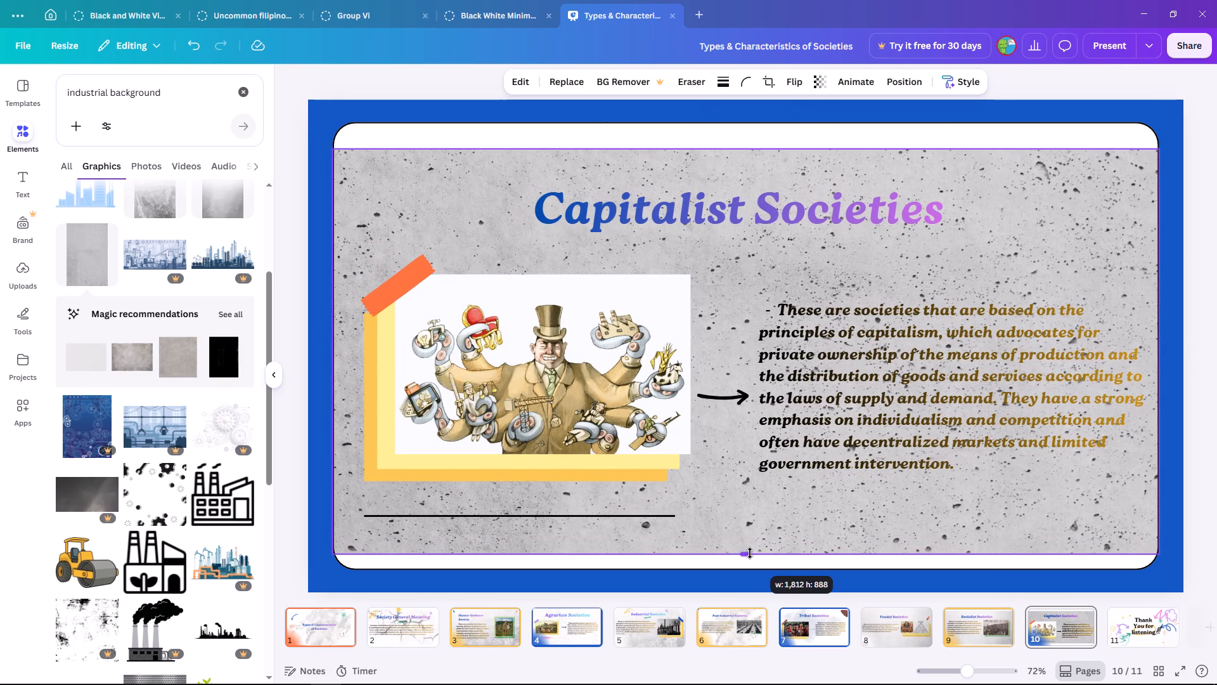
left_click_drag(750, 553, 751, 566)
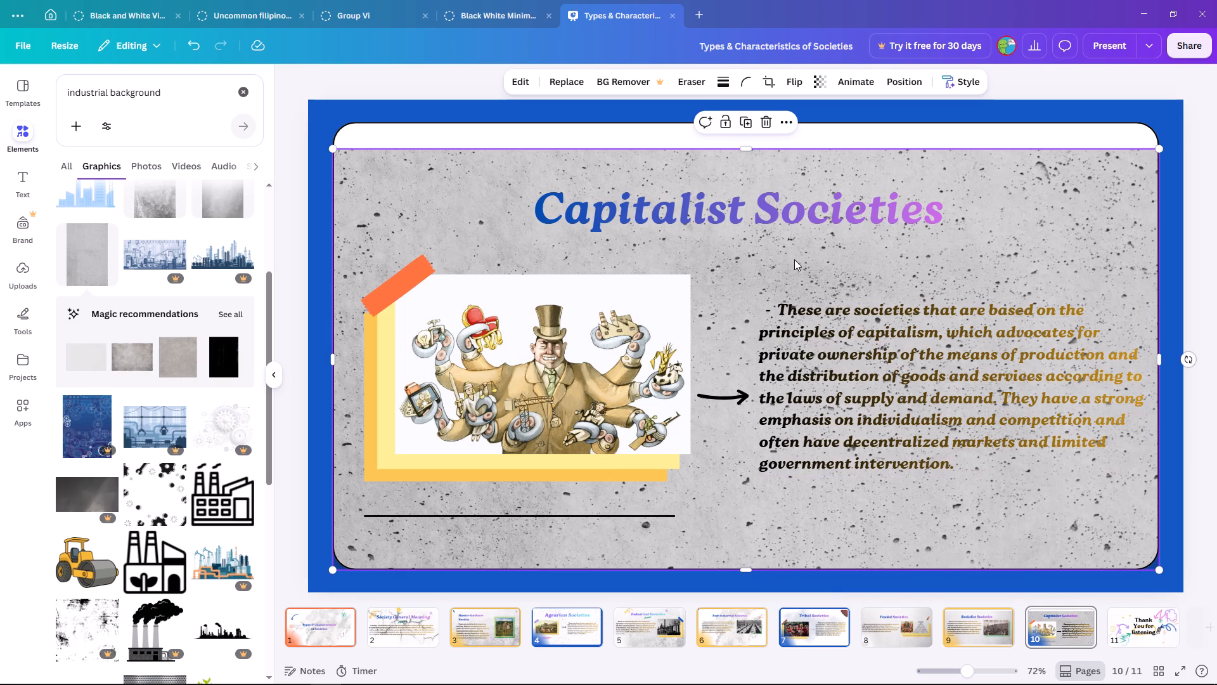
left_click_drag(749, 151, 748, 130)
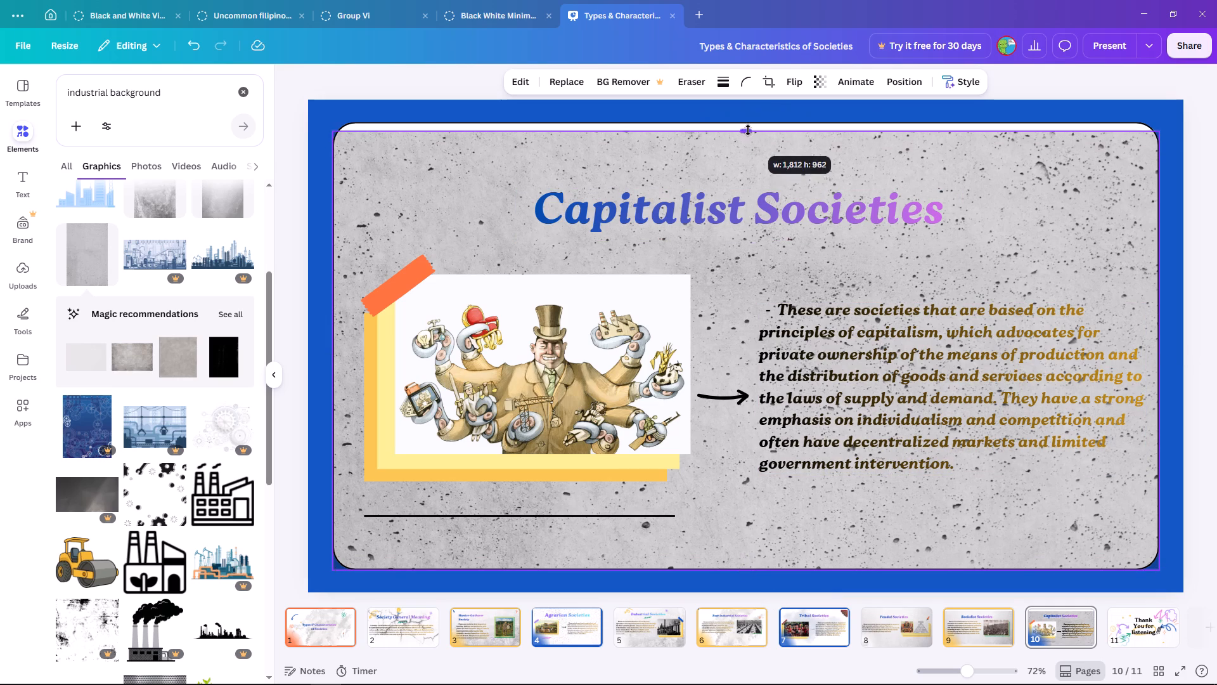
left_click_drag(748, 130, 745, 126)
left_click(535, 108)
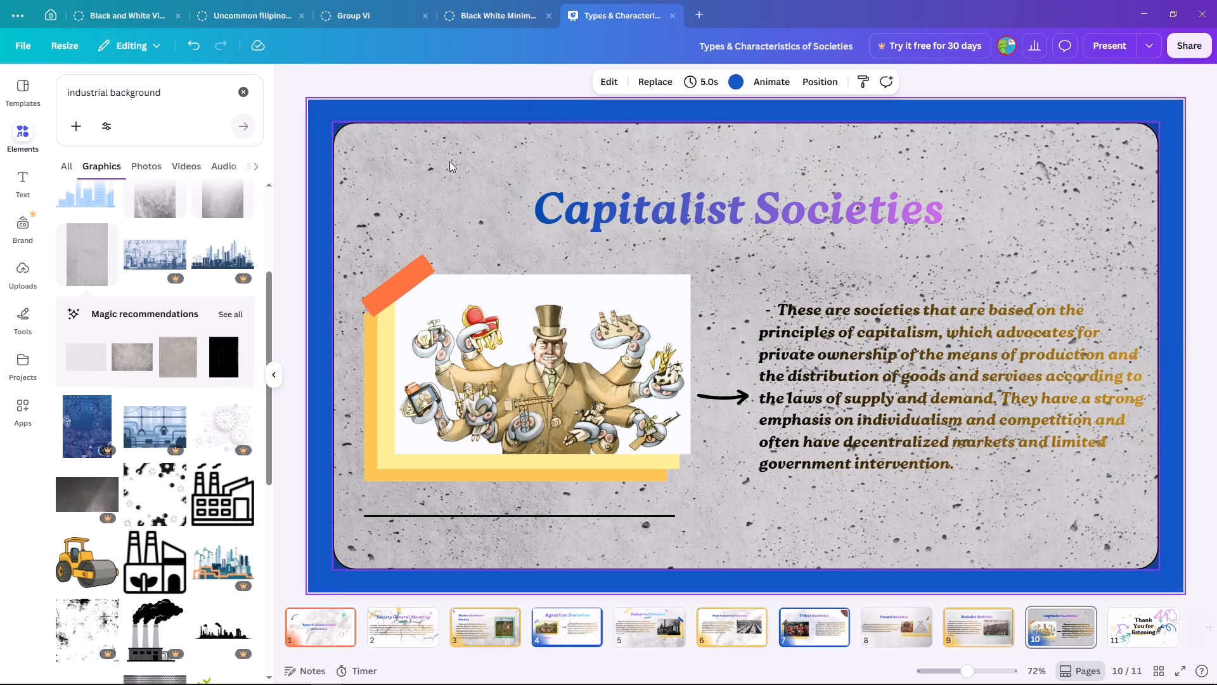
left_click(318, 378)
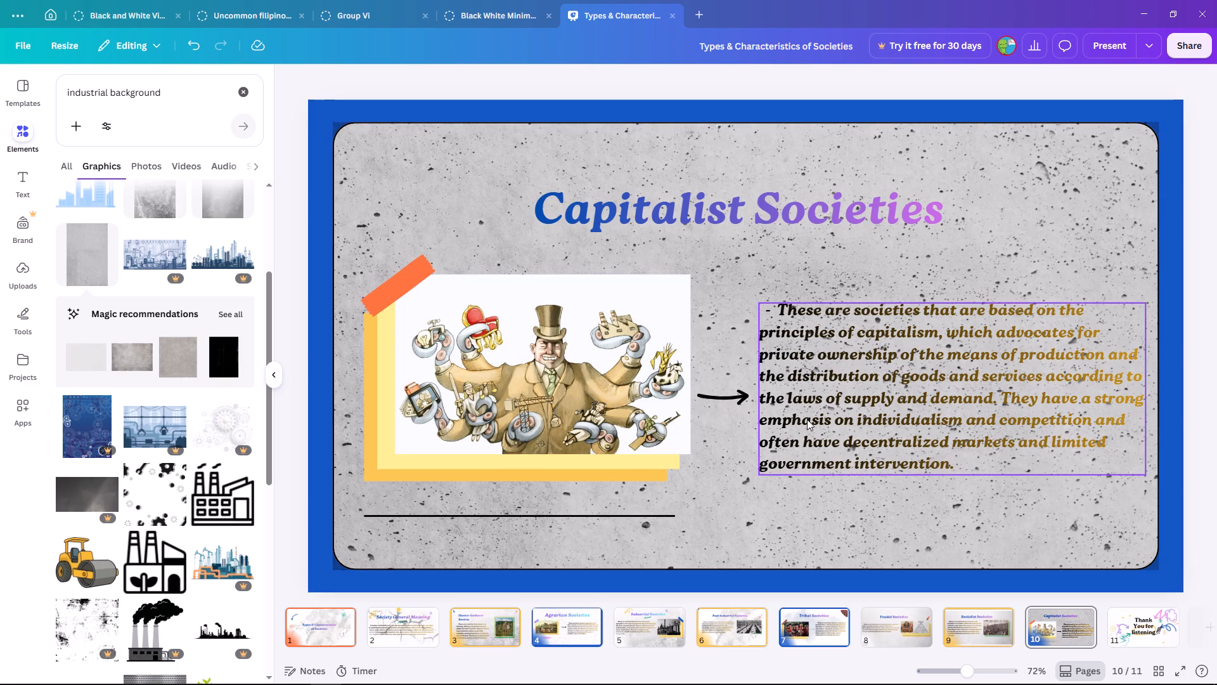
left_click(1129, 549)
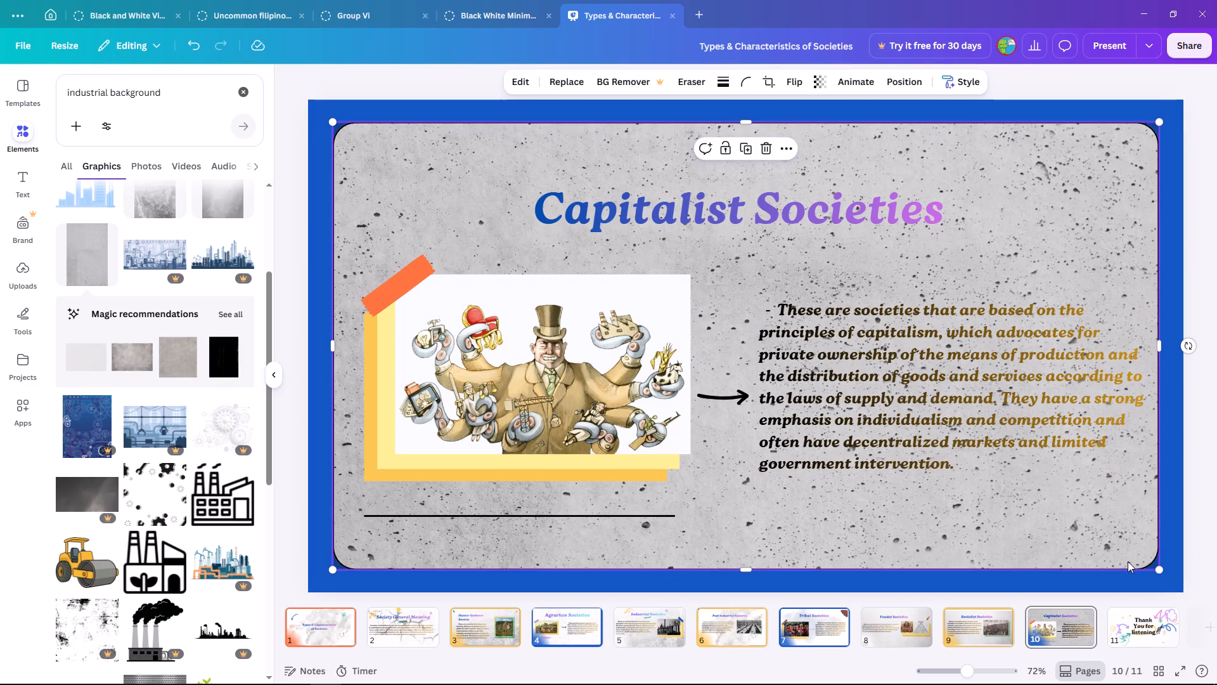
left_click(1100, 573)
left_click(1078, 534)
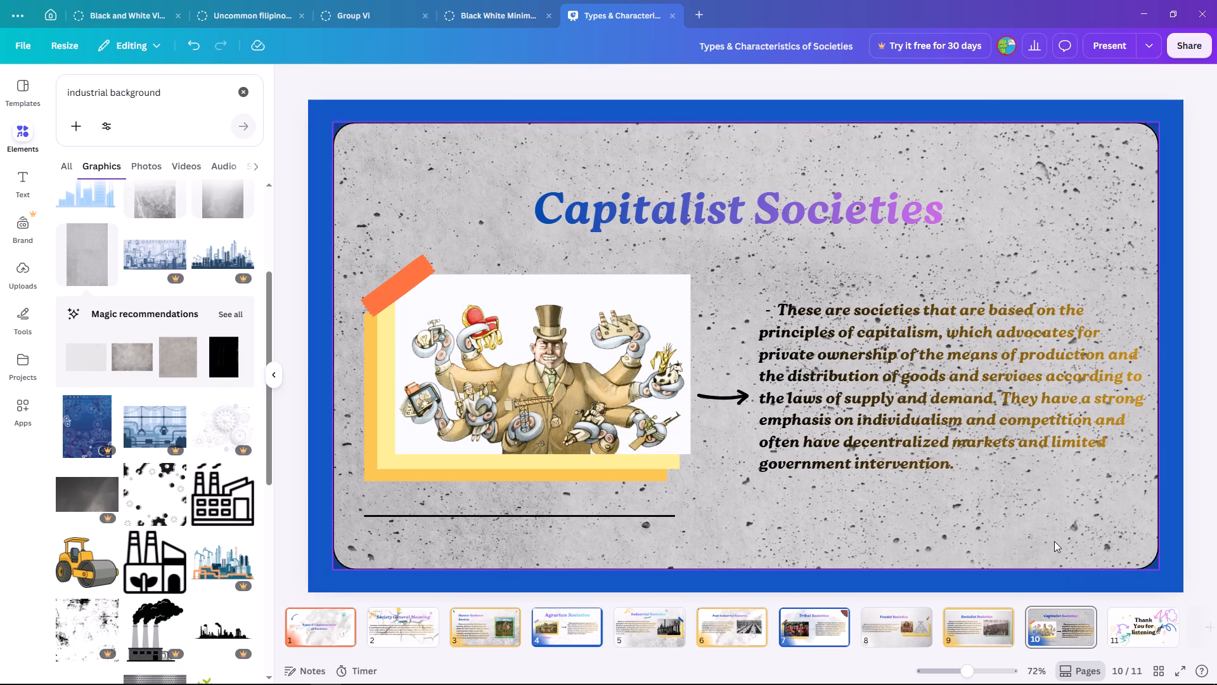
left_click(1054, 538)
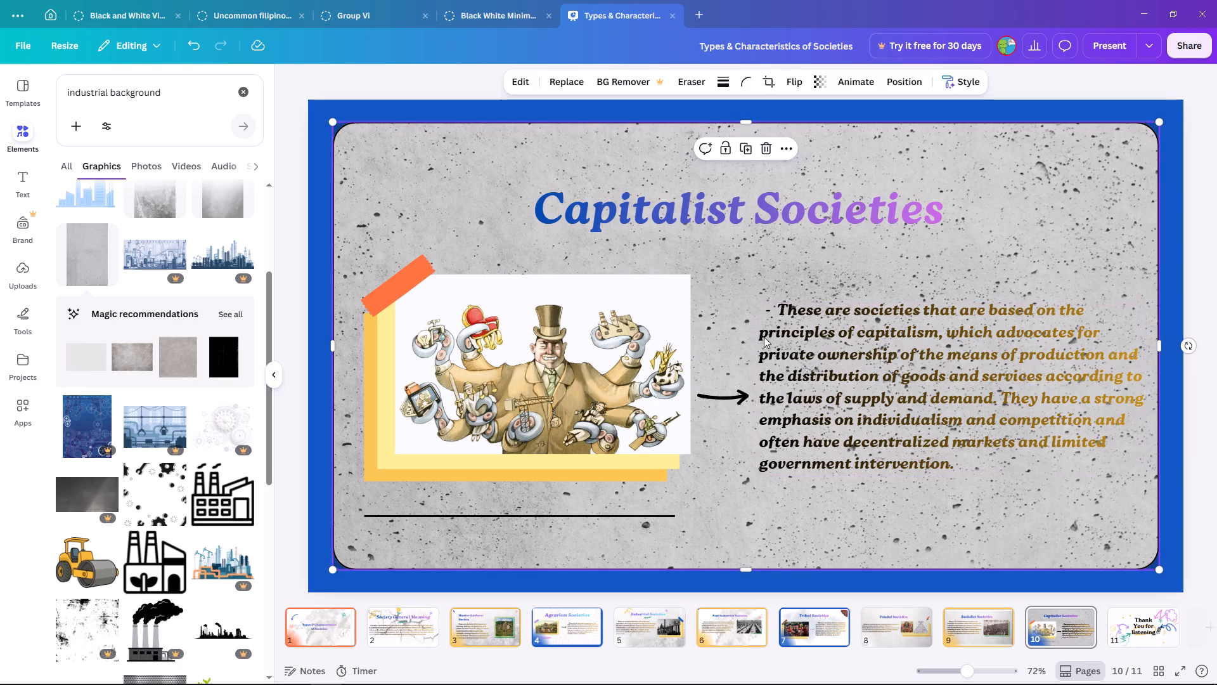
Search the element graphics for "capital" and add the pink, yellow and blue pie chart to the Capitalist Societies slide.
left_click(243, 96)
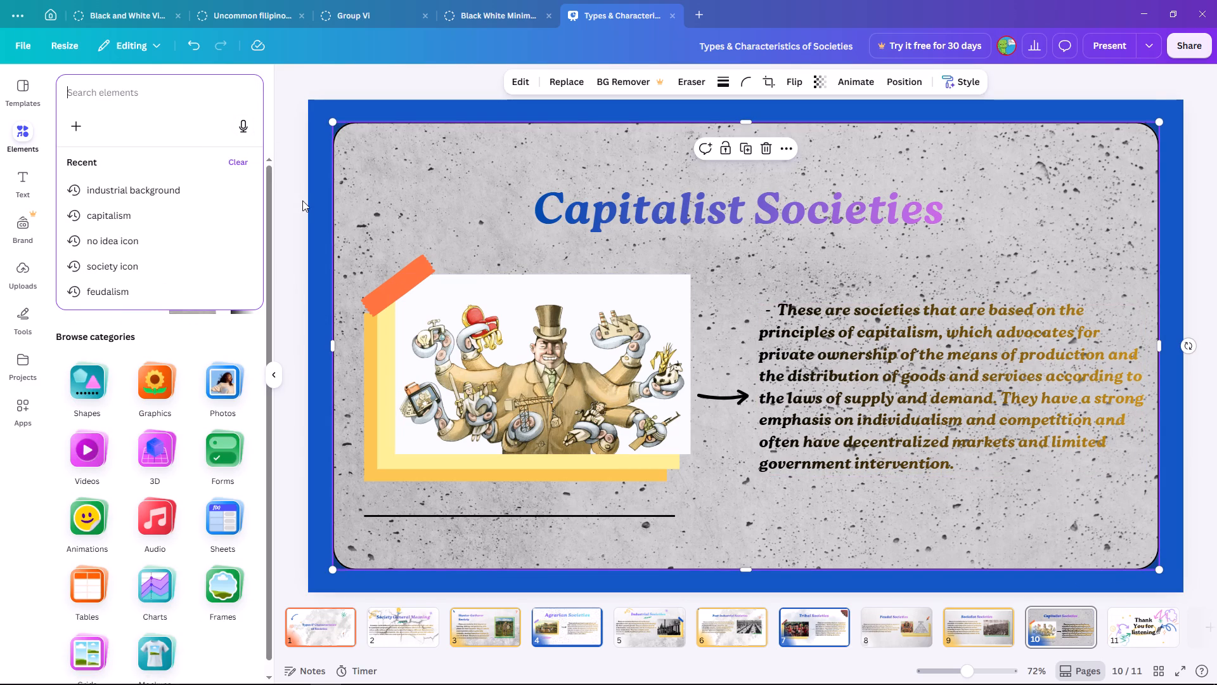
type("capital")
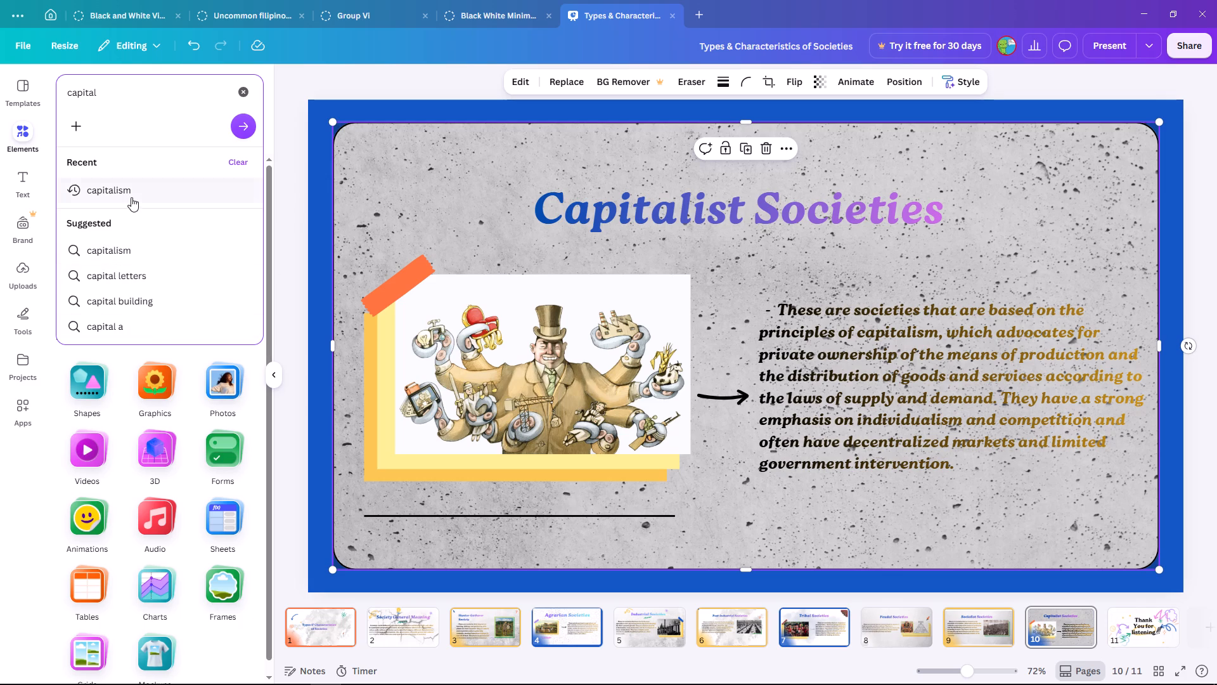
key("Return")
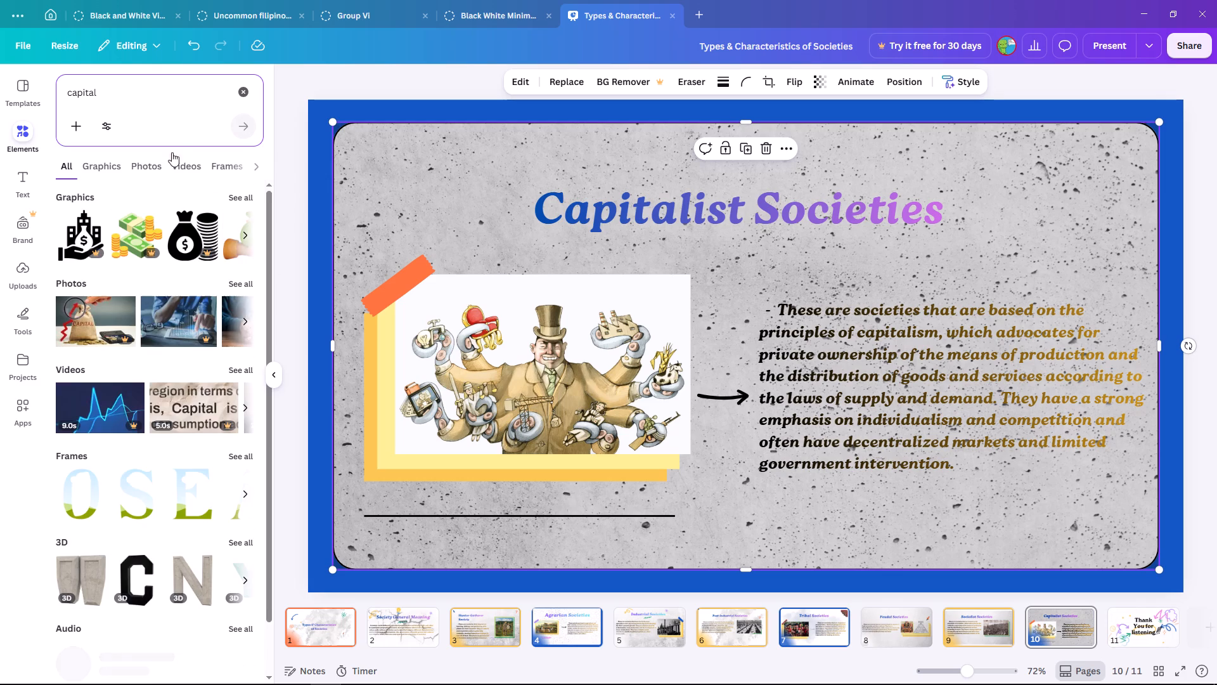
left_click(247, 192)
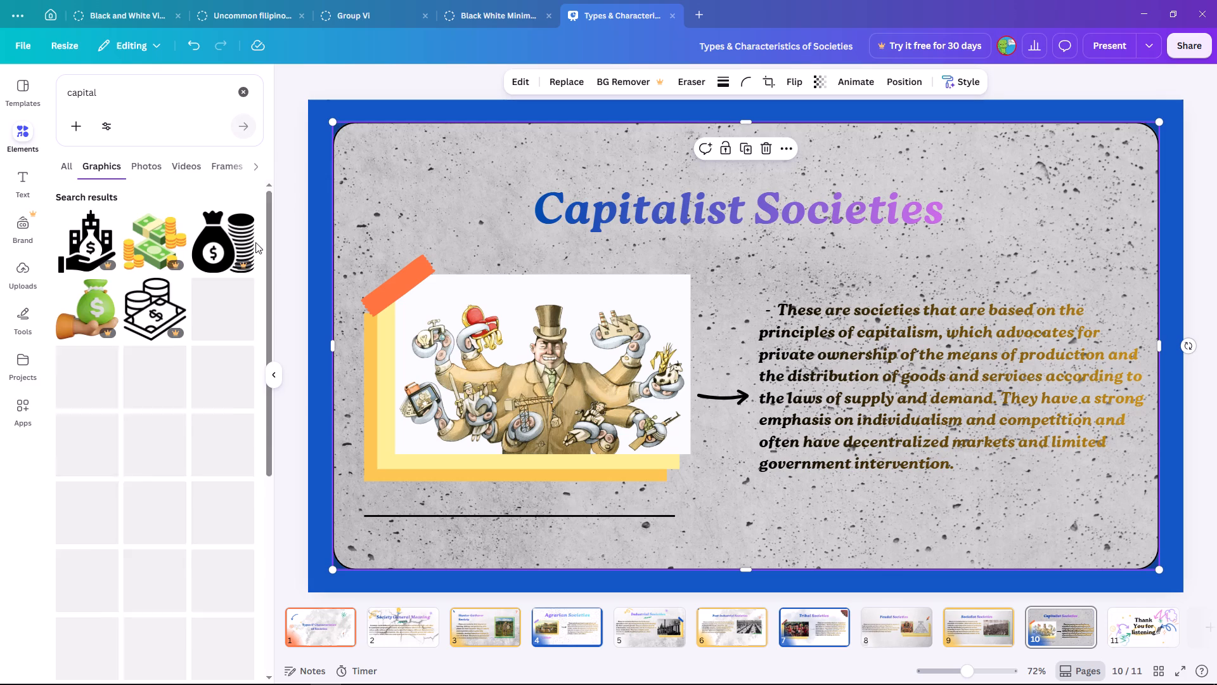
scroll(264, 259, "down", 3)
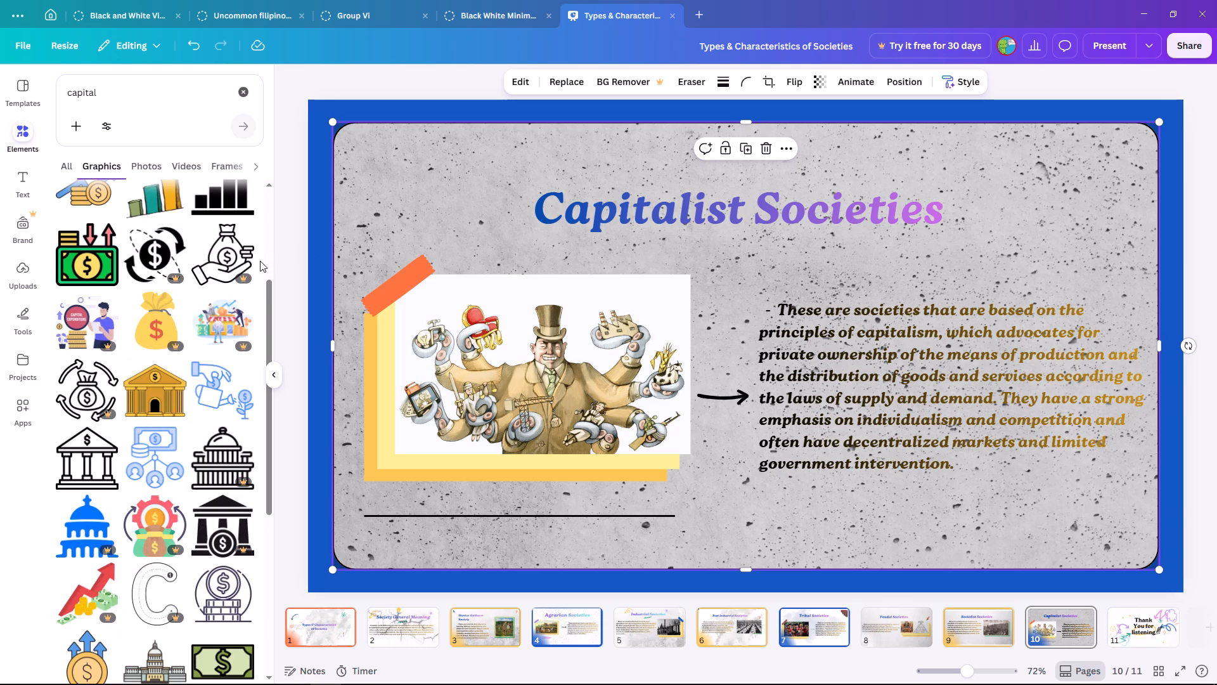
scroll(259, 254, "down", 6)
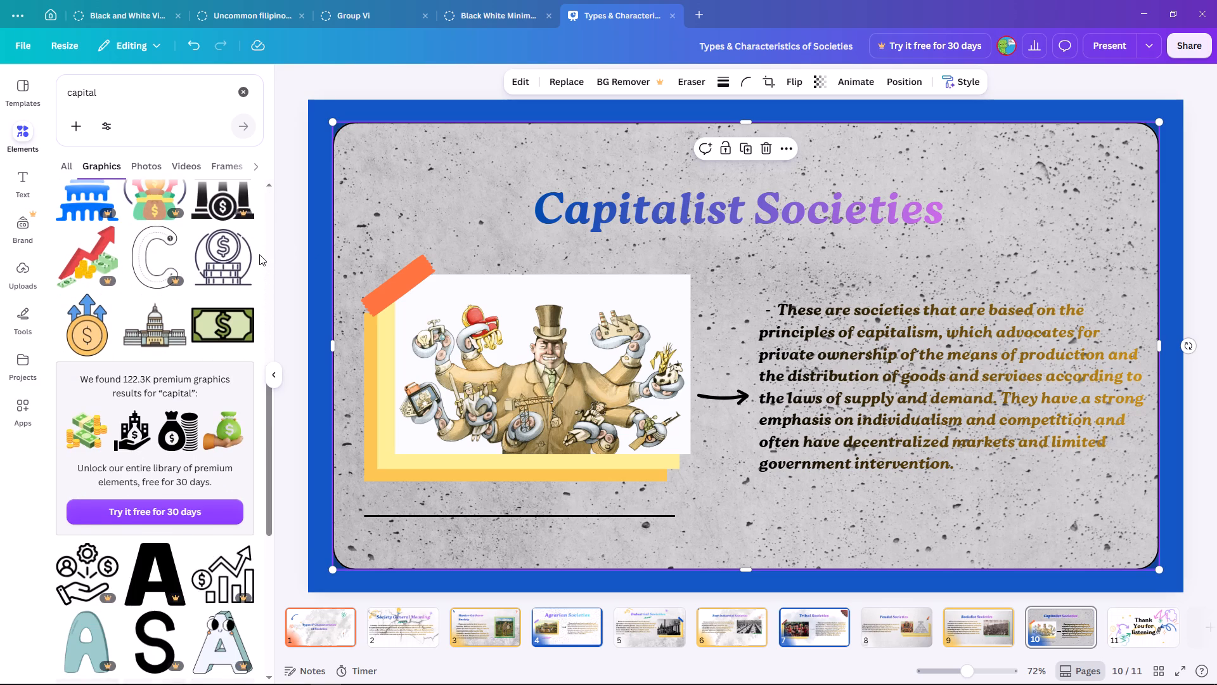
scroll(259, 254, "up", 4)
scroll(181, 268, "down", 13)
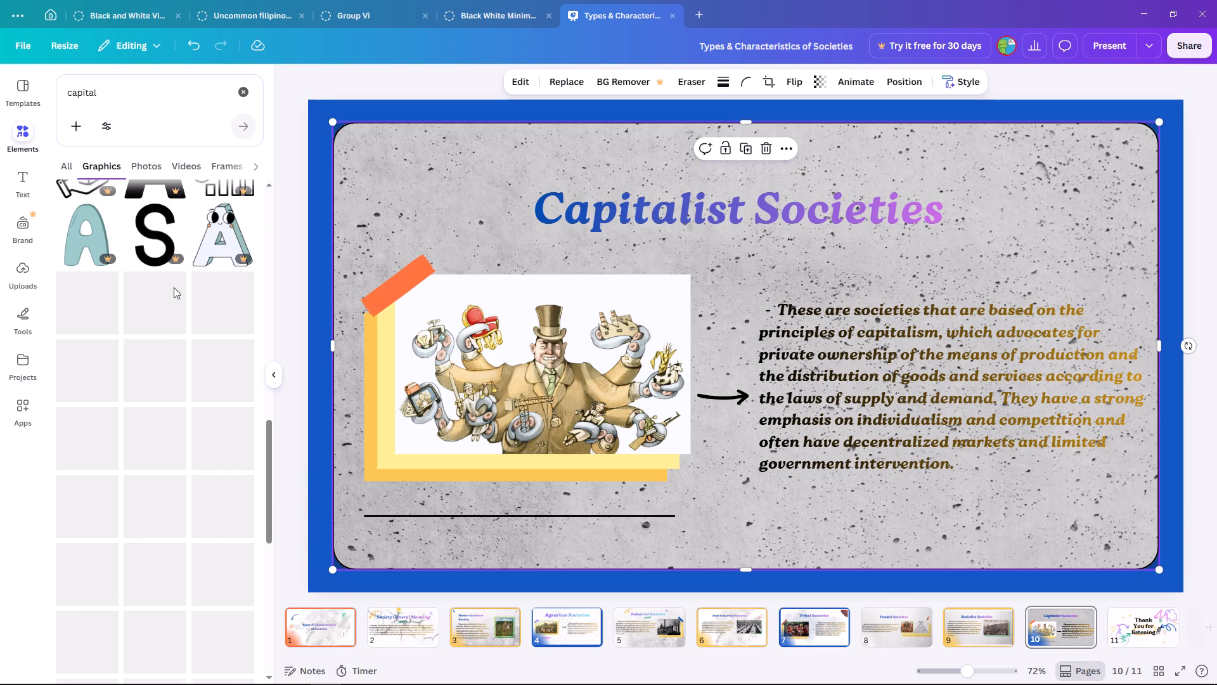
scroll(173, 306, "down", 3)
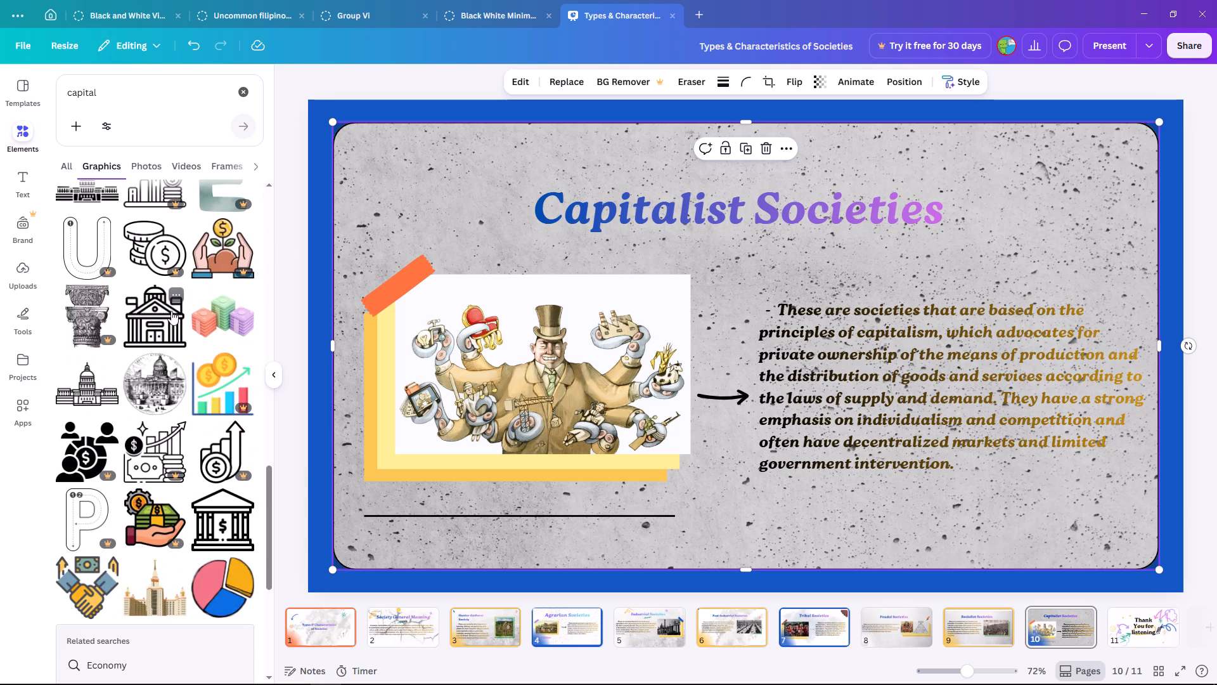
scroll(147, 527, "down", 3)
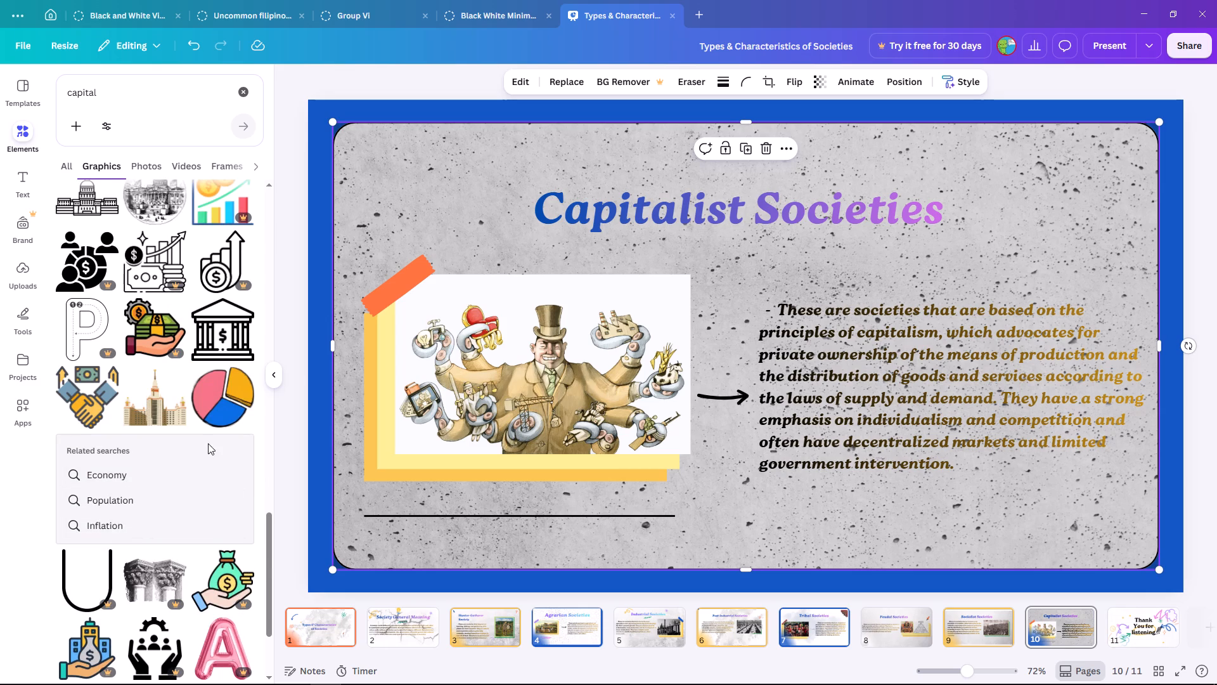
left_click(230, 391)
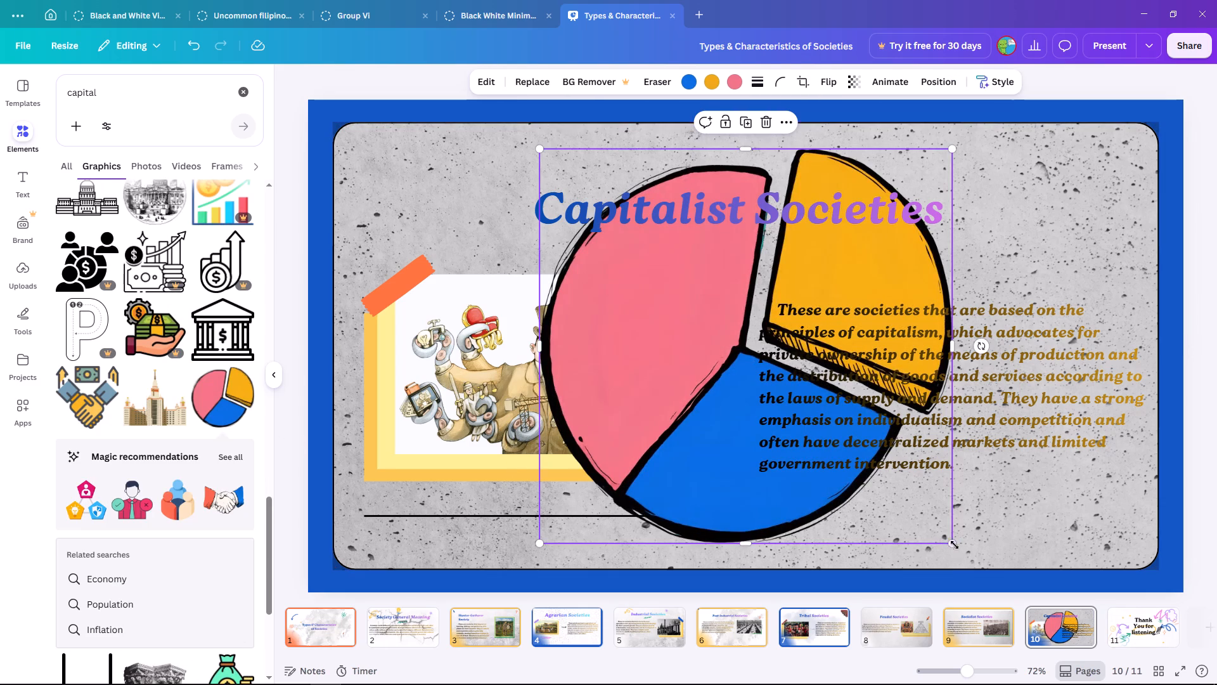
Shrink the pie chart to a small icon and place it in the slide's upper-right corner, beside the title.
left_click_drag(950, 543, 656, 317)
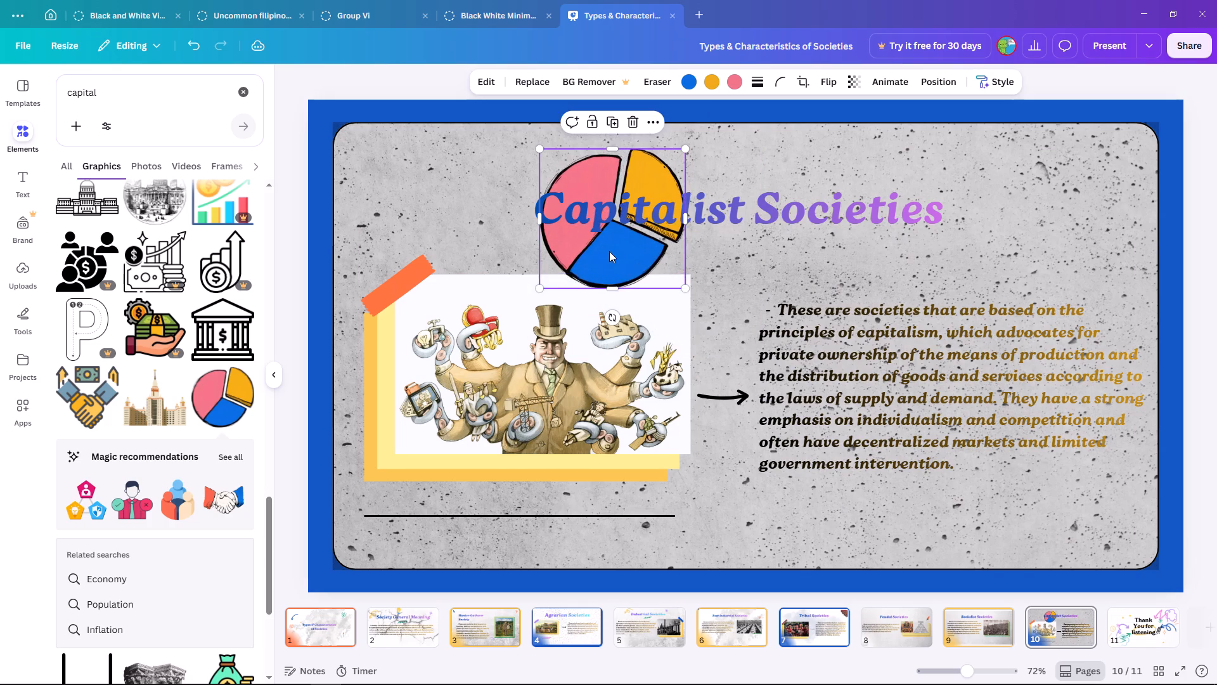
left_click_drag(609, 251, 709, 302)
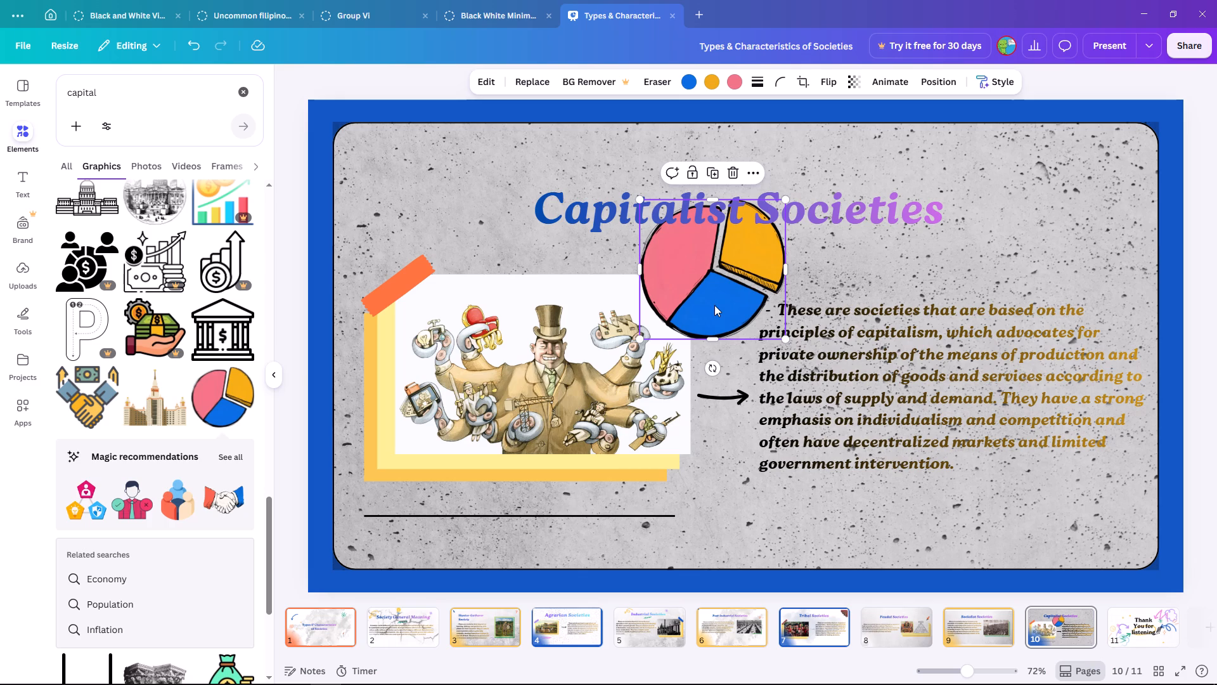
left_click(693, 263)
left_click_drag(693, 263, 1031, 199)
left_click(1064, 230)
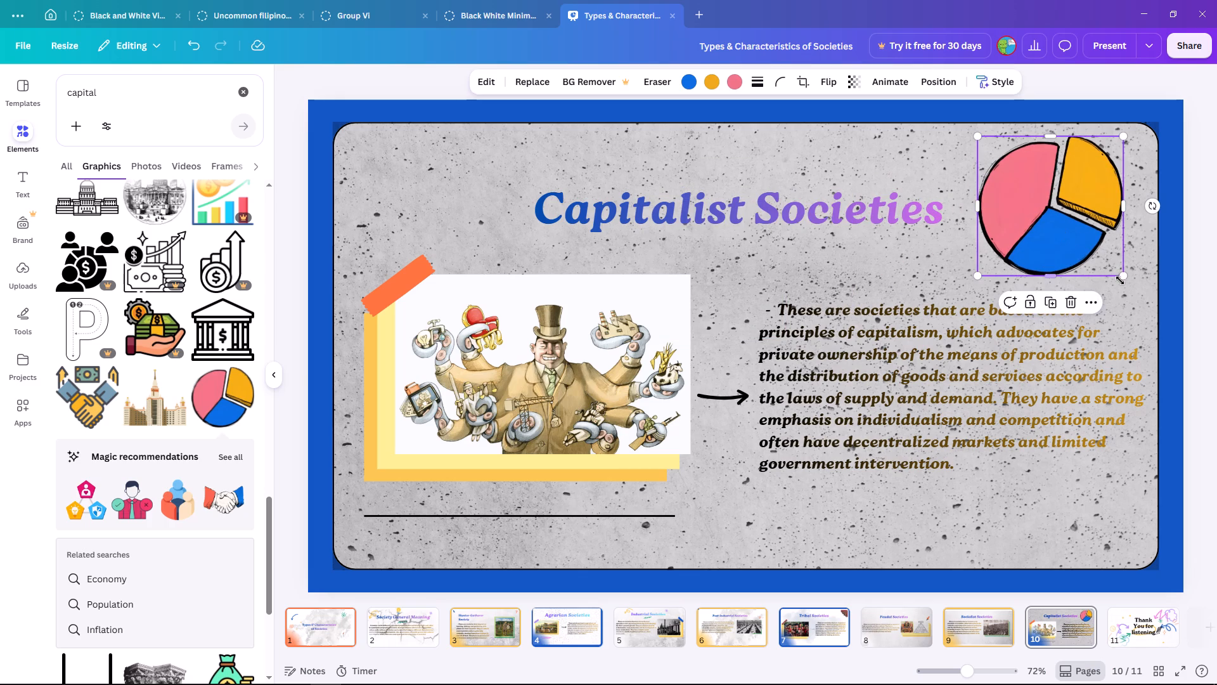
left_click_drag(1121, 280, 1071, 245)
left_click_drag(1029, 183, 1081, 193)
left_click(1081, 193)
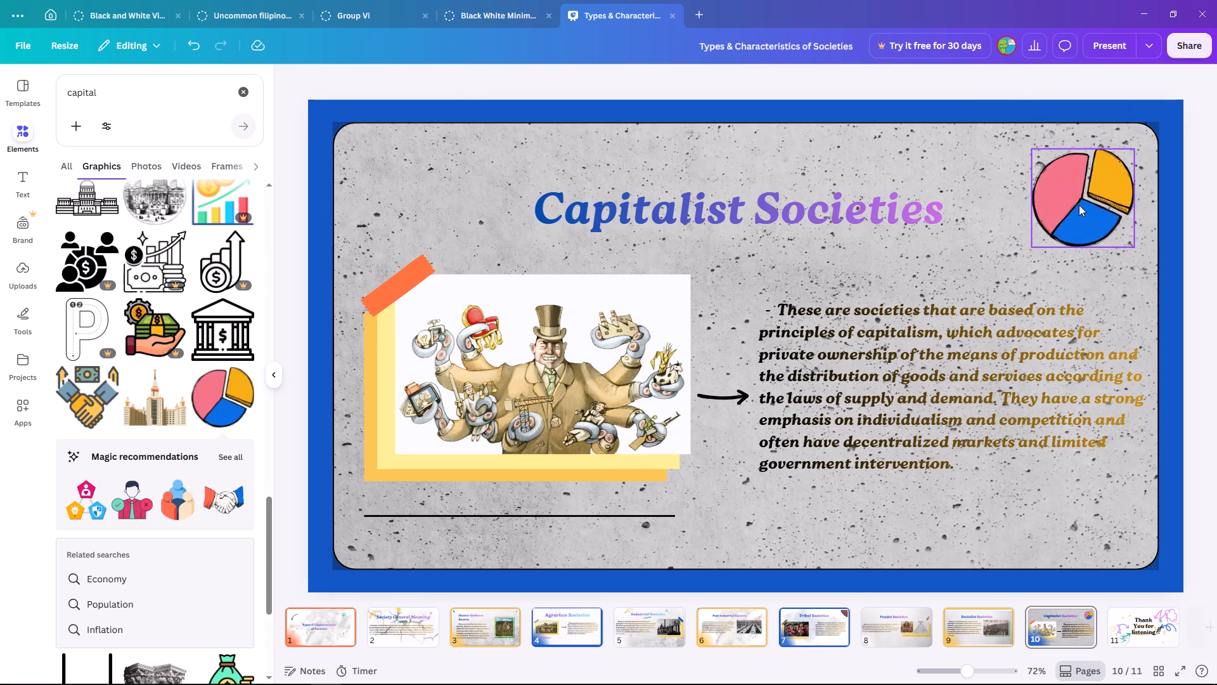
Fine-tune the pie chart's width and height on the Capitalist Societies slide, keeping it a small icon beside the title.
left_click(1079, 205)
left_click_drag(1031, 189, 1033, 199)
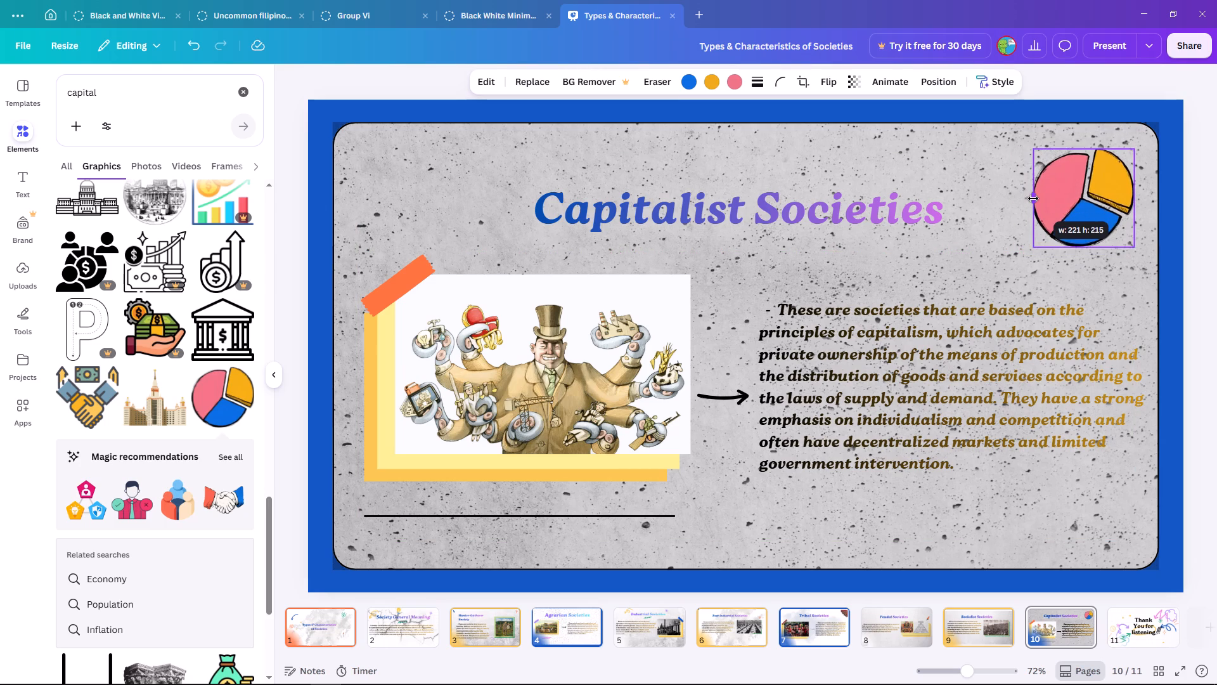
left_click_drag(1033, 199, 1034, 199)
left_click_drag(1081, 248, 1081, 257)
left_click_drag(1035, 204, 1034, 204)
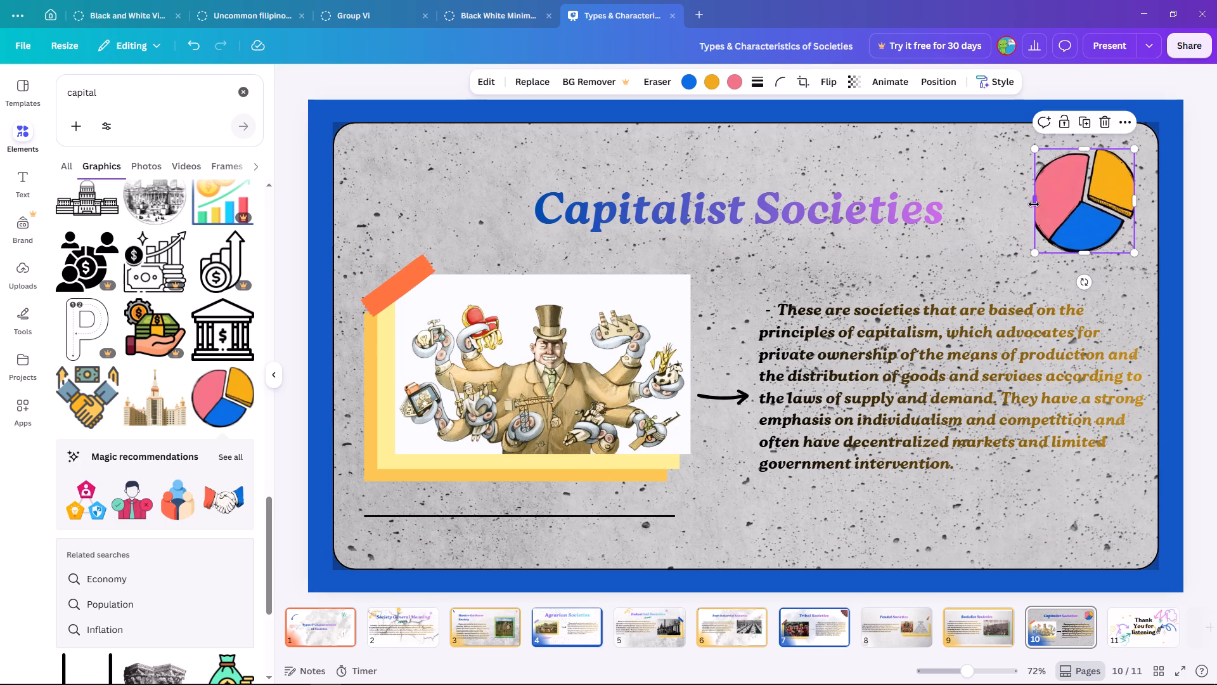
left_click_drag(1034, 204, 1019, 196)
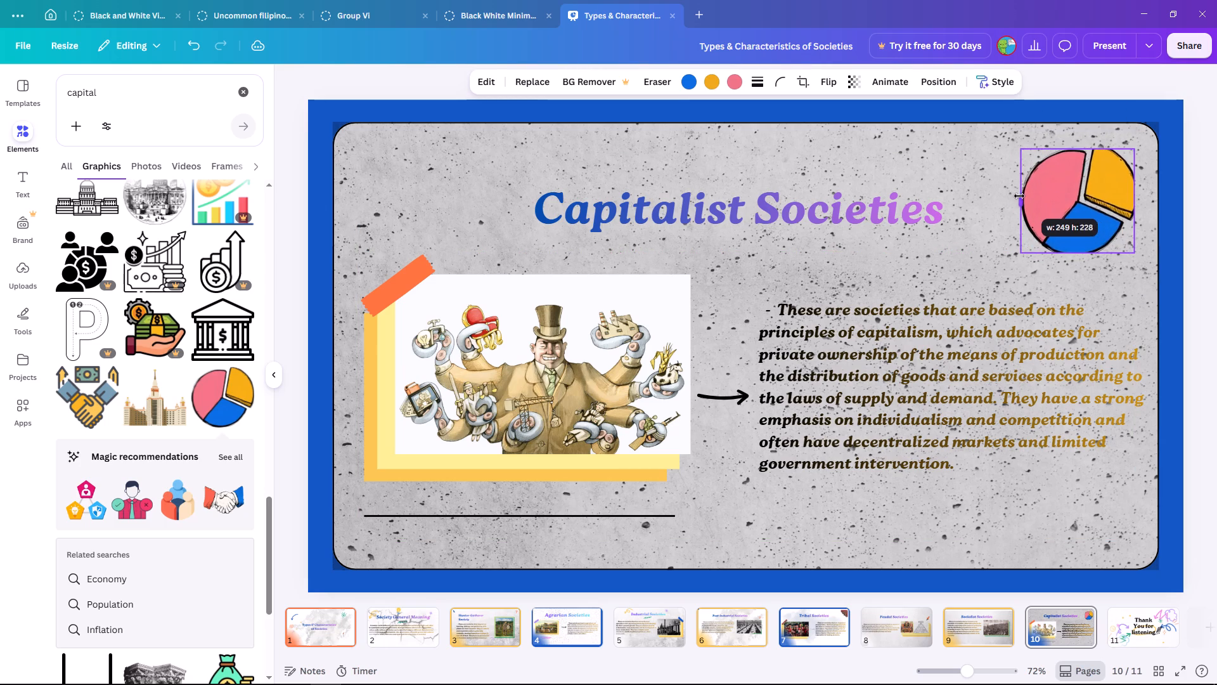
left_click_drag(1019, 196, 1020, 196)
left_click_drag(1021, 256, 1017, 242)
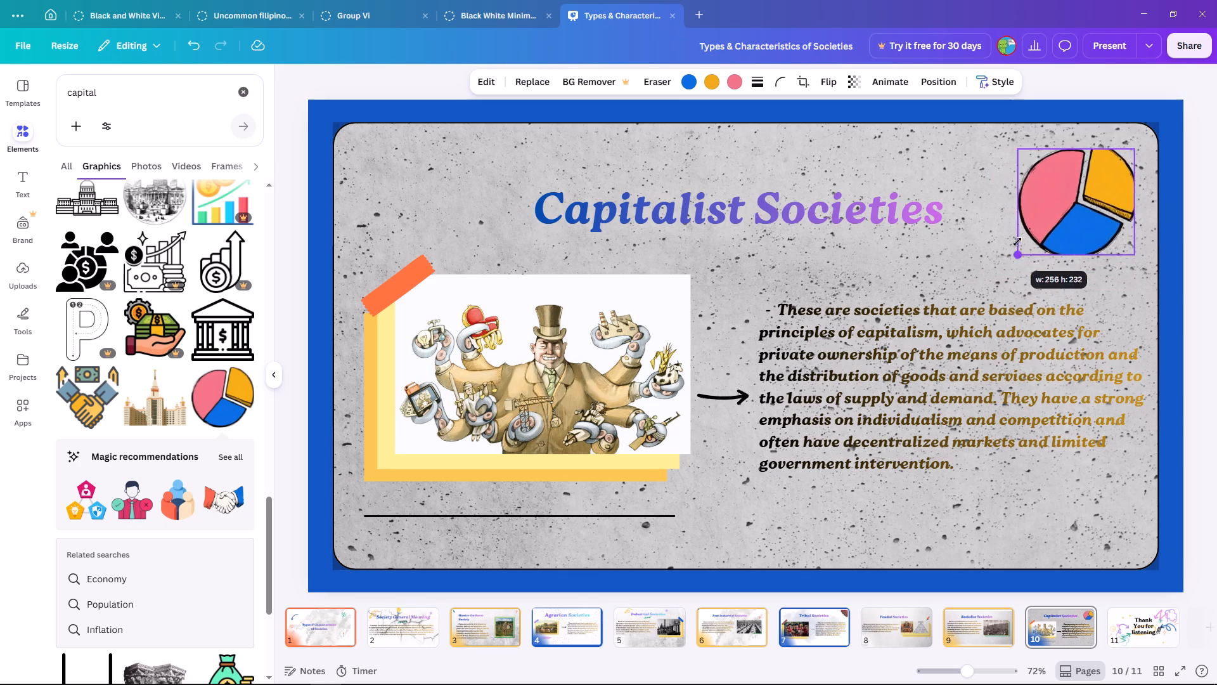
left_click_drag(1017, 242, 1025, 229)
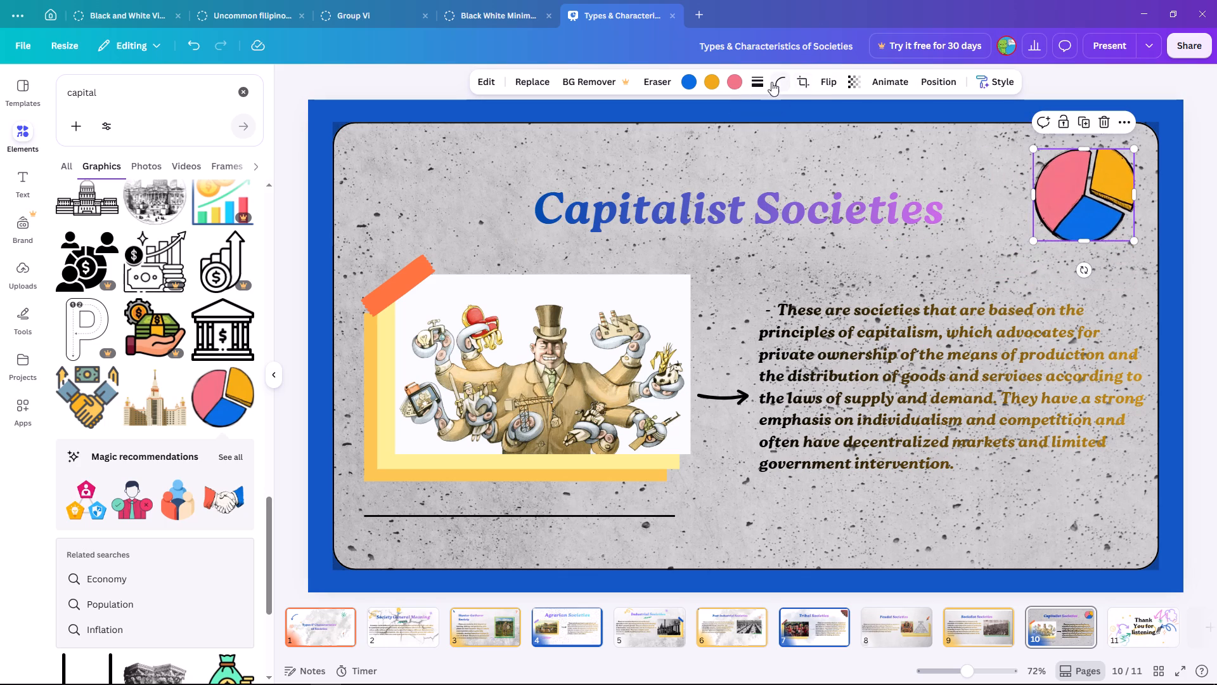
Set the pie chart's corner rounding to 68.
left_click(780, 81)
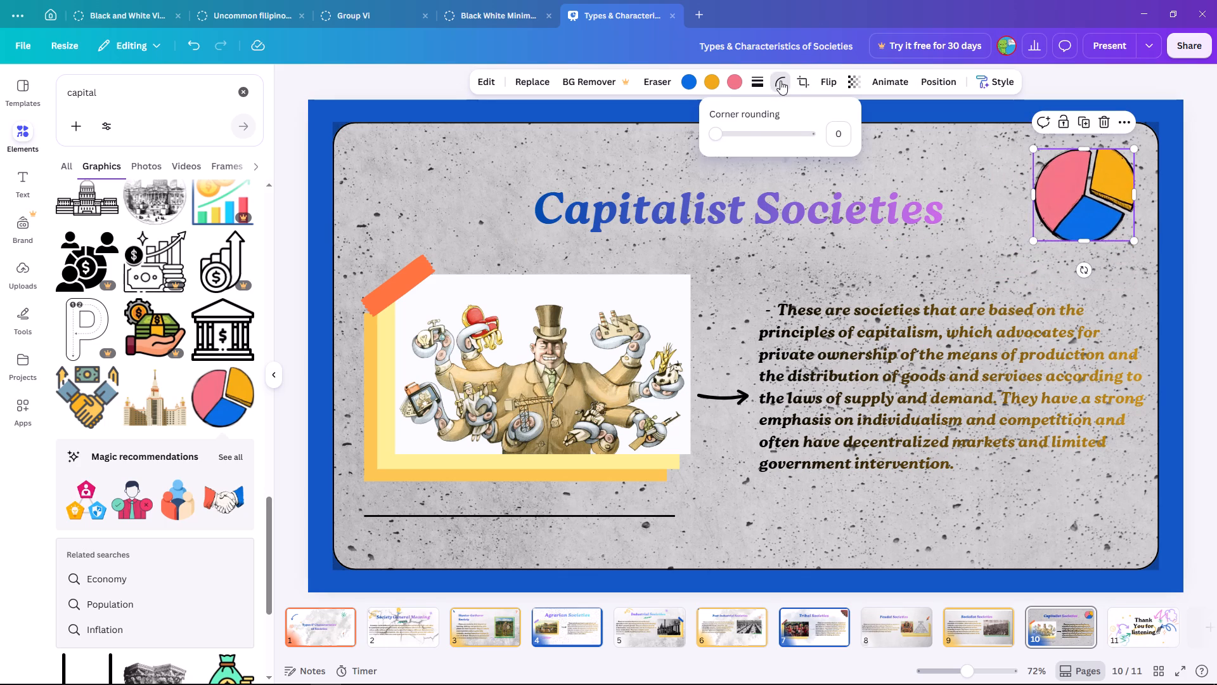
left_click_drag(721, 133, 820, 142)
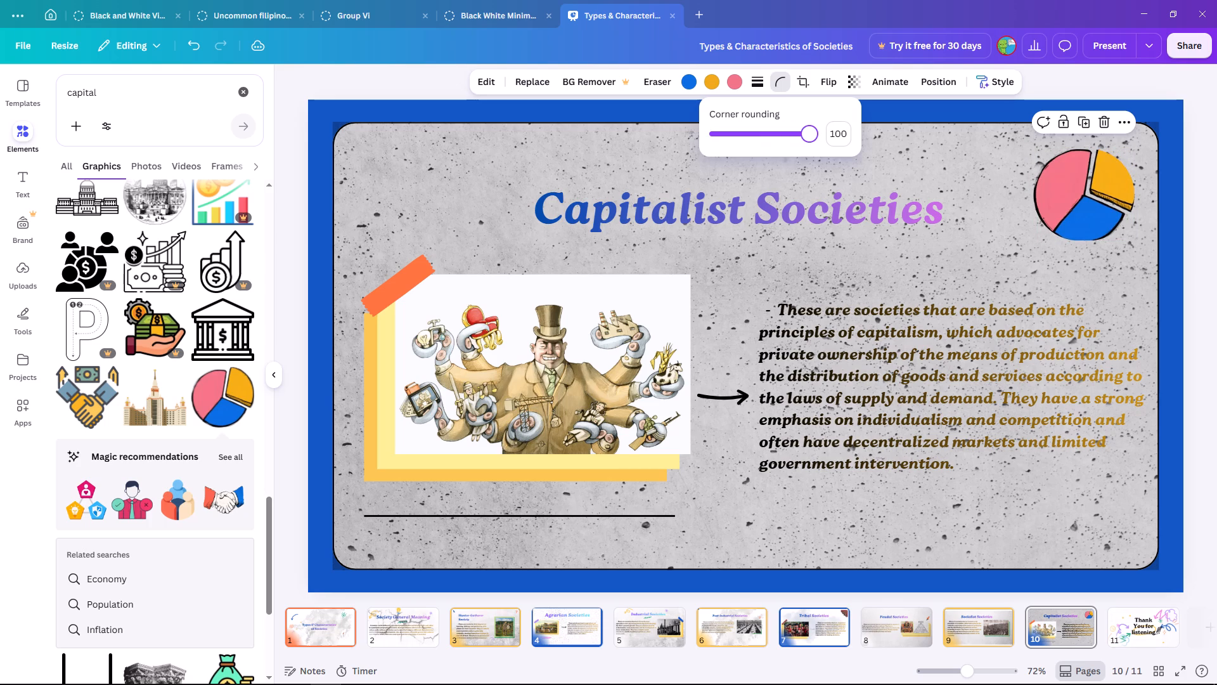
left_click_drag(820, 142, 789, 138)
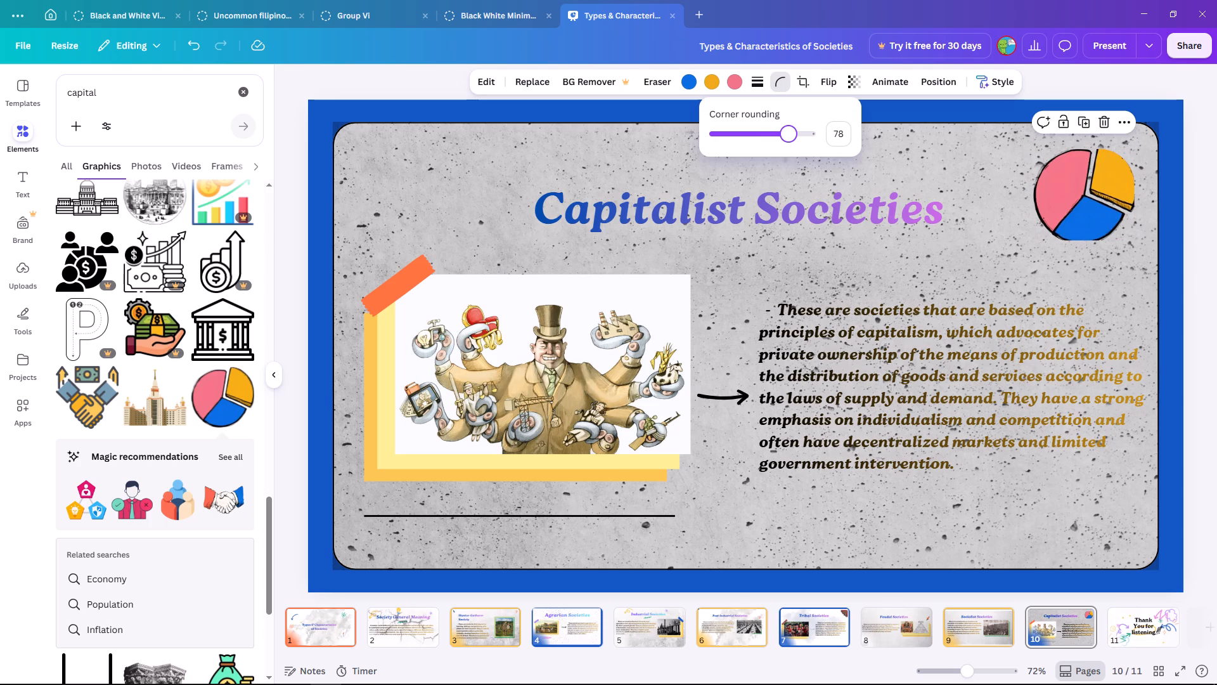
left_click_drag(789, 138, 847, 140)
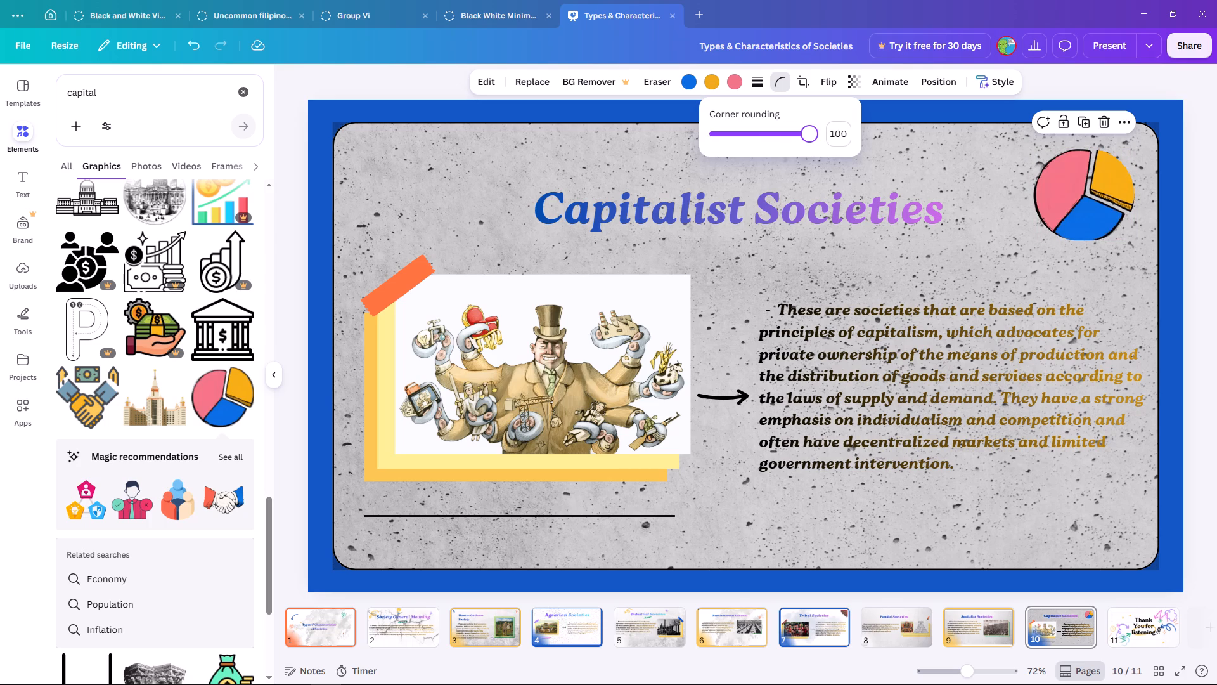
left_click_drag(847, 140, 651, 131)
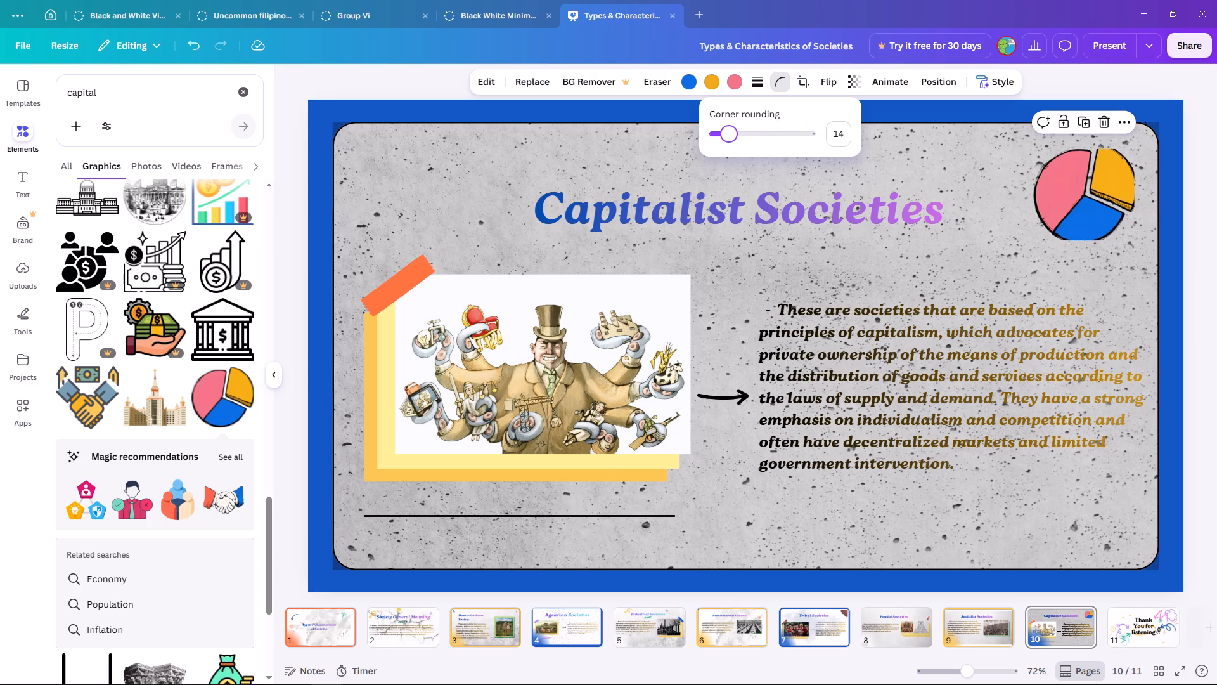
left_click_drag(651, 131, 780, 131)
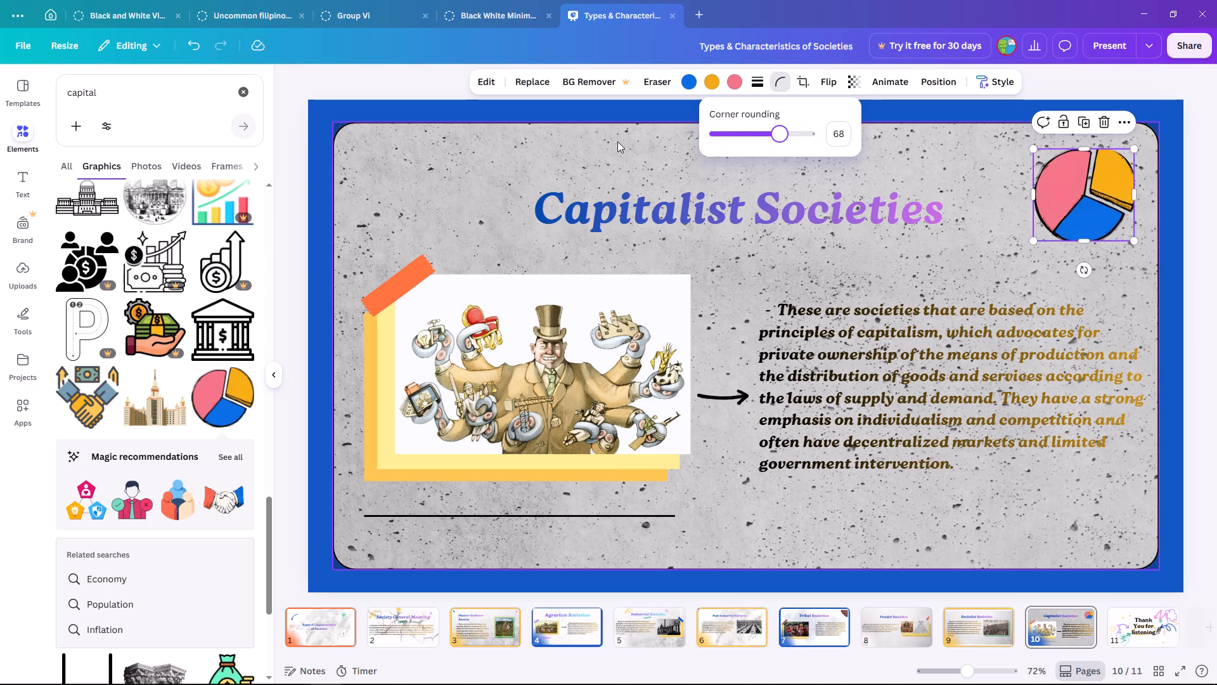
Set the concrete texture's corner rounding to 59 on the Capitalist Societies slide so it follows the rounded panel.
left_click(617, 141)
left_click(742, 79)
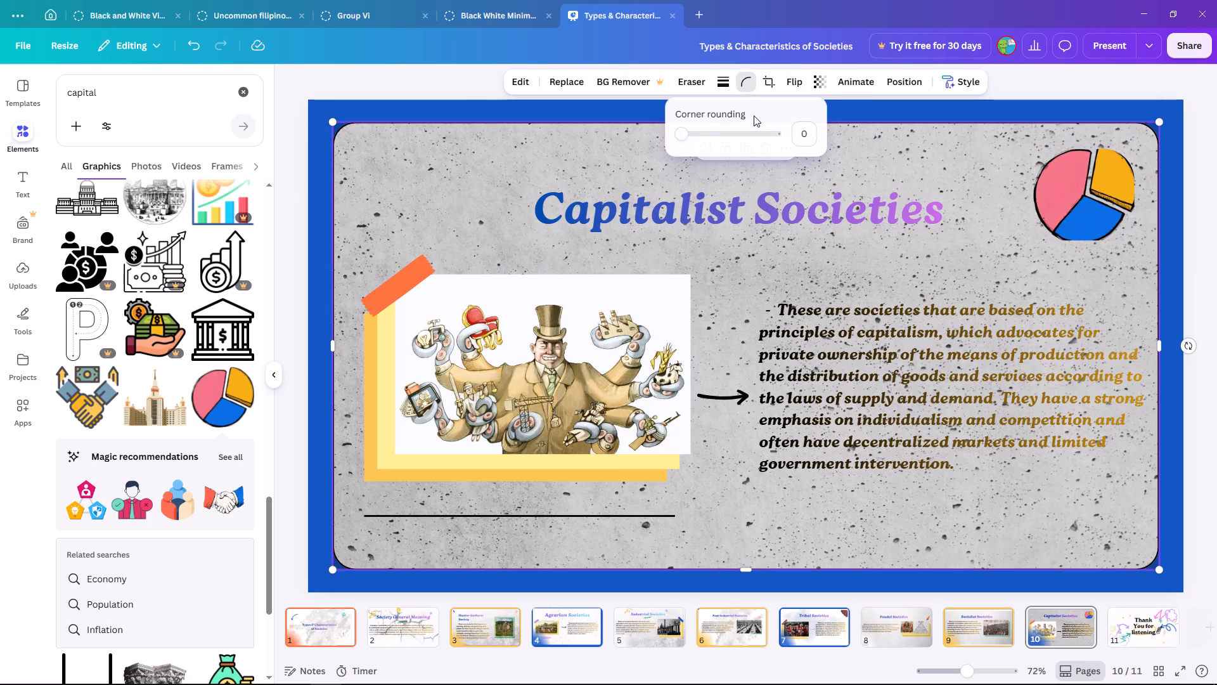
left_click_drag(685, 129, 728, 131)
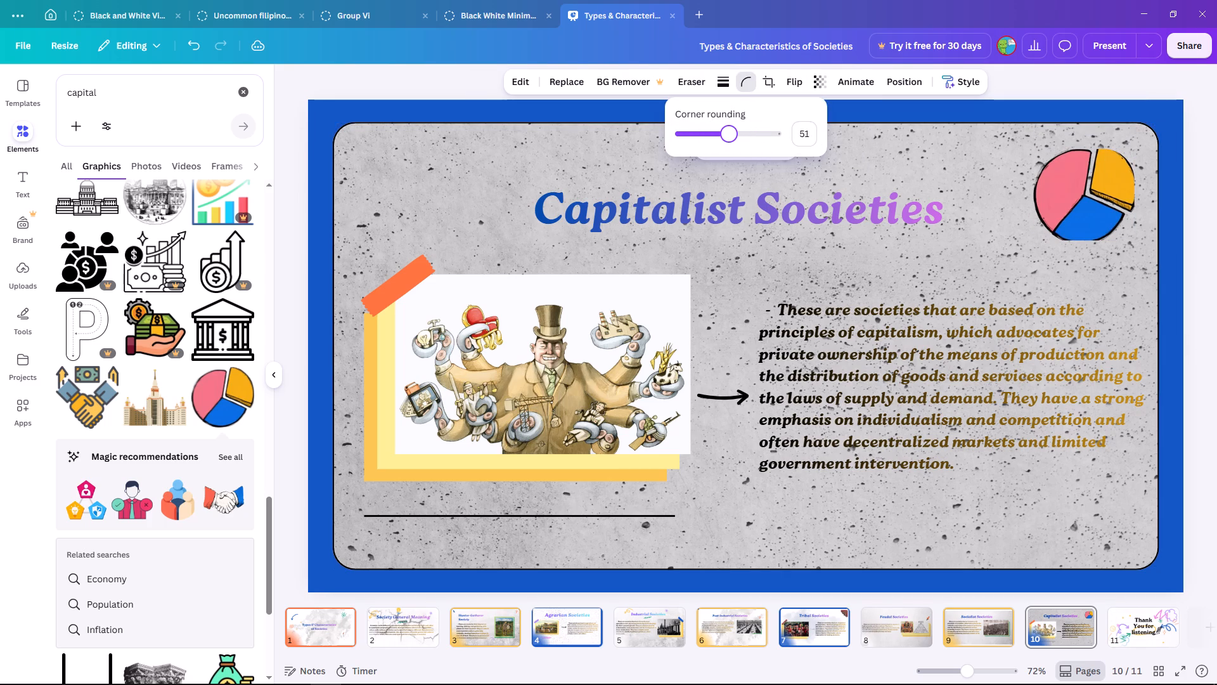
left_click_drag(728, 131, 648, 120)
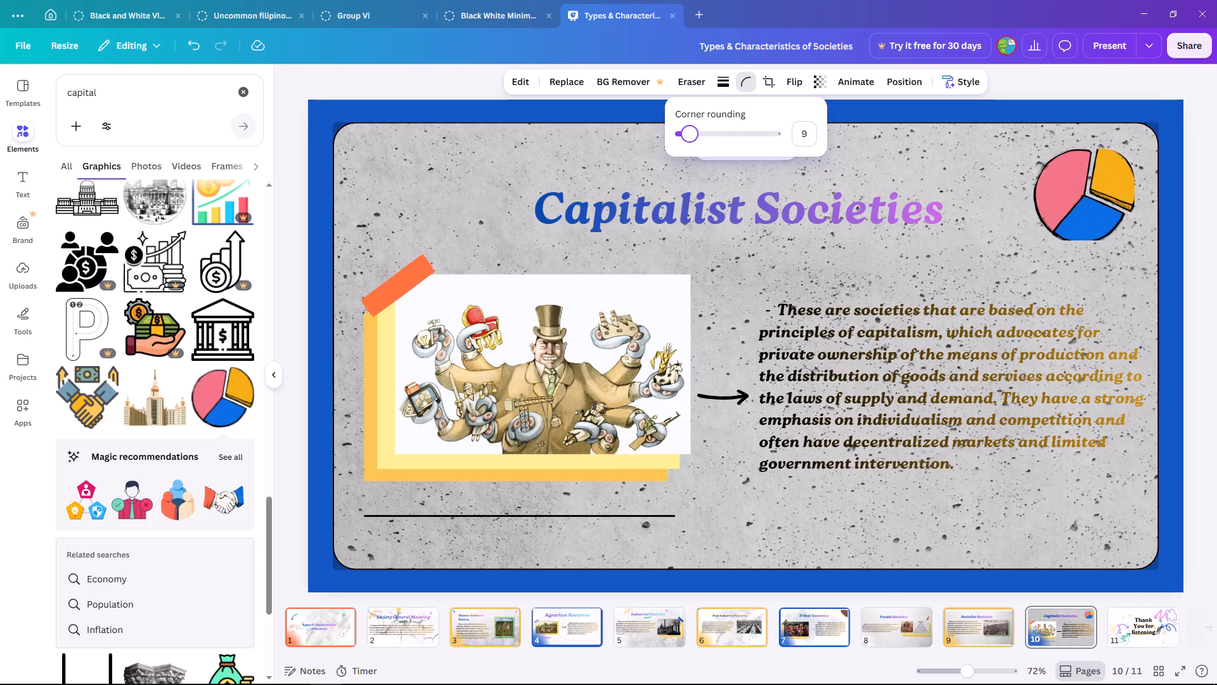
left_click_drag(648, 120, 839, 150)
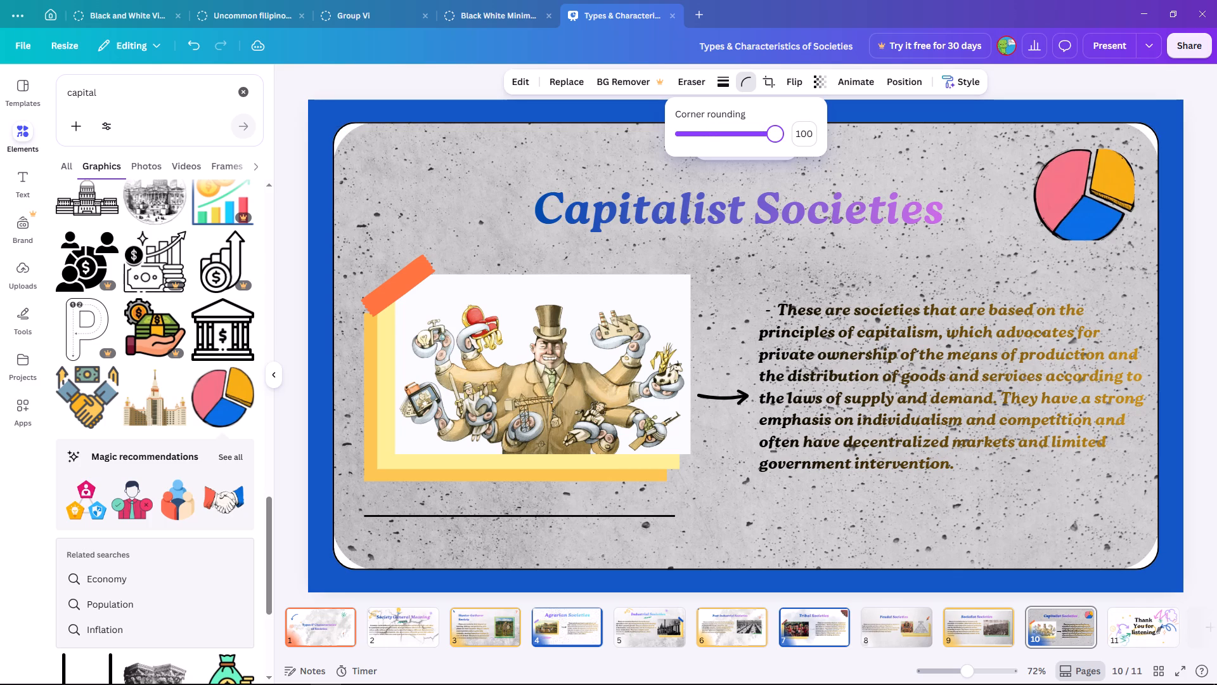
left_click_drag(839, 150, 735, 140)
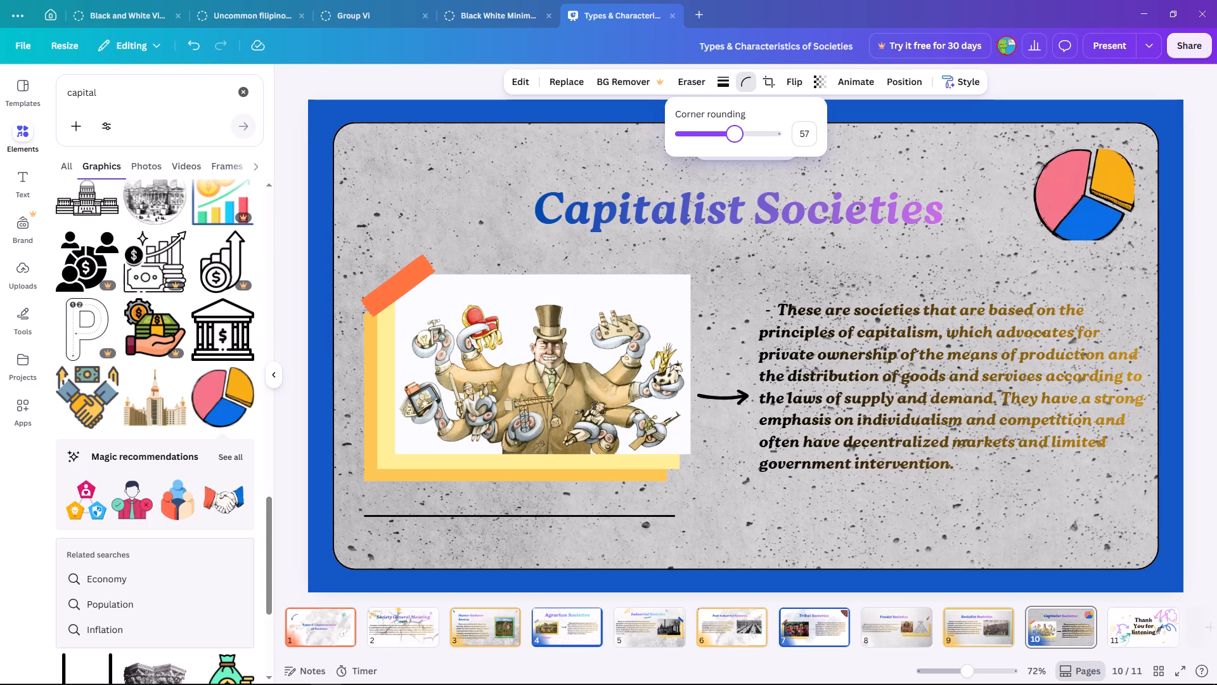
left_click_drag(735, 140, 733, 138)
left_click_drag(733, 138, 737, 138)
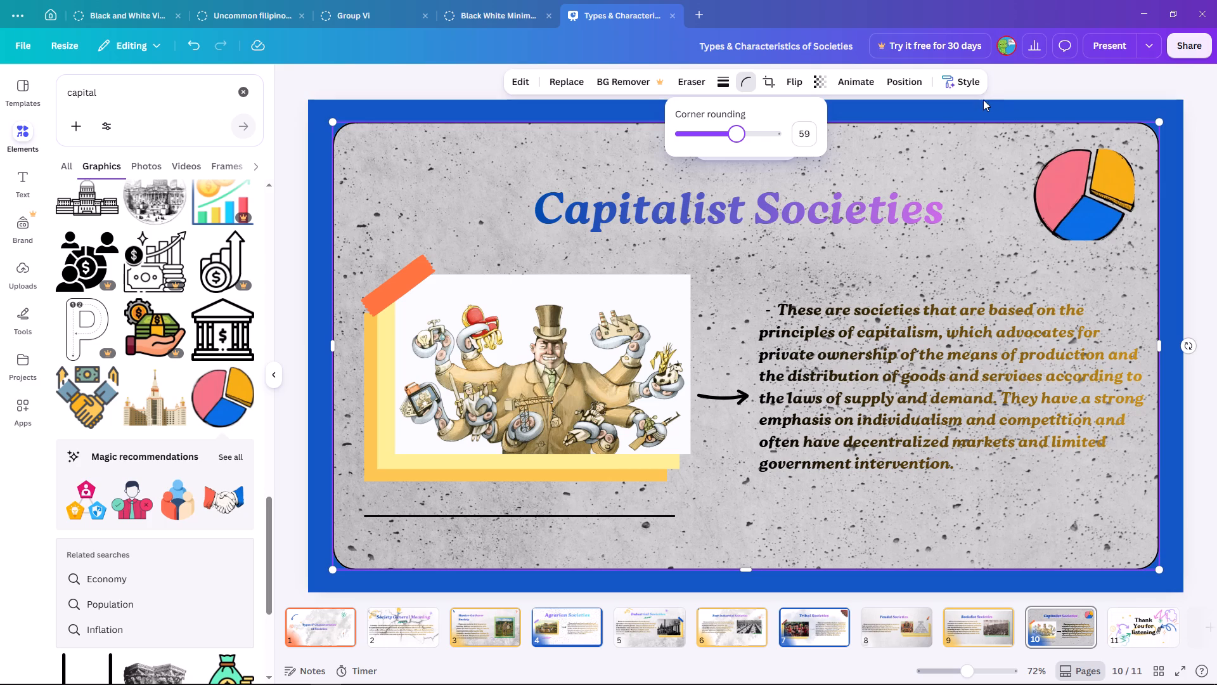
left_click(891, 112)
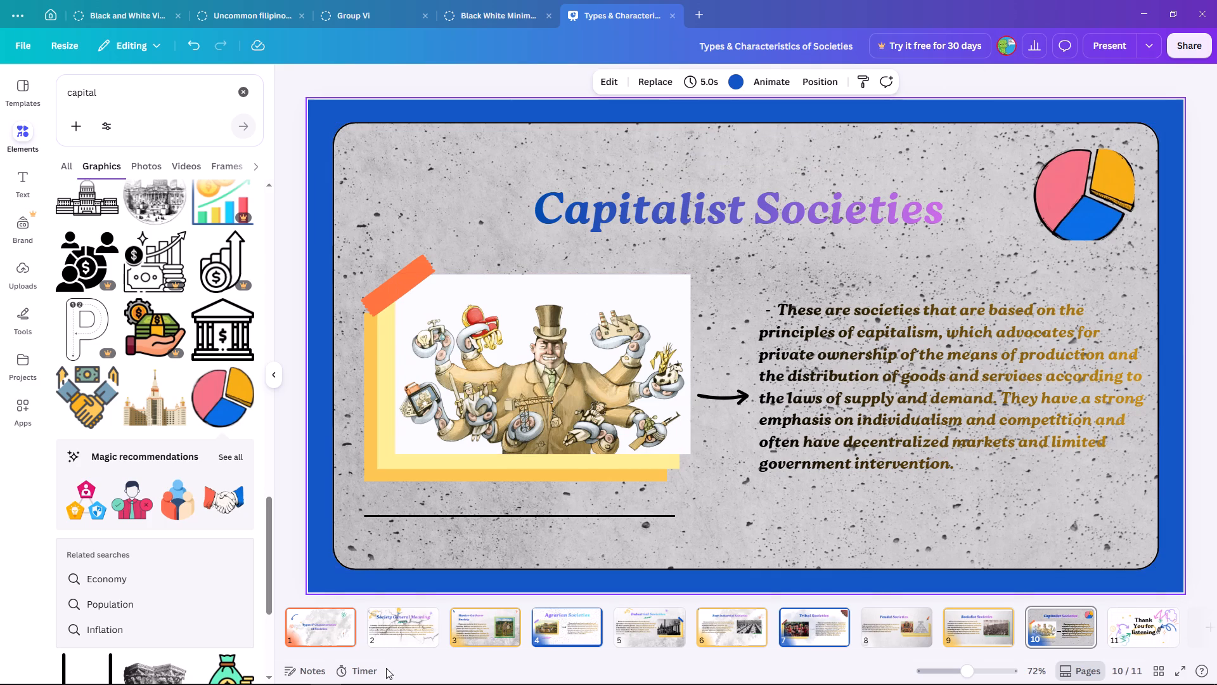
Round the corners of the grey texture on the Types & Characteristics of Societies title slide.
left_click(408, 630)
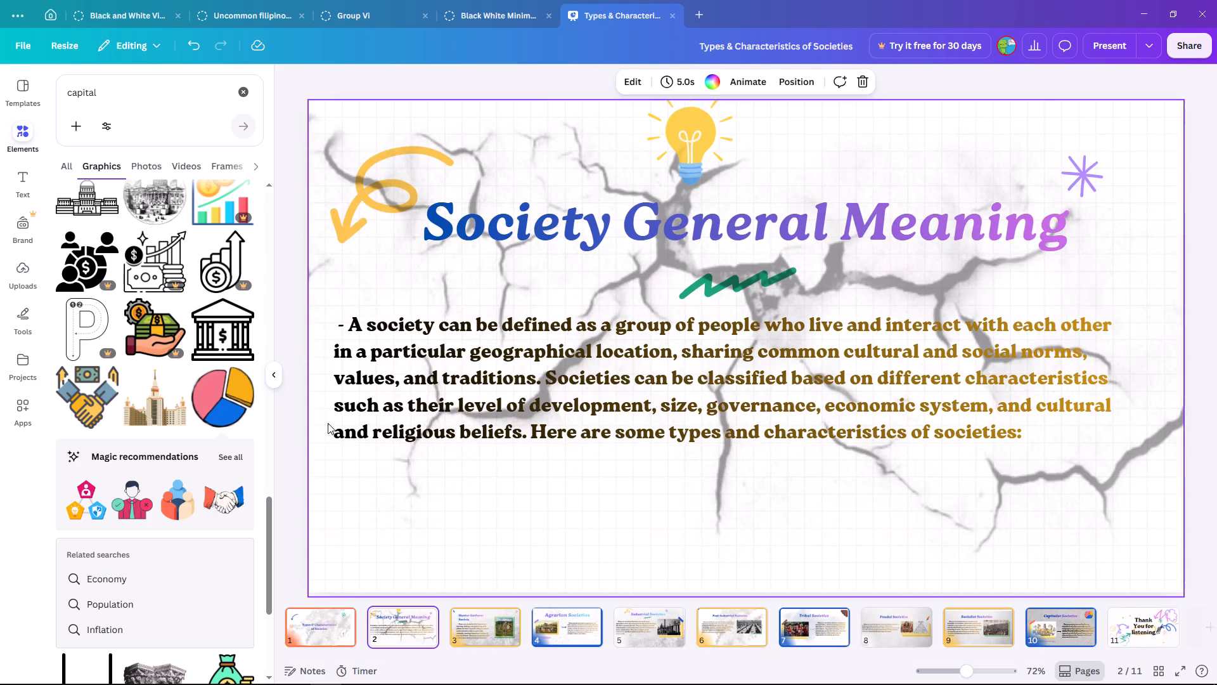
left_click(316, 633)
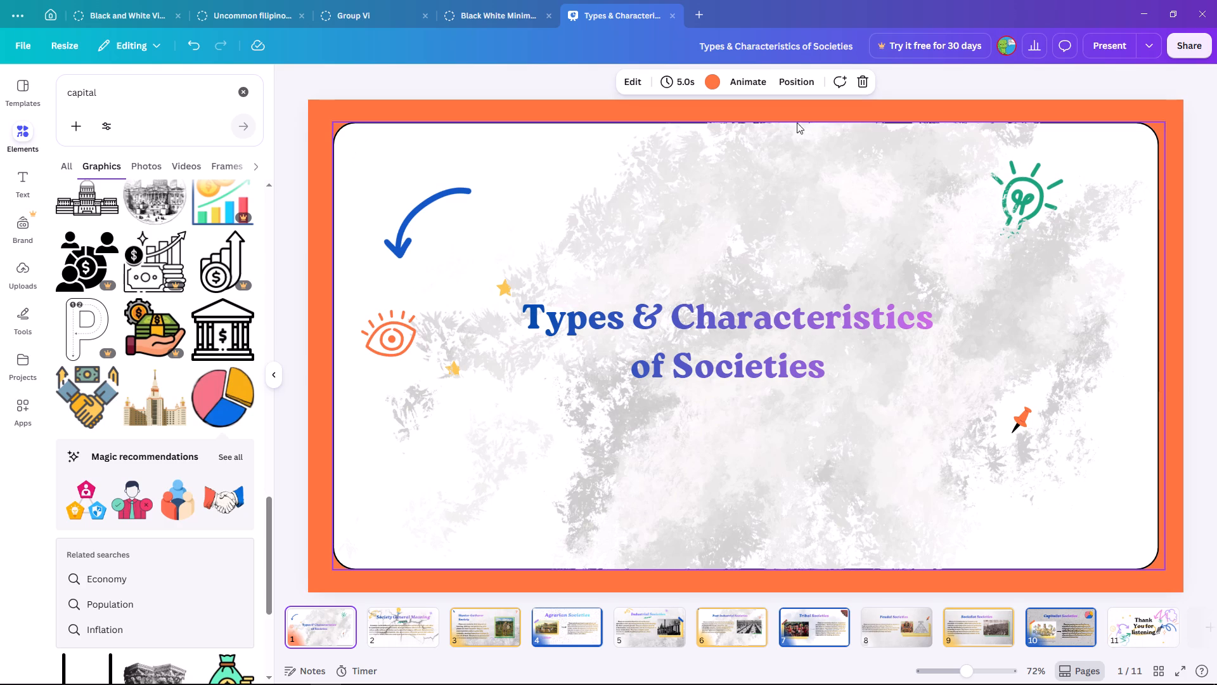
left_click(628, 192)
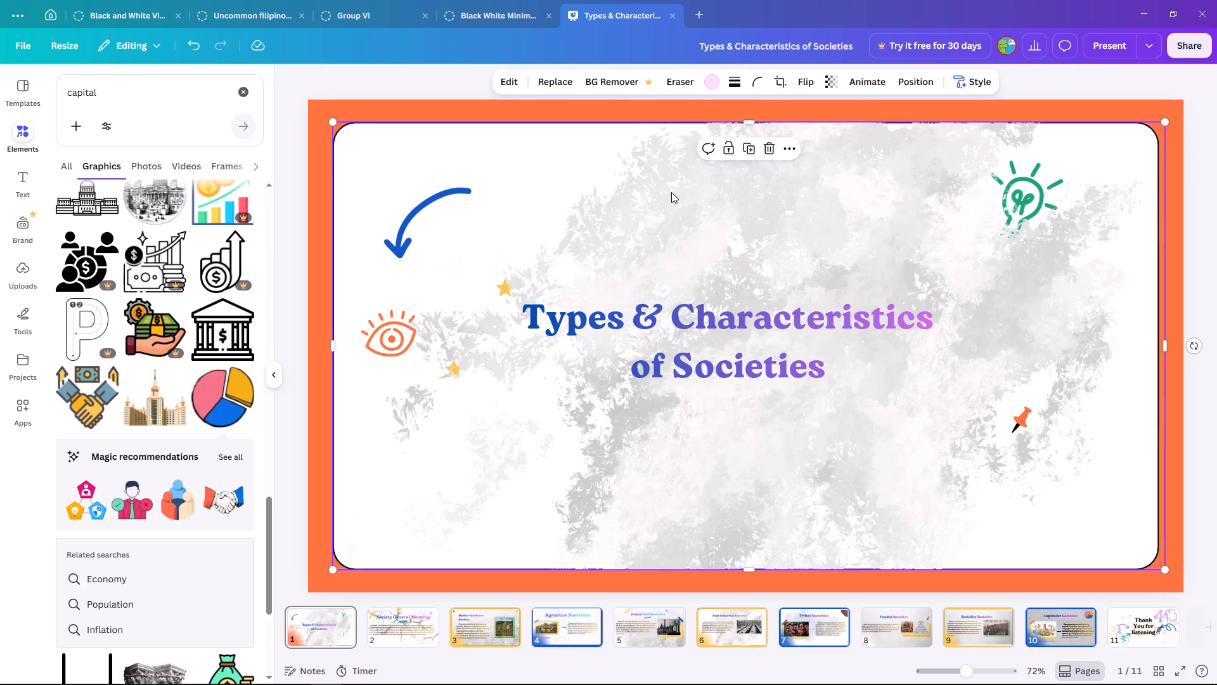
left_click(756, 89)
left_click_drag(695, 134, 700, 135)
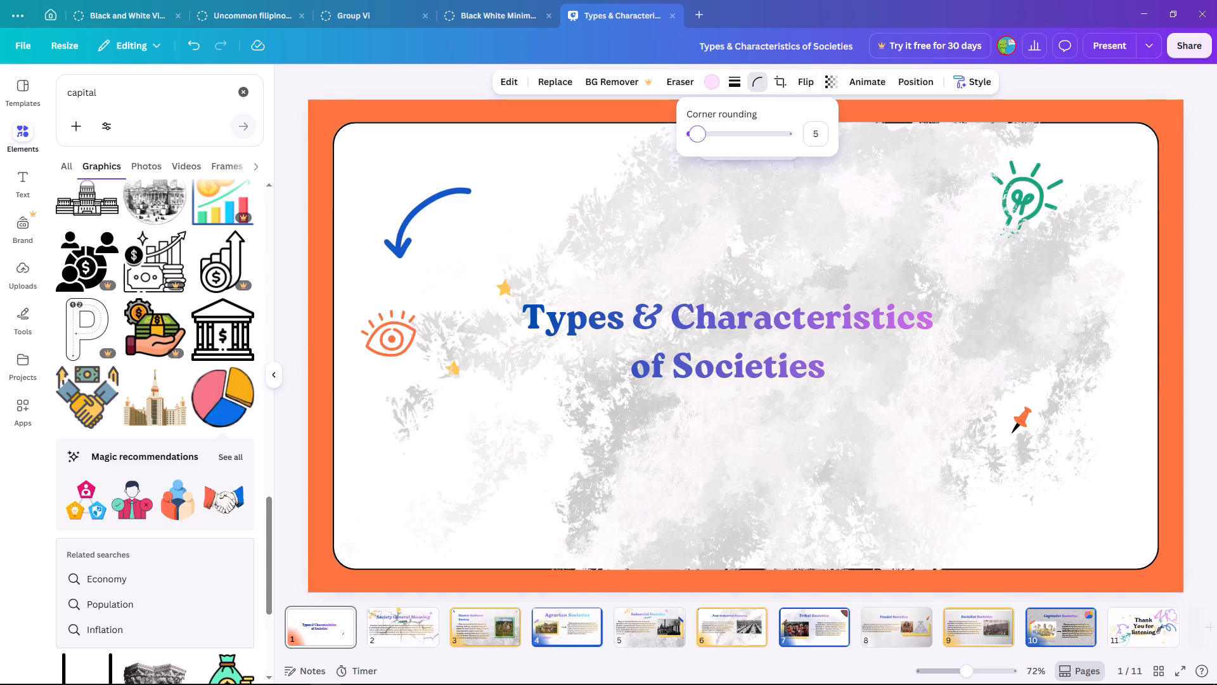
left_click_drag(700, 135, 715, 141)
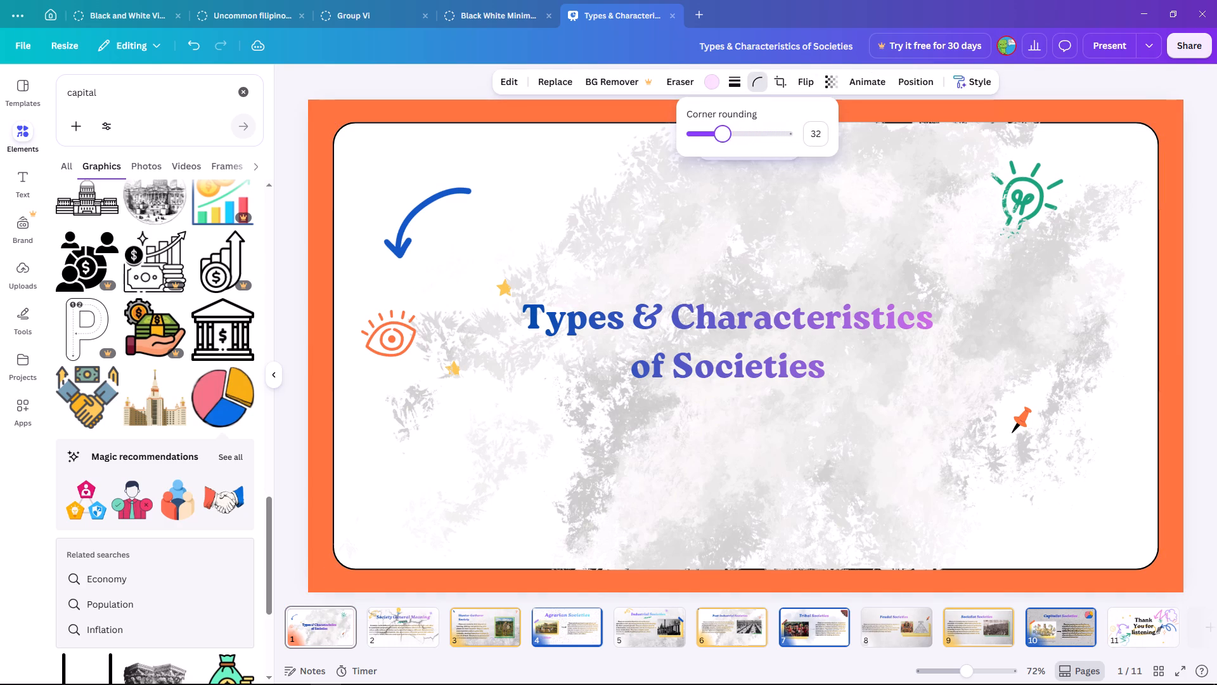
left_click_drag(715, 141, 935, 164)
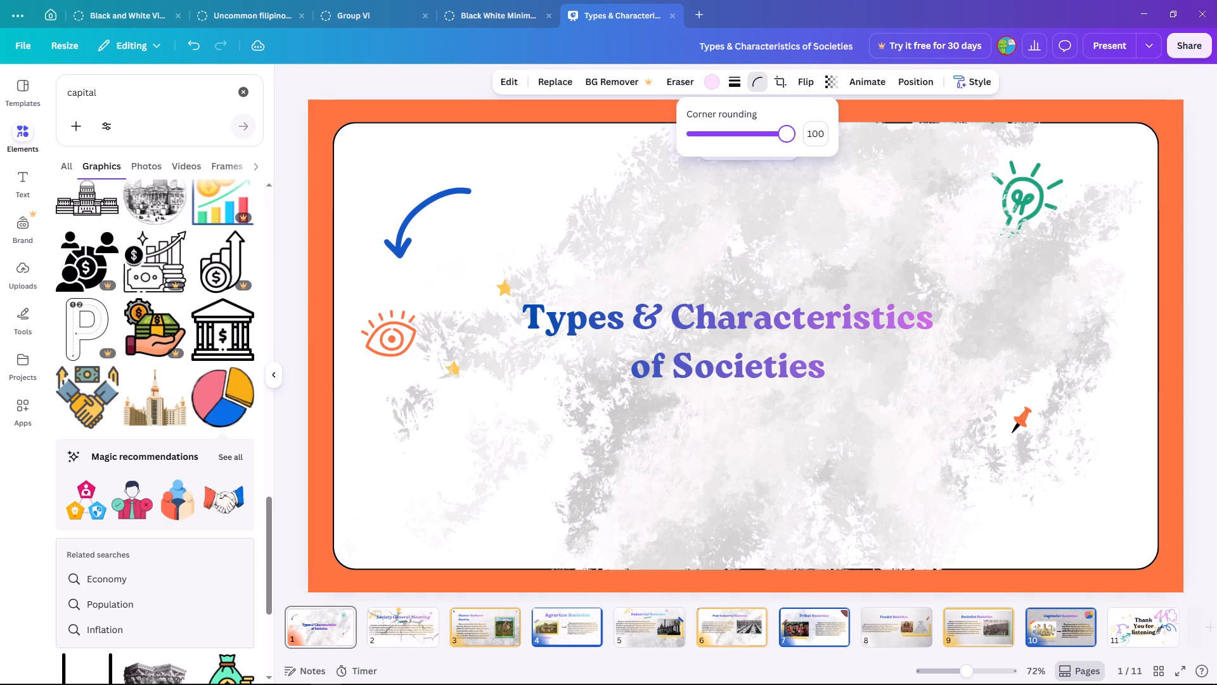
left_click_drag(935, 164, 724, 131)
left_click(551, 185)
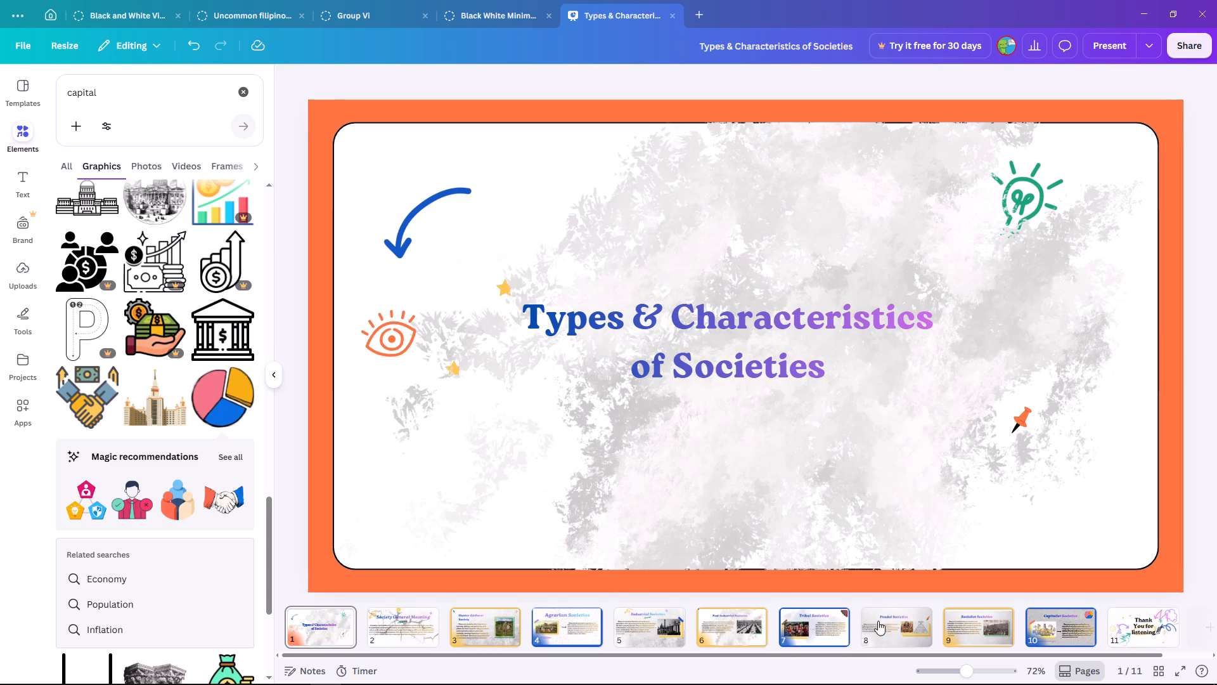
On the Hunter-Gatherer Society slide, extend the background texture's top and bottom edges to the rounded panel's border.
left_click(880, 626)
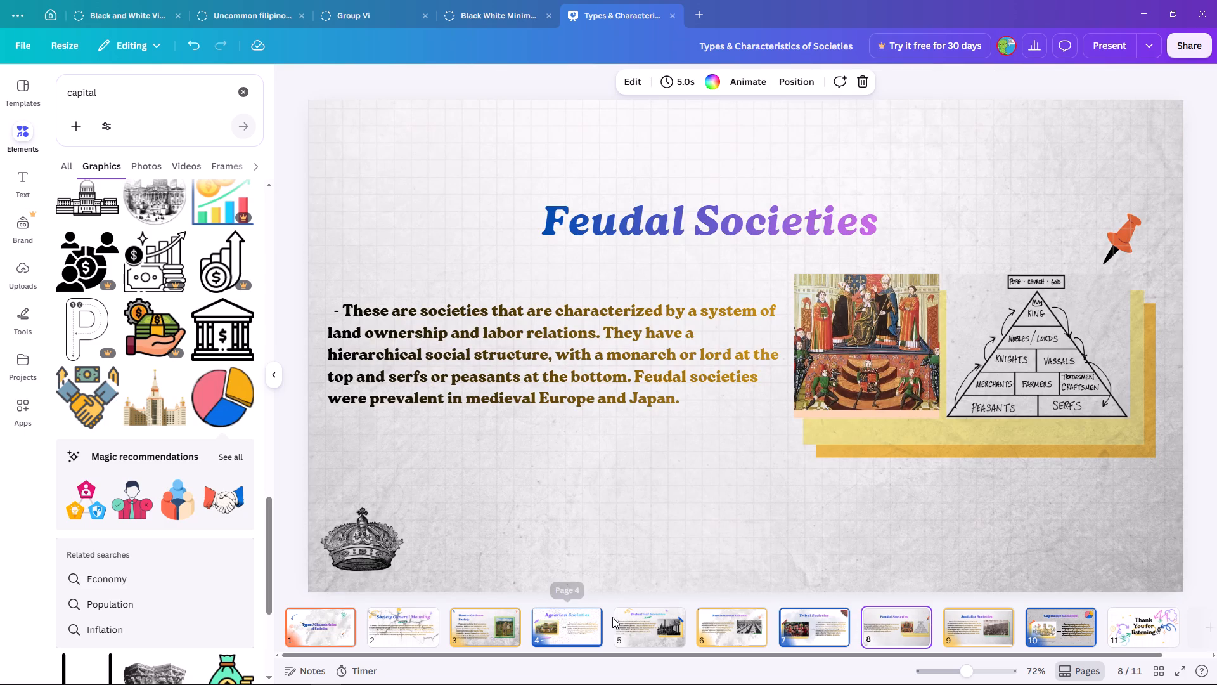
left_click(612, 617)
left_click(634, 617)
left_click(446, 631)
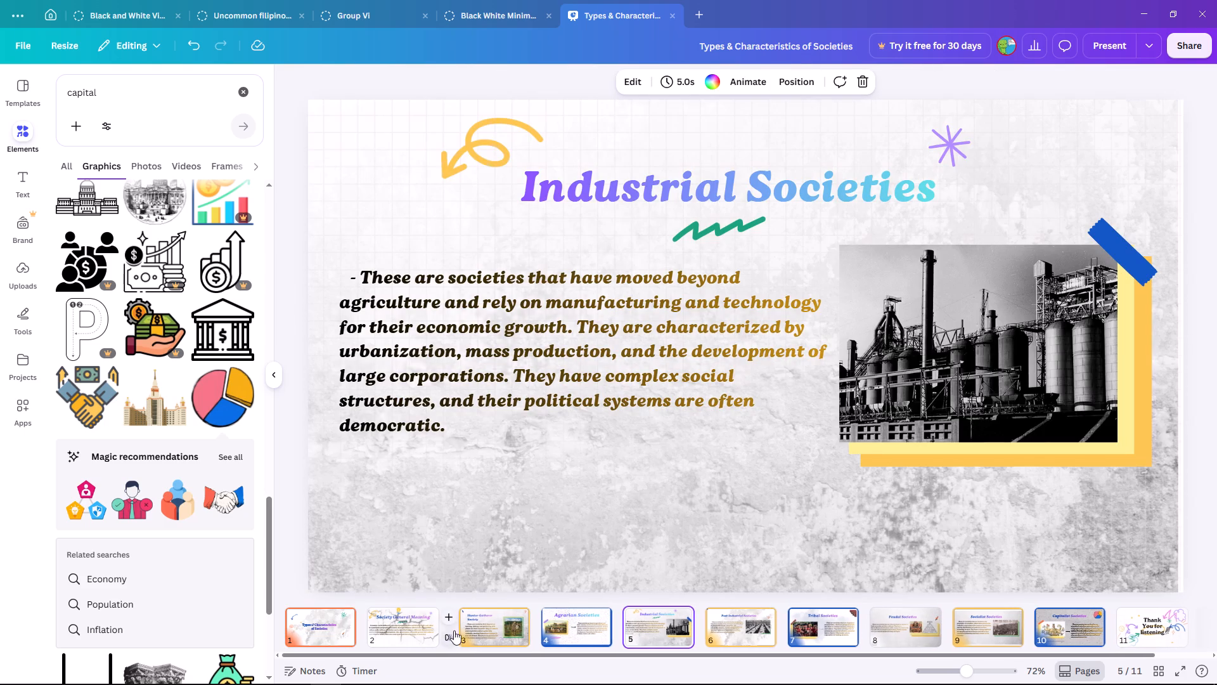
left_click(472, 626)
left_click(414, 625)
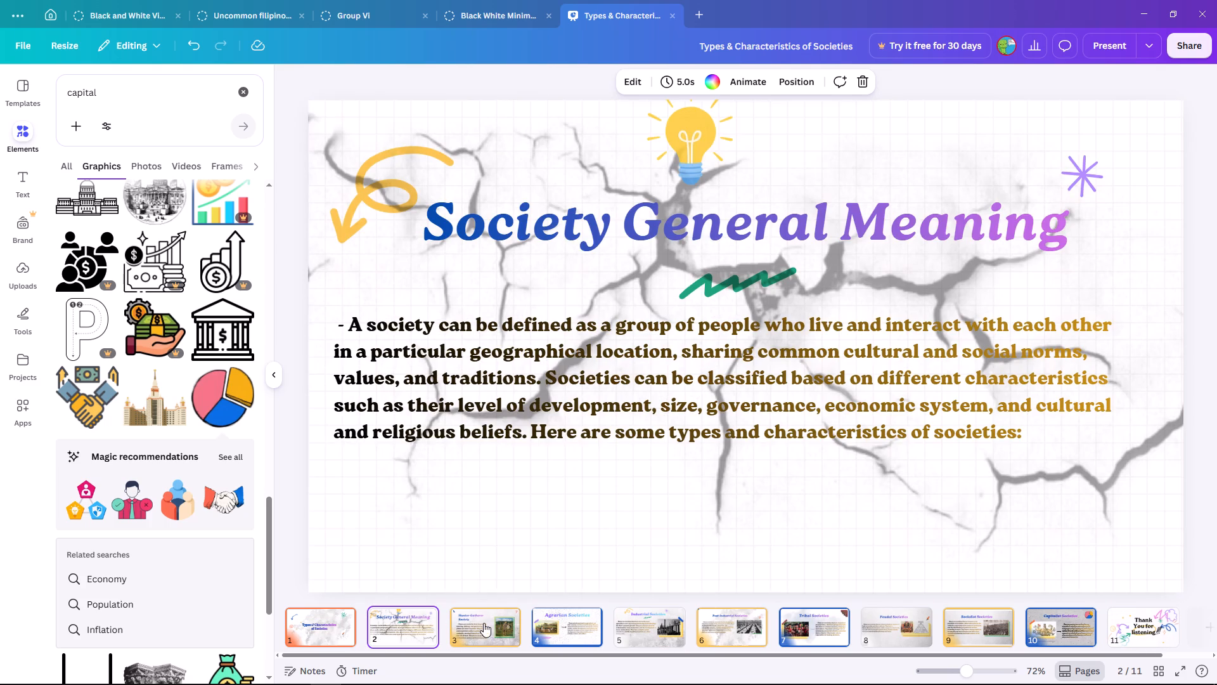
left_click(484, 623)
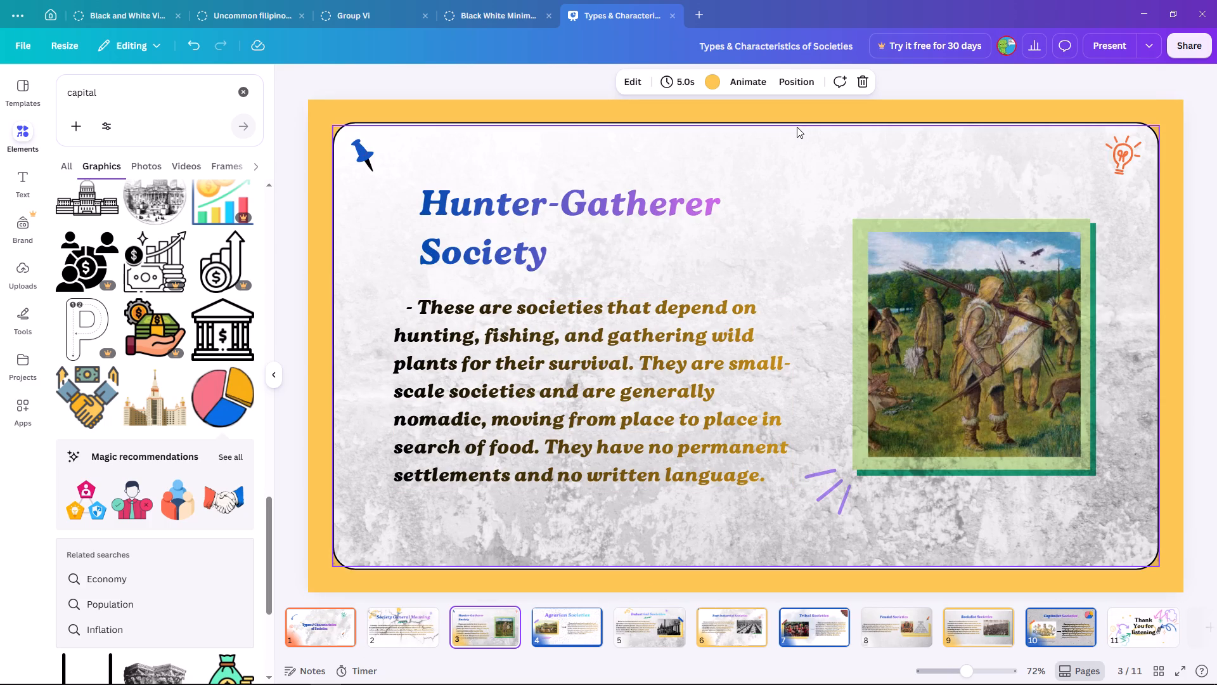
left_click(786, 157)
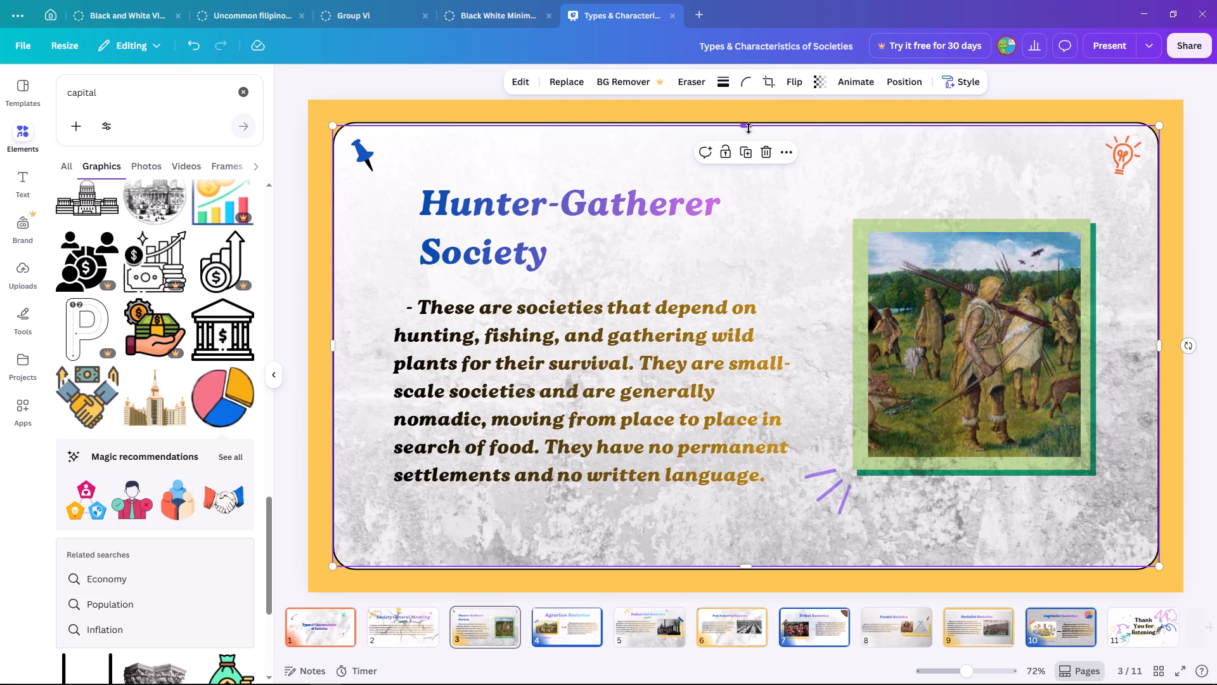
left_click(749, 127)
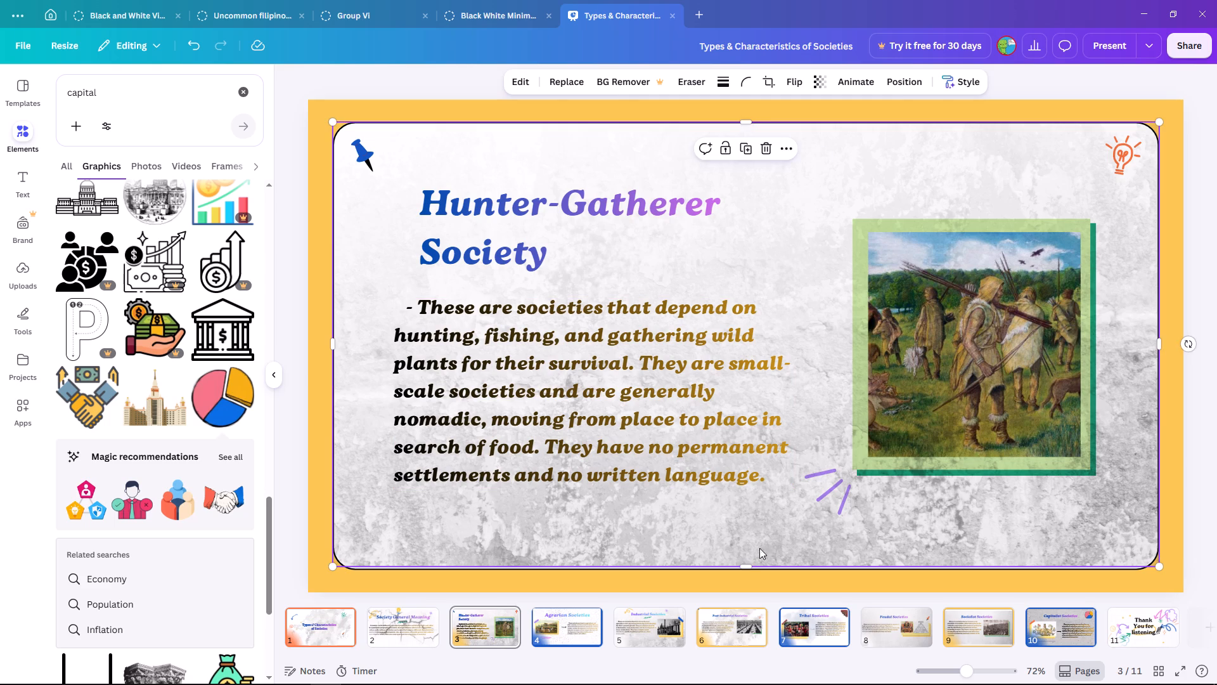
left_click(748, 563)
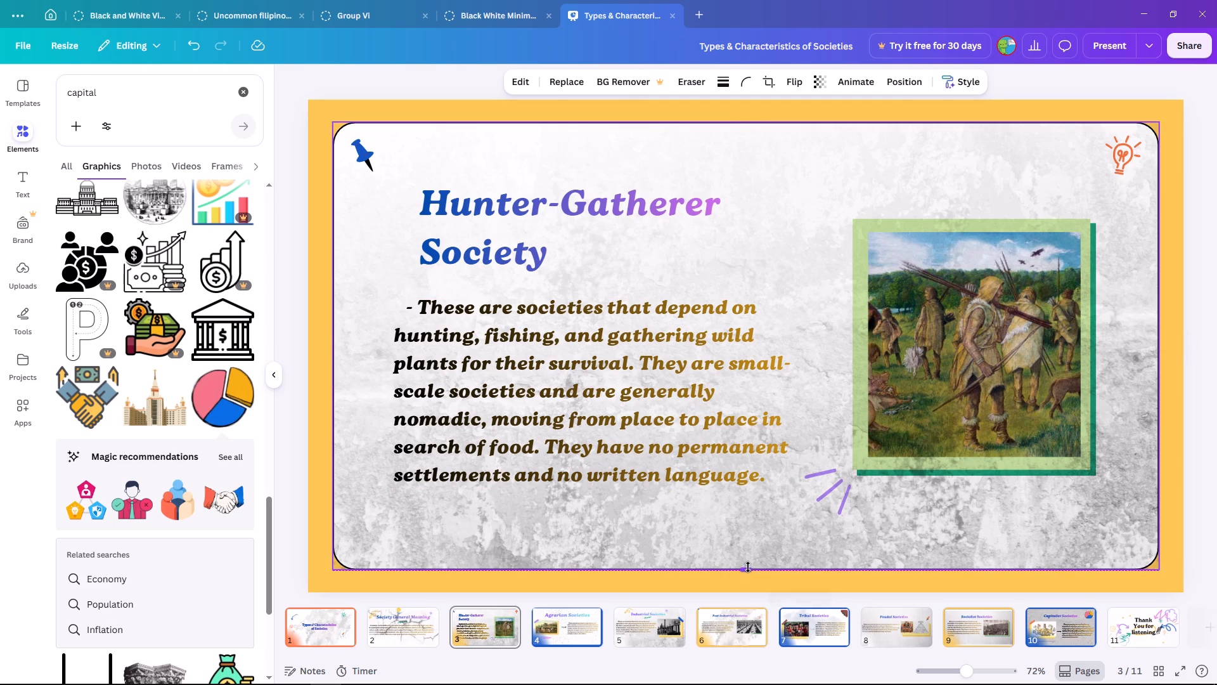
Set the background texture's corner rounding to 51 on the Hunter-Gatherer Society slide.
left_click(744, 84)
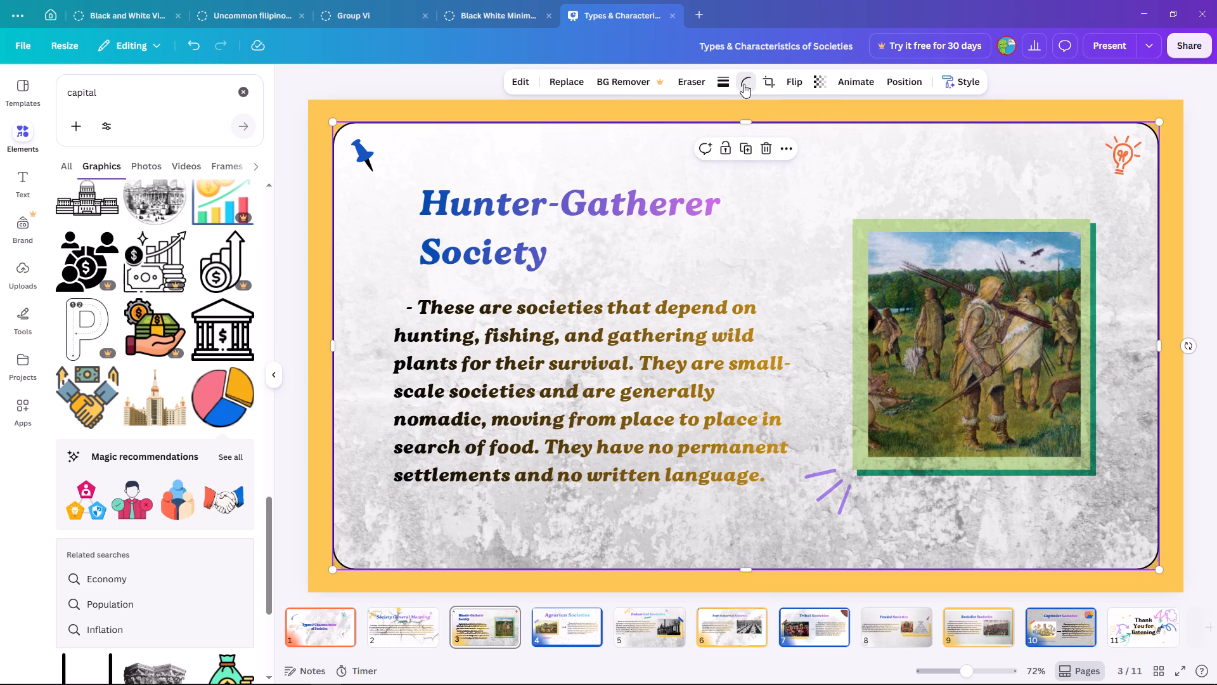
left_click_drag(685, 131, 737, 133)
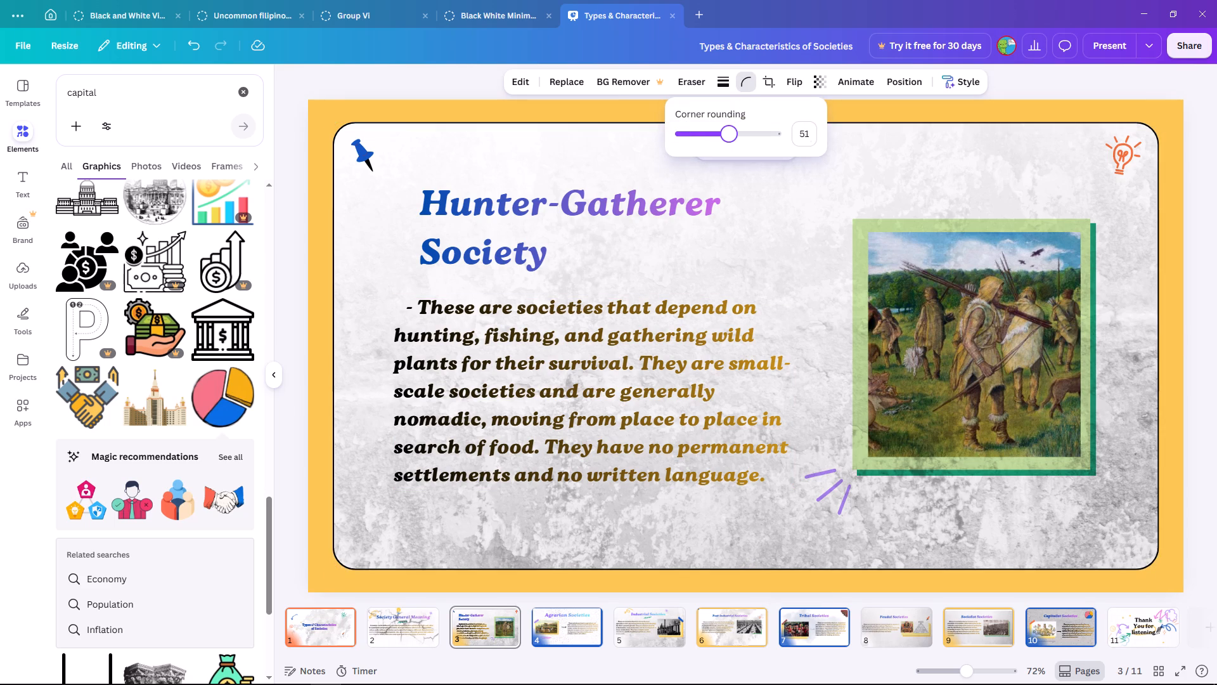
left_click_drag(737, 133, 748, 134)
left_click_drag(748, 134, 730, 131)
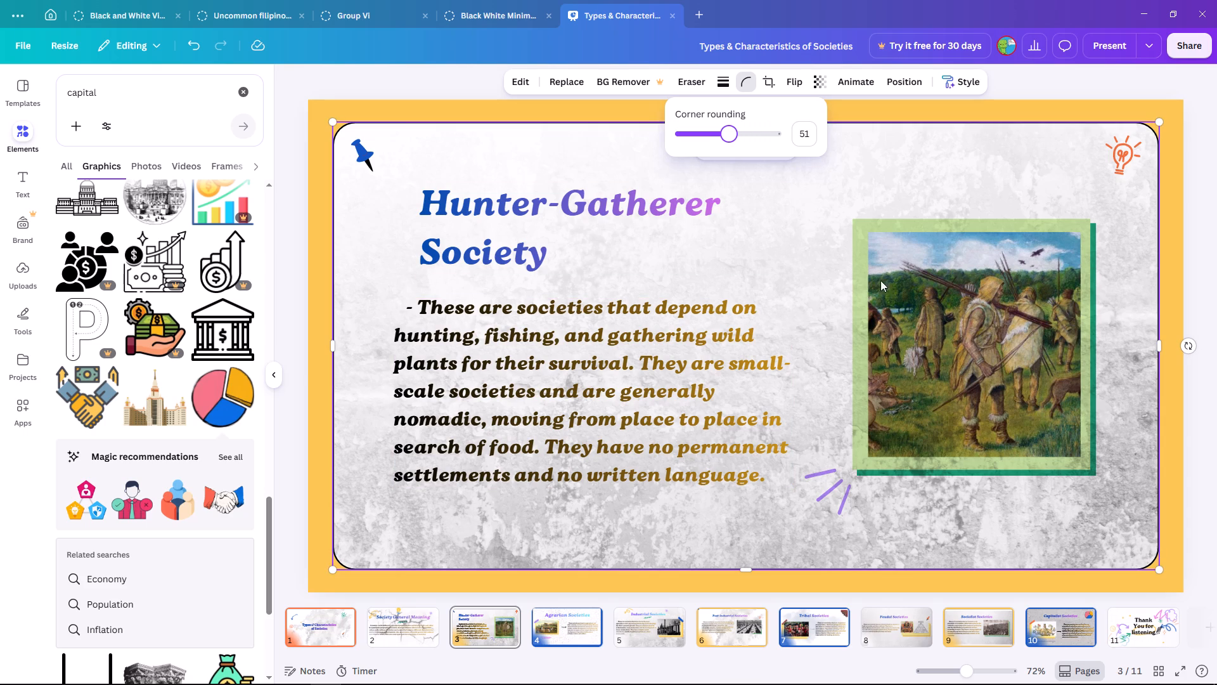
On the Socialist Societies slide, extend the grey texture's top and bottom edges to the rounded panel's border.
left_click(796, 620)
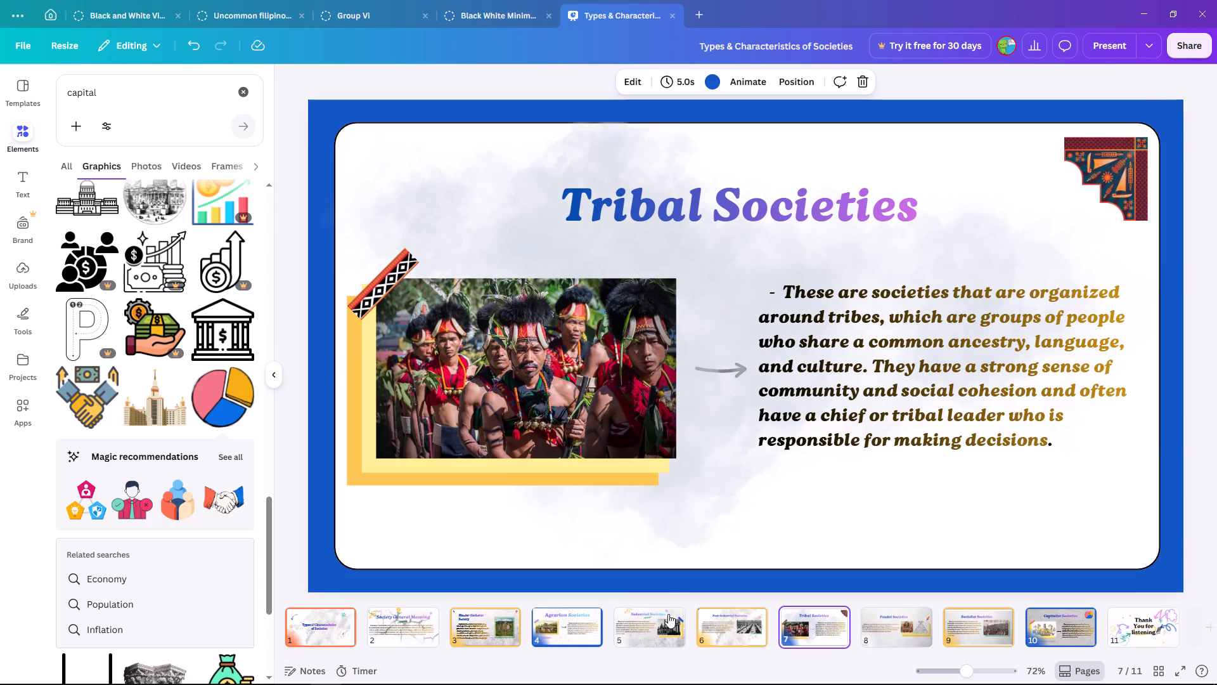
left_click(652, 625)
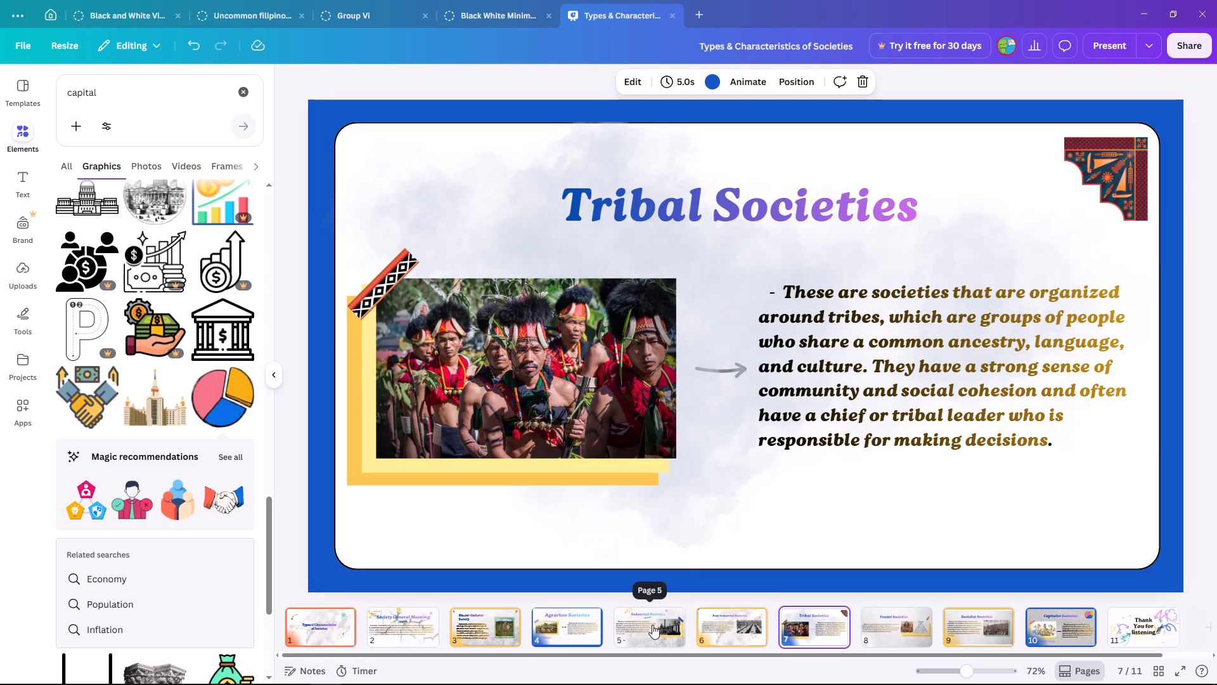
left_click(473, 627)
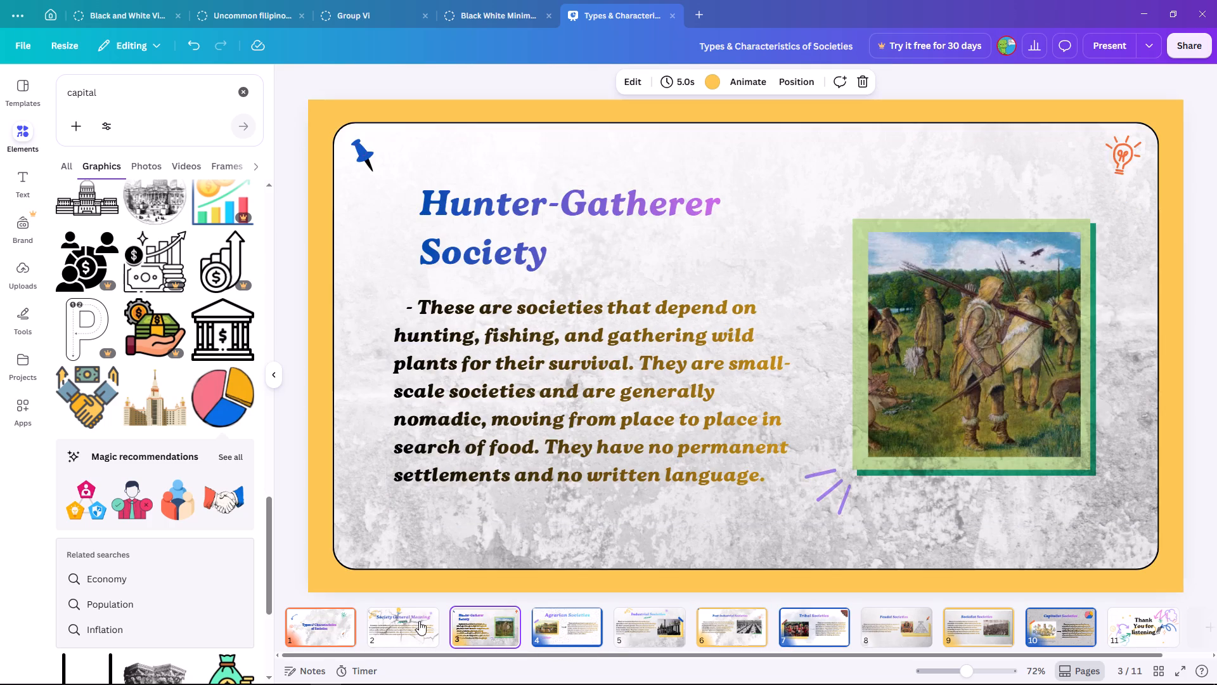
left_click(395, 621)
left_click(820, 623)
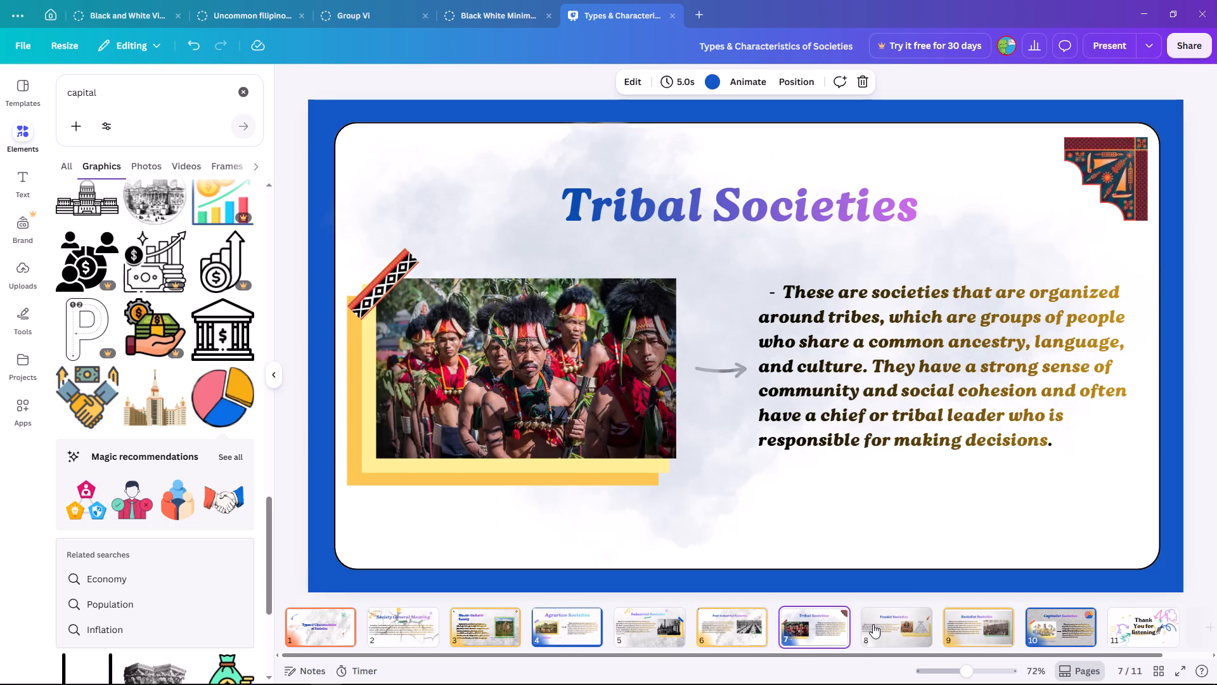
left_click(894, 625)
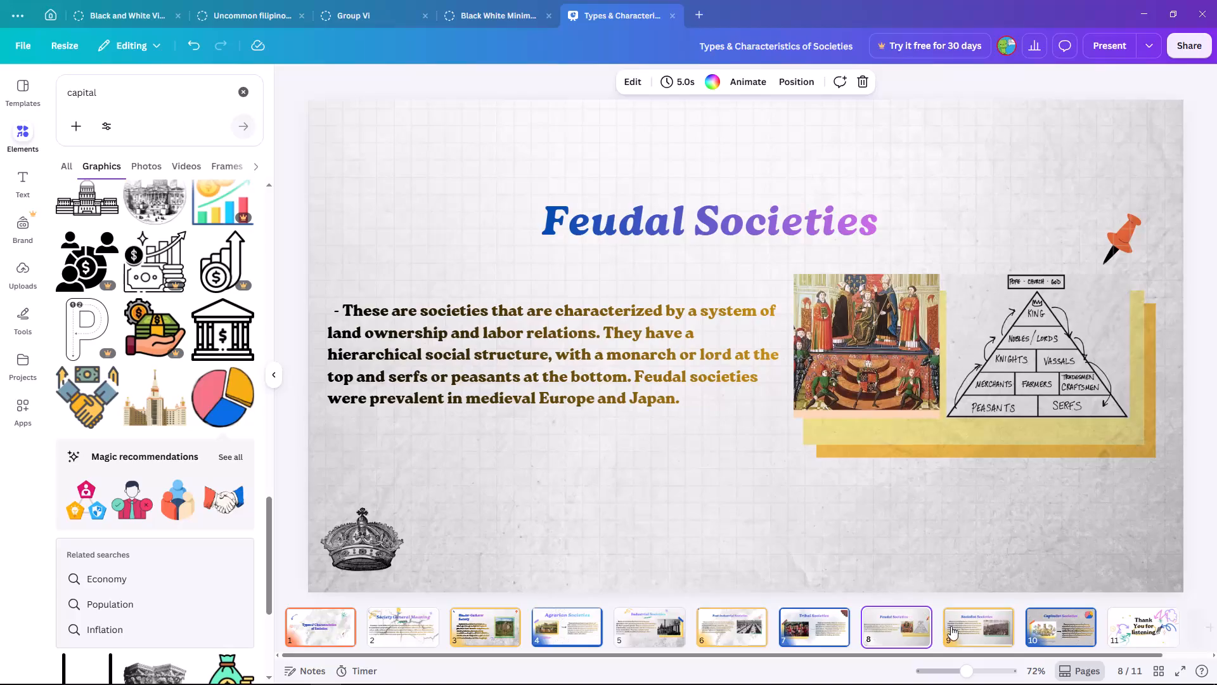
left_click(976, 630)
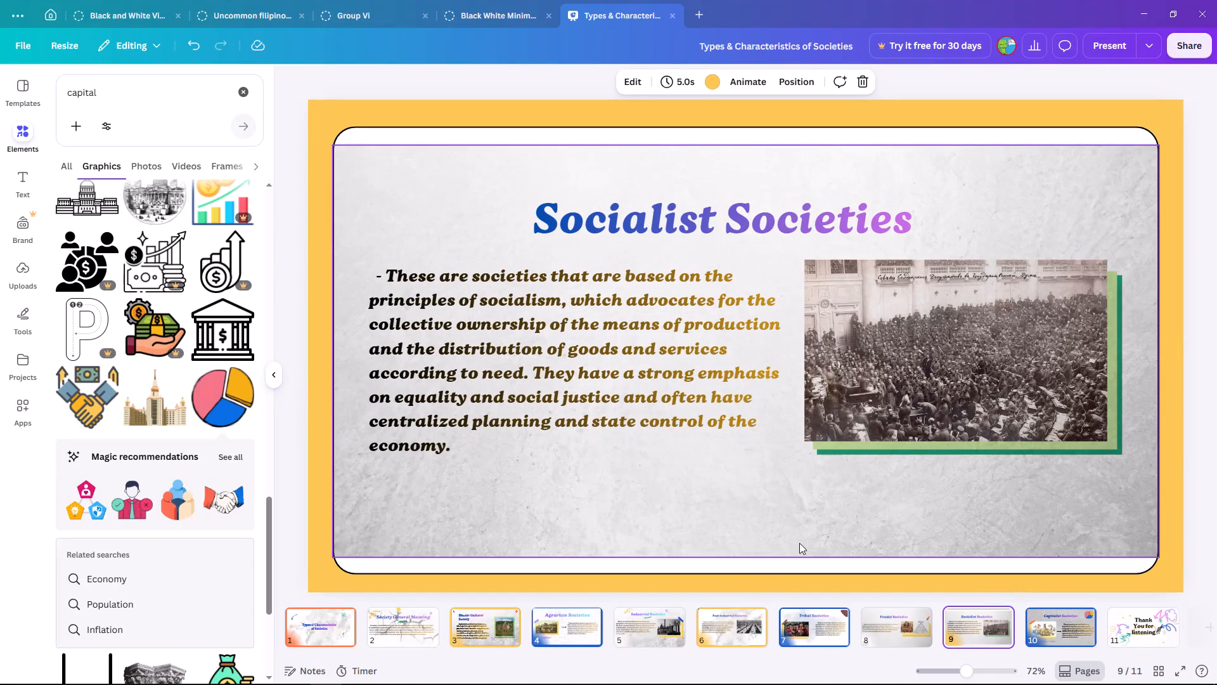
left_click(761, 530)
left_click_drag(744, 559, 745, 576)
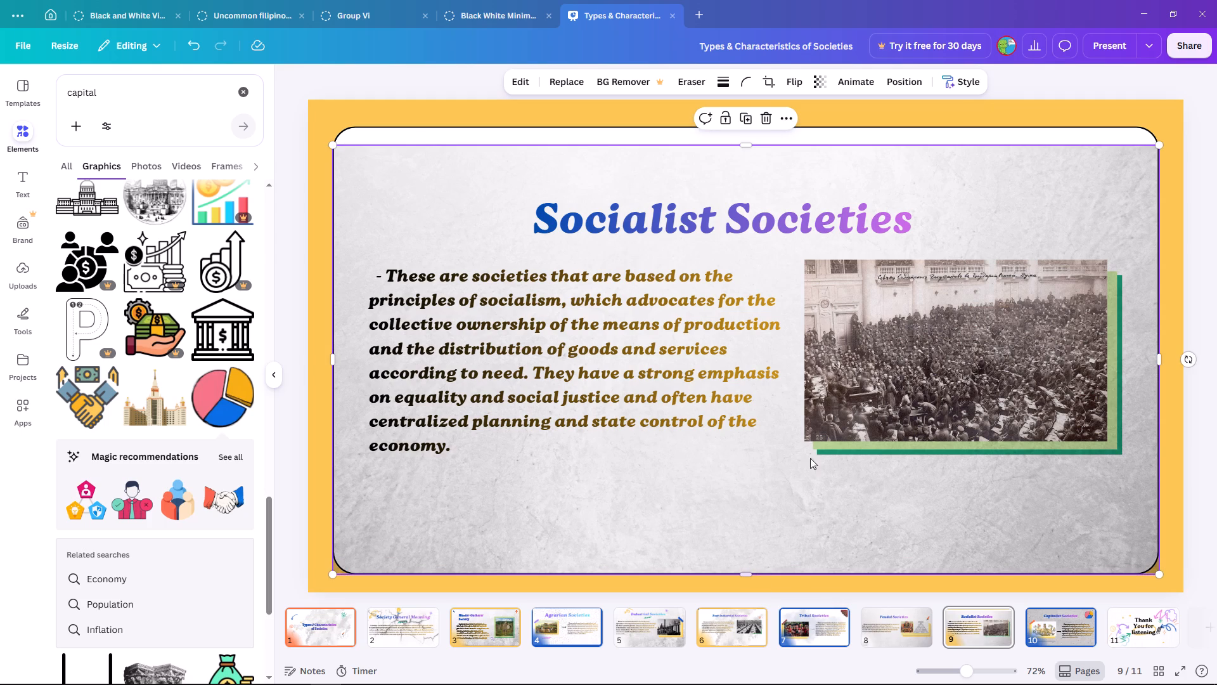
left_click_drag(735, 147, 737, 131)
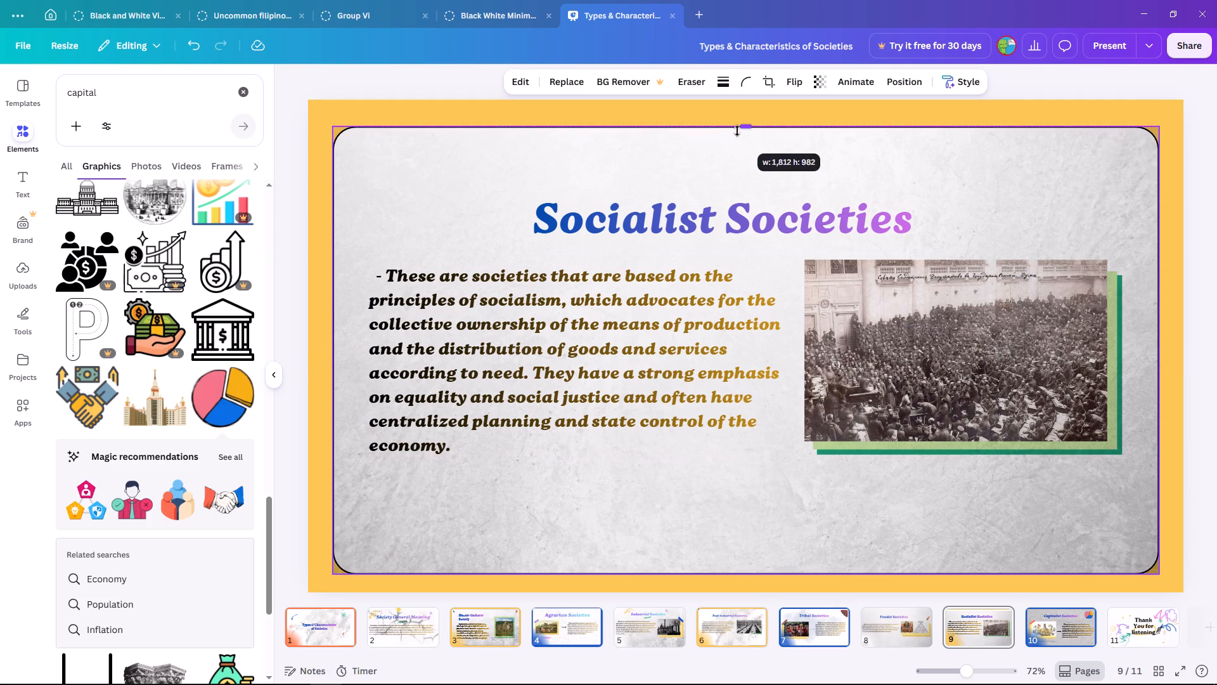
left_click_drag(737, 131, 737, 127)
Round the corners of the grey texture on the Socialist Societies slide so they follow the rounded panel.
left_click(746, 74)
left_click_drag(688, 133, 688, 134)
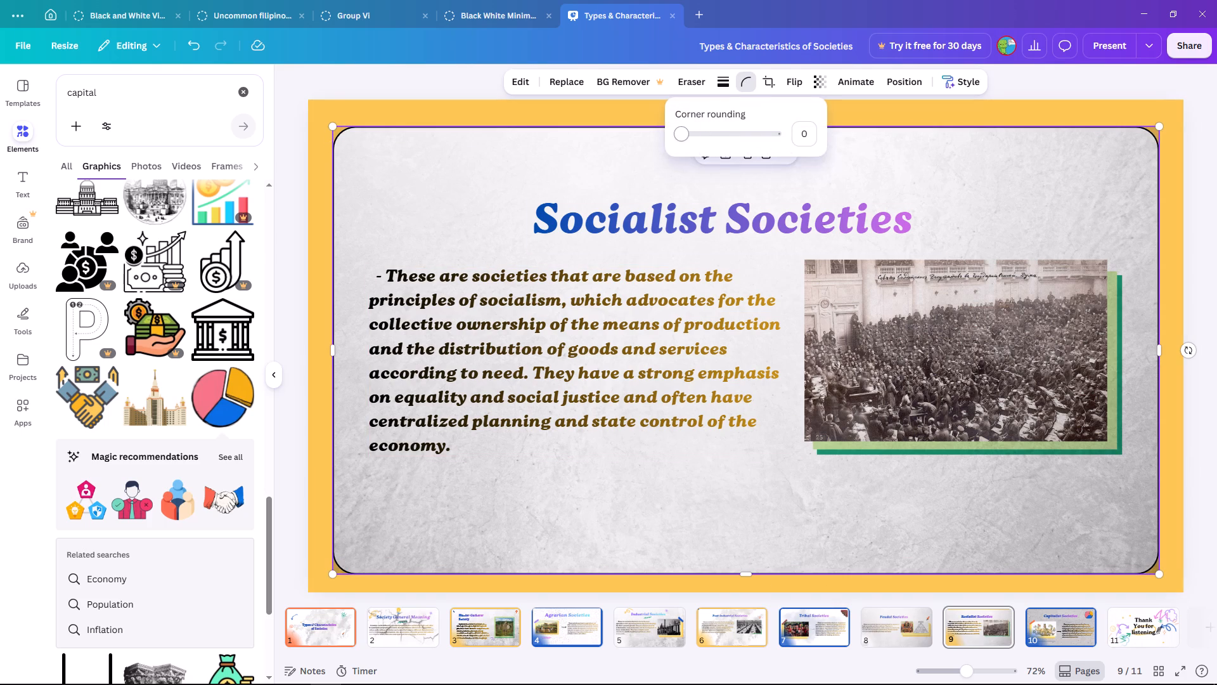
left_click_drag(688, 134, 652, 142)
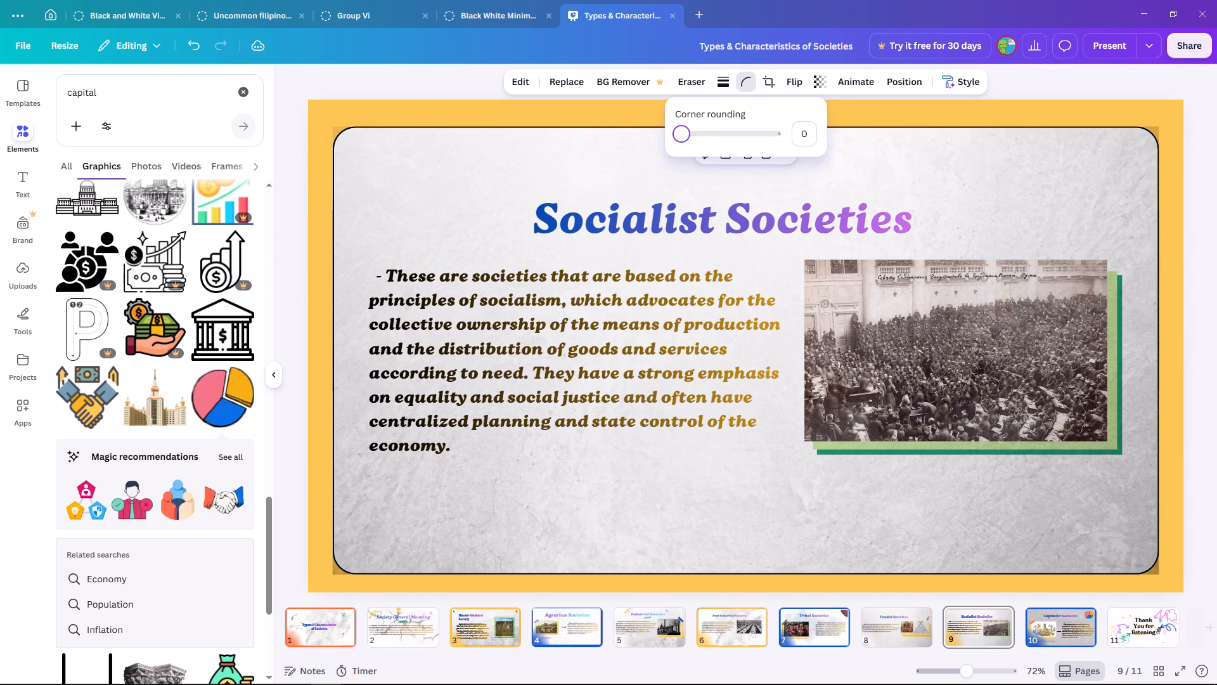
left_click_drag(652, 142, 702, 151)
left_click_drag(702, 151, 731, 152)
left_click(997, 111)
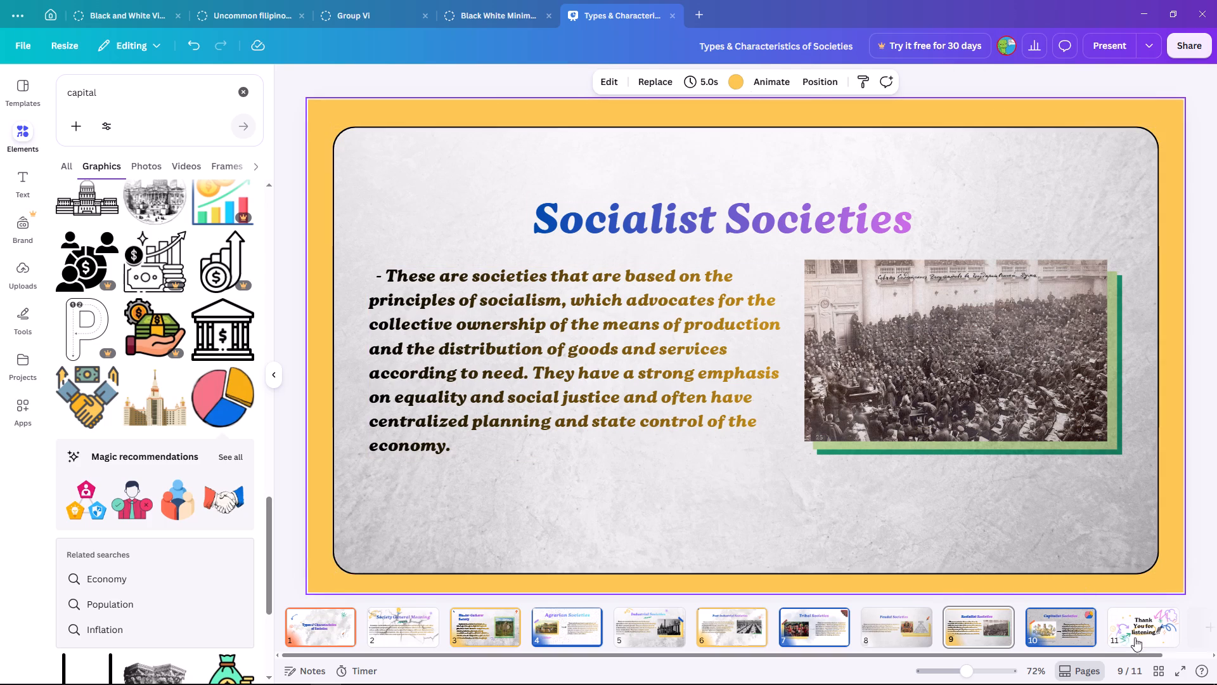
On the Capitalist Societies slide, set the transparency of the many-armed businessman picture to 86.
left_click(1144, 639)
left_click(1059, 638)
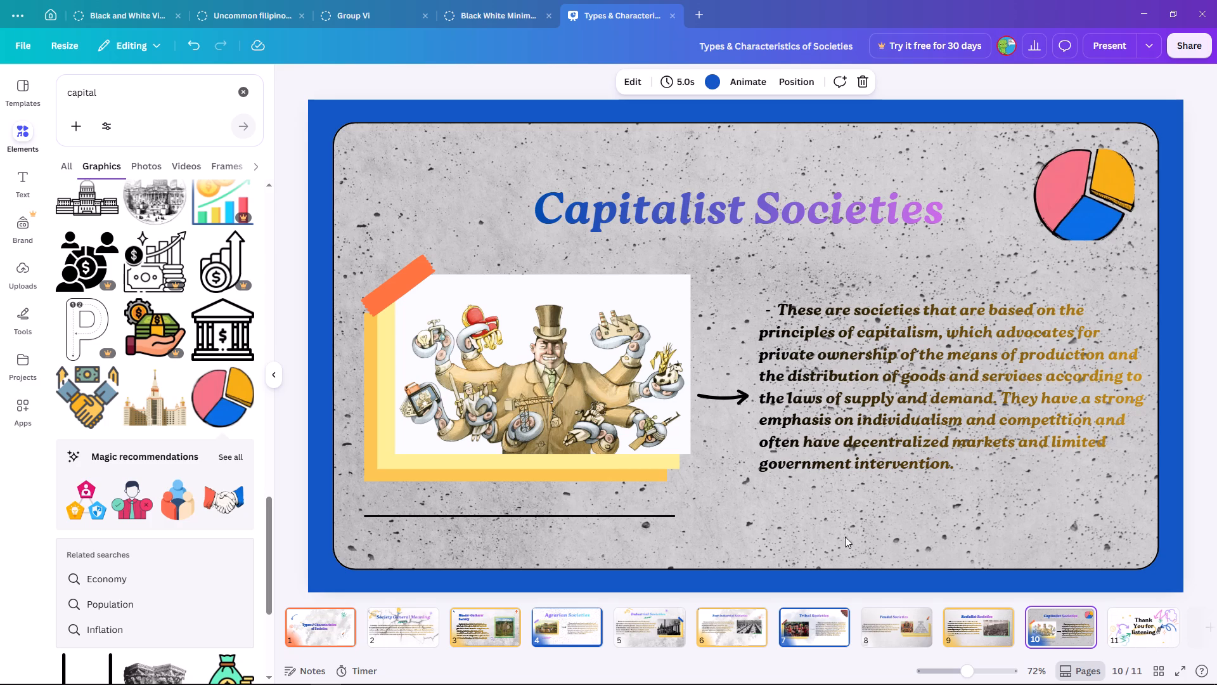
left_click(551, 379)
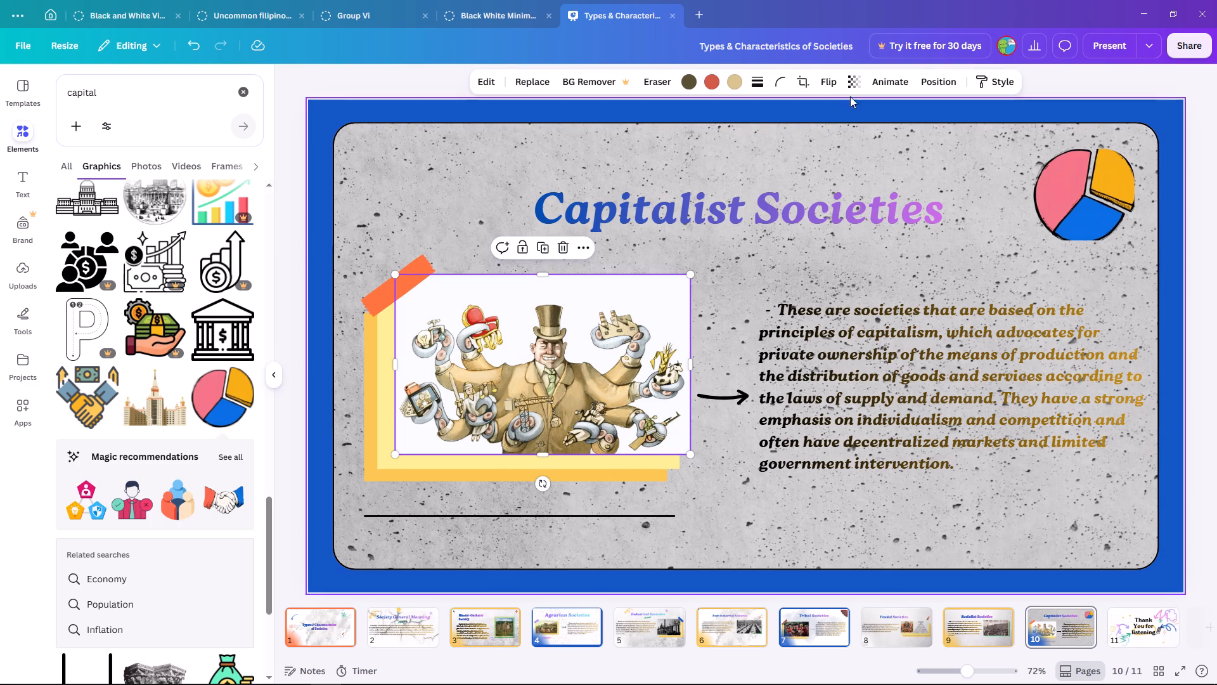
left_click(856, 81)
left_click(866, 131)
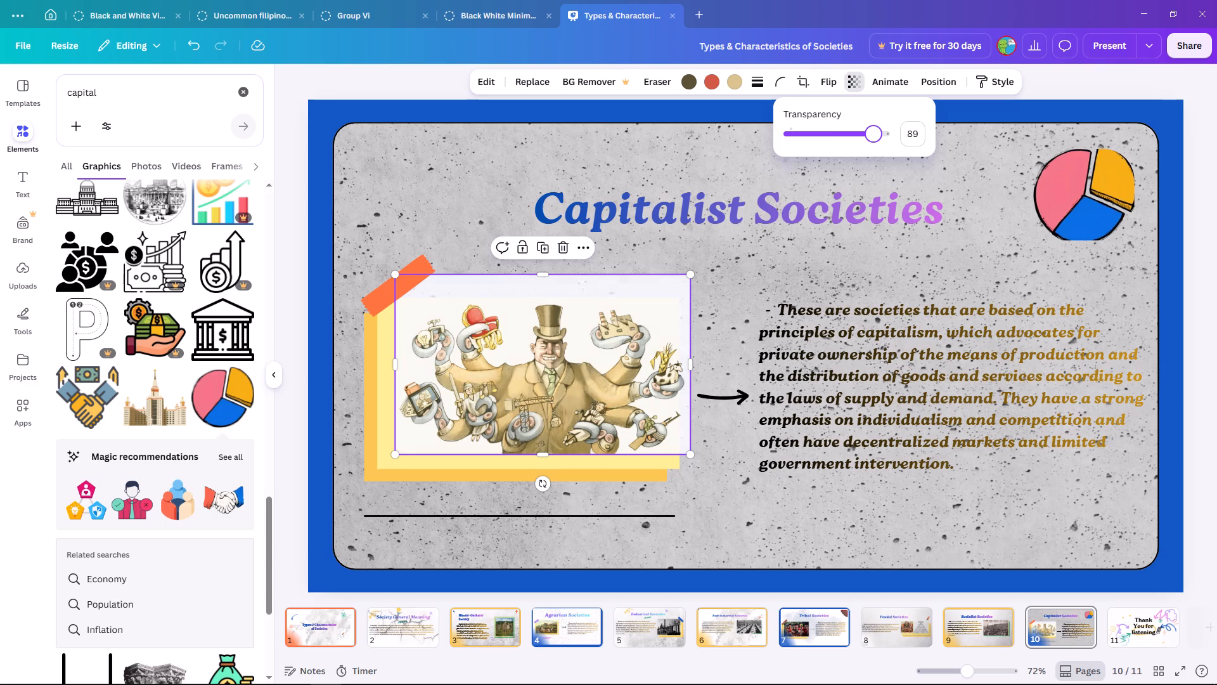
left_click(1072, 177)
left_click(699, 216)
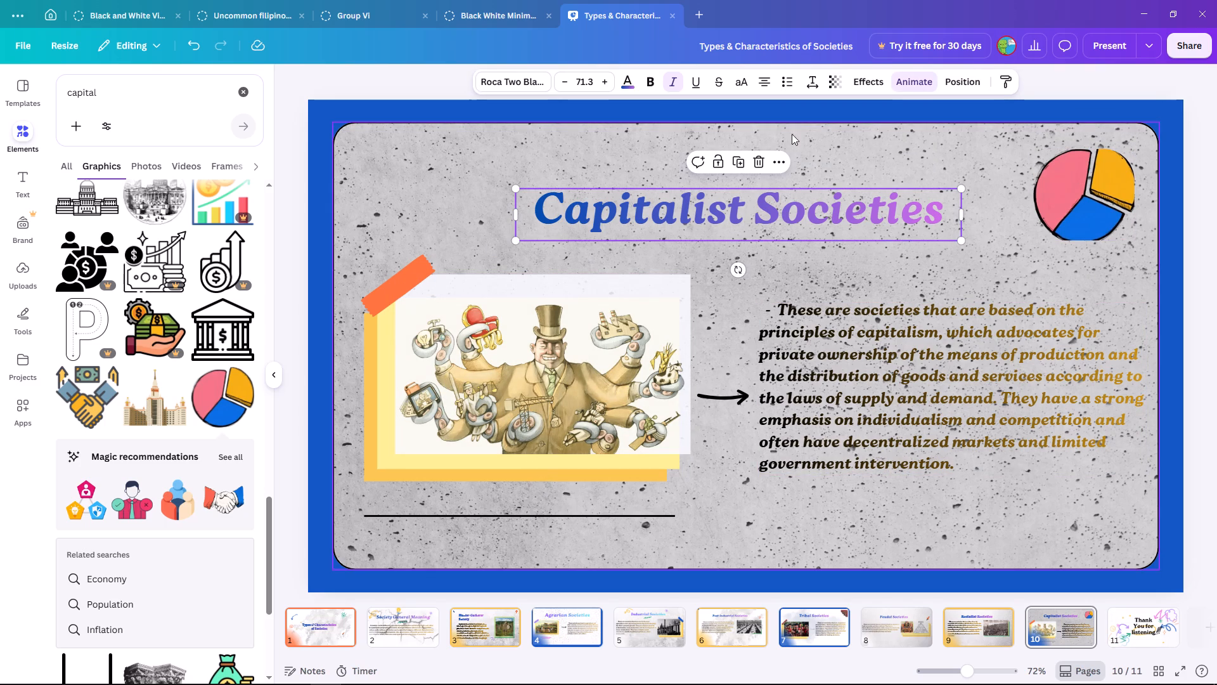
On the closing Thank You slide, delete the light-blue cloud, purple arrow, yellow smiley, pink burst, orange swirl and green zigzag arrow left of the text.
left_click(1142, 633)
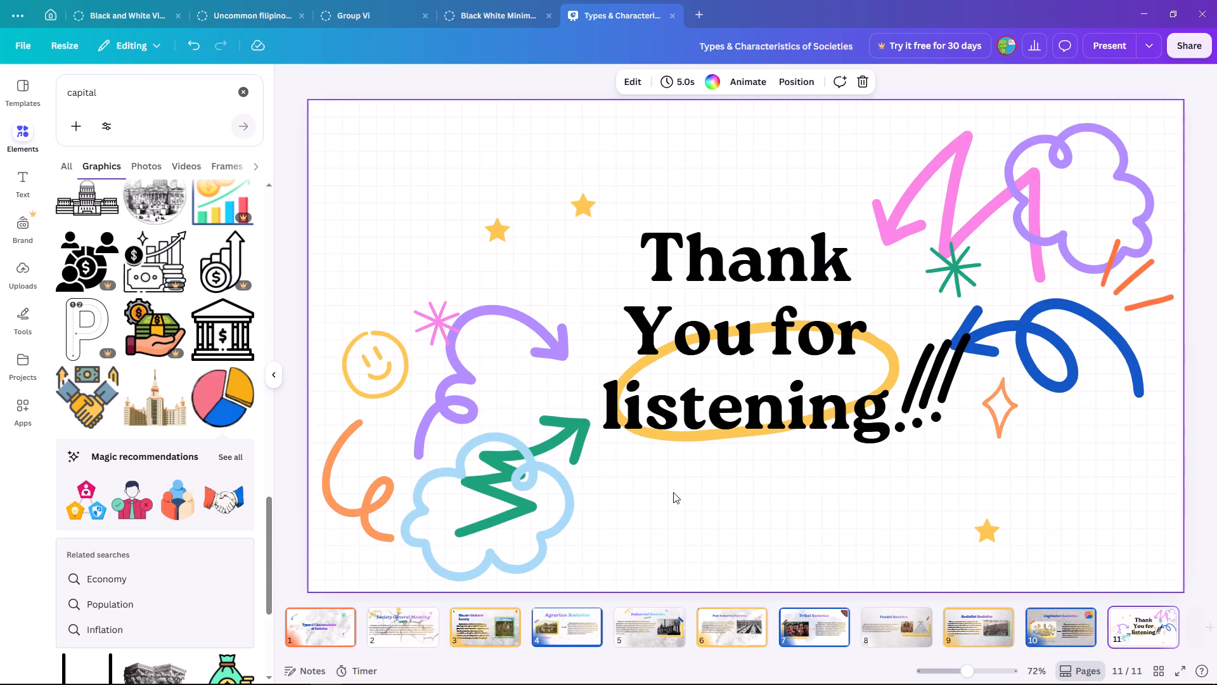
left_click(475, 473)
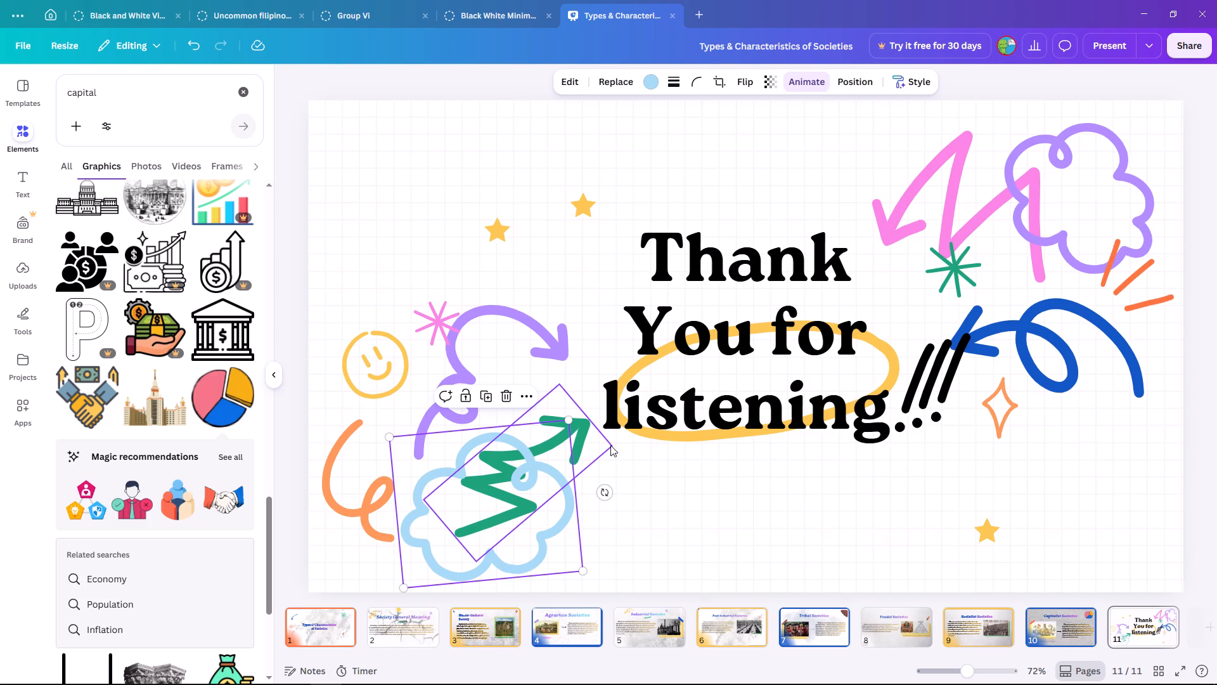
left_click(505, 392)
right_click(454, 382)
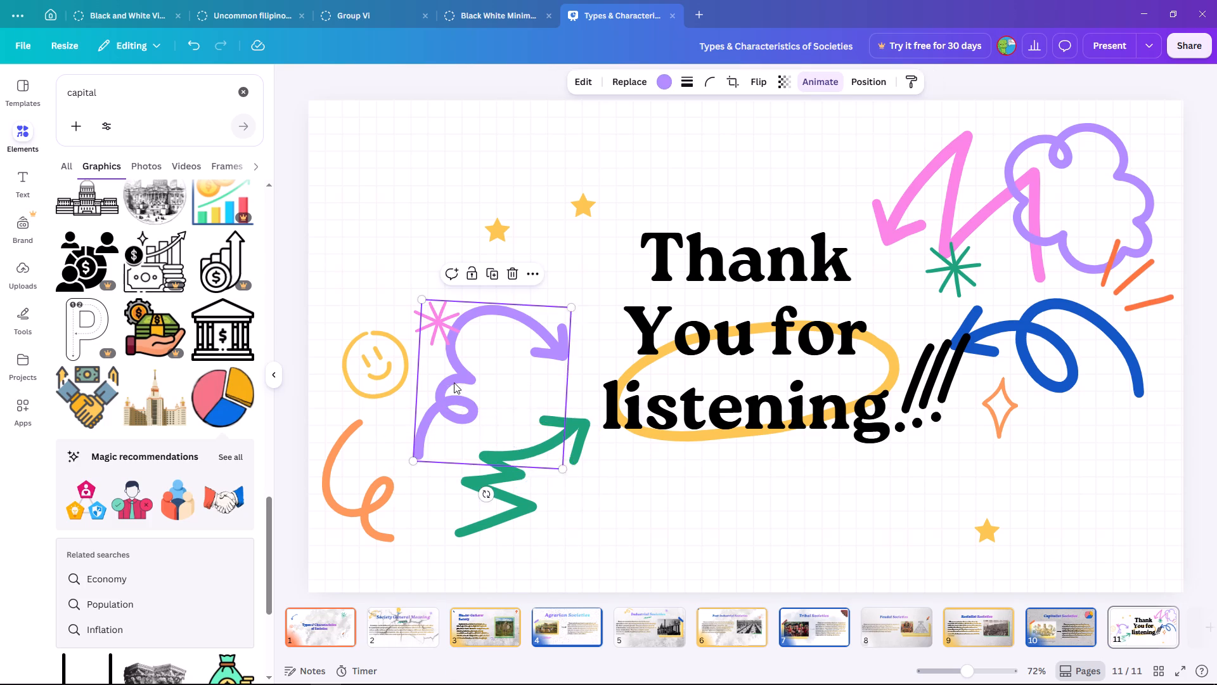
left_click(506, 410)
right_click(385, 363)
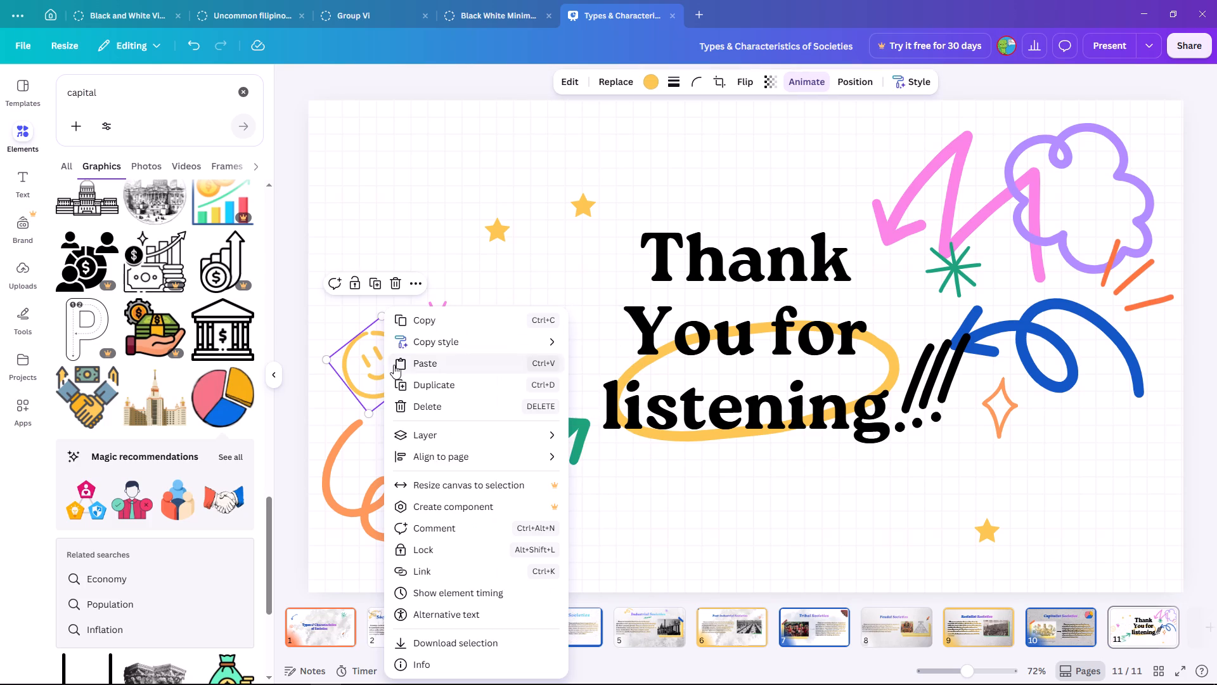
left_click(434, 403)
right_click(438, 323)
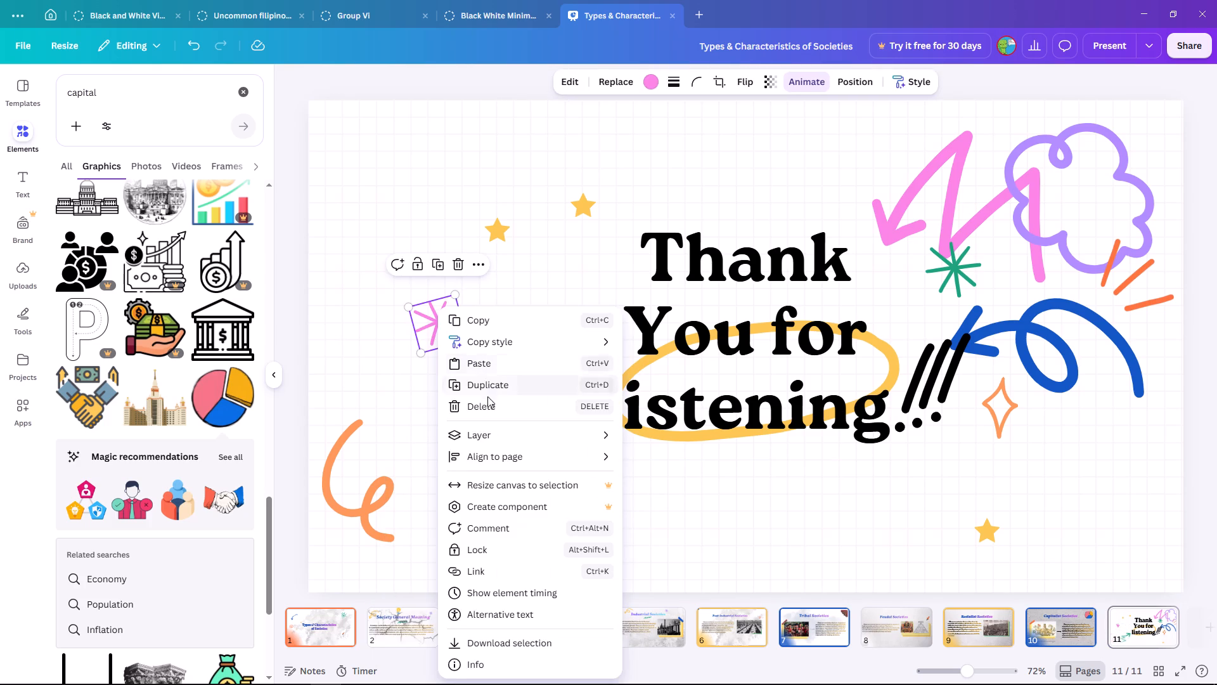
left_click(485, 403)
right_click(361, 448)
left_click(427, 409)
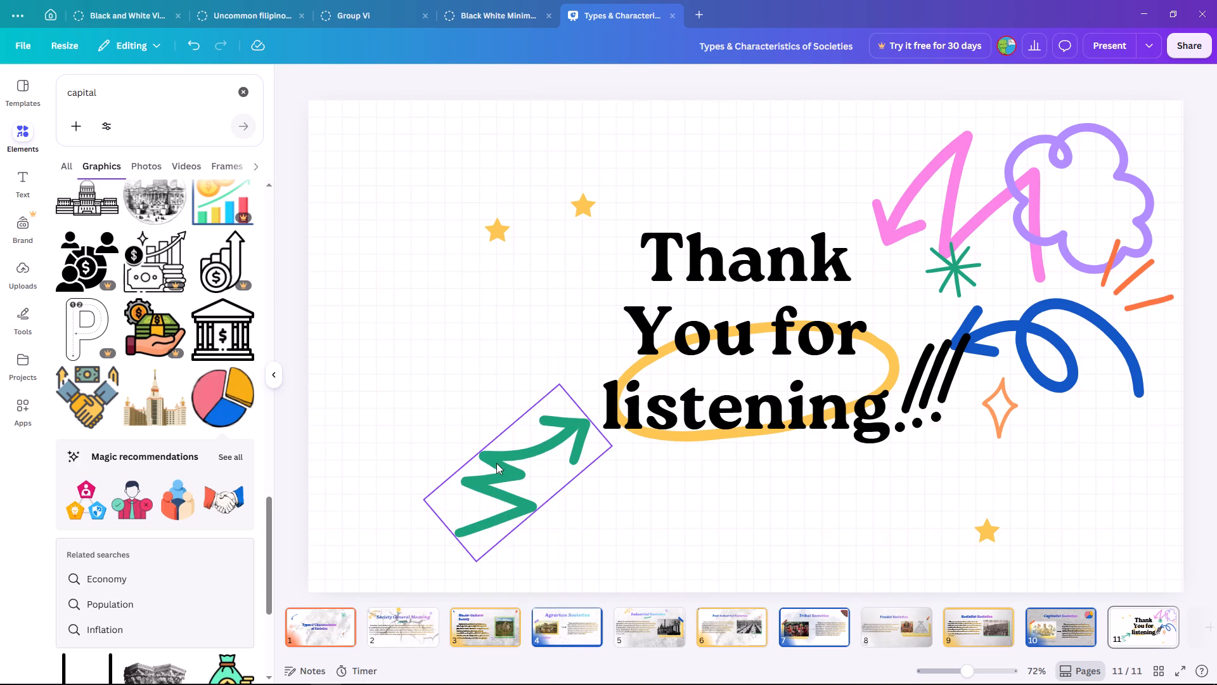
right_click(499, 465)
left_click(546, 405)
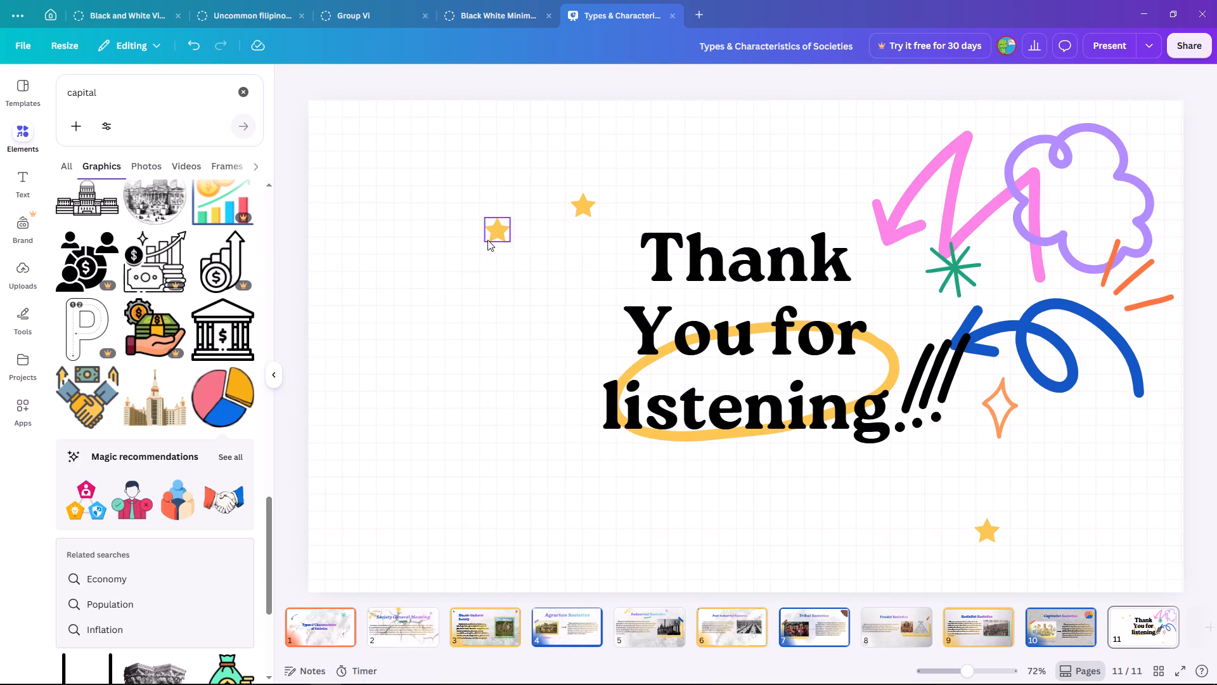
Delete the two yellow stars at the upper left of the Thank You text.
right_click(487, 240)
left_click(487, 240)
left_click(523, 344)
right_click(580, 209)
left_click(626, 303)
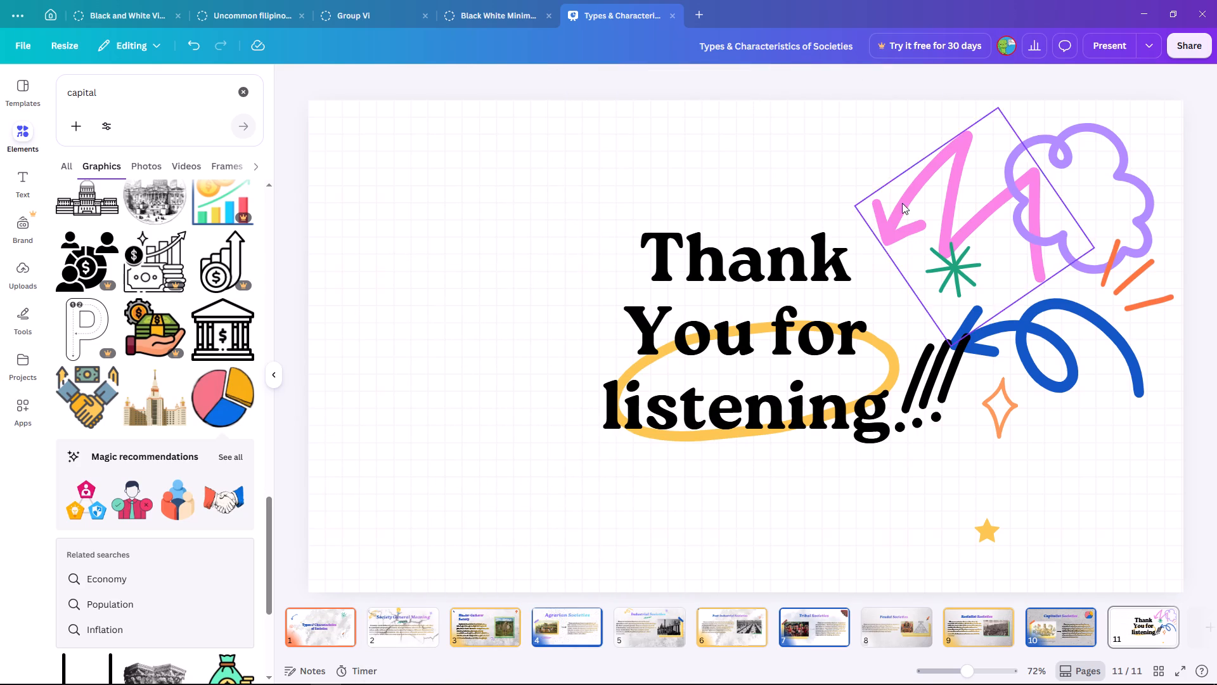
Delete the purple cloud, blue curly arrow, green asterisk, pink zigzag arrow and orange rays beside the Thank You text.
left_click(1053, 183)
left_click(1105, 328)
right_click(1063, 331)
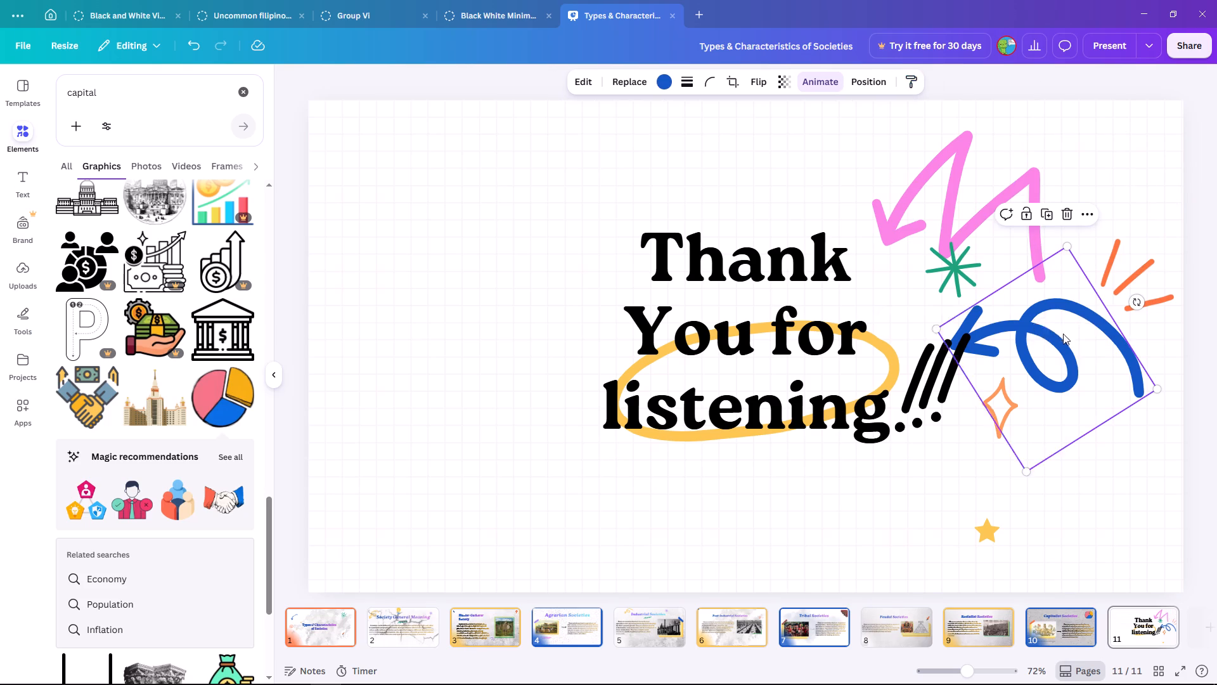
left_click(929, 409)
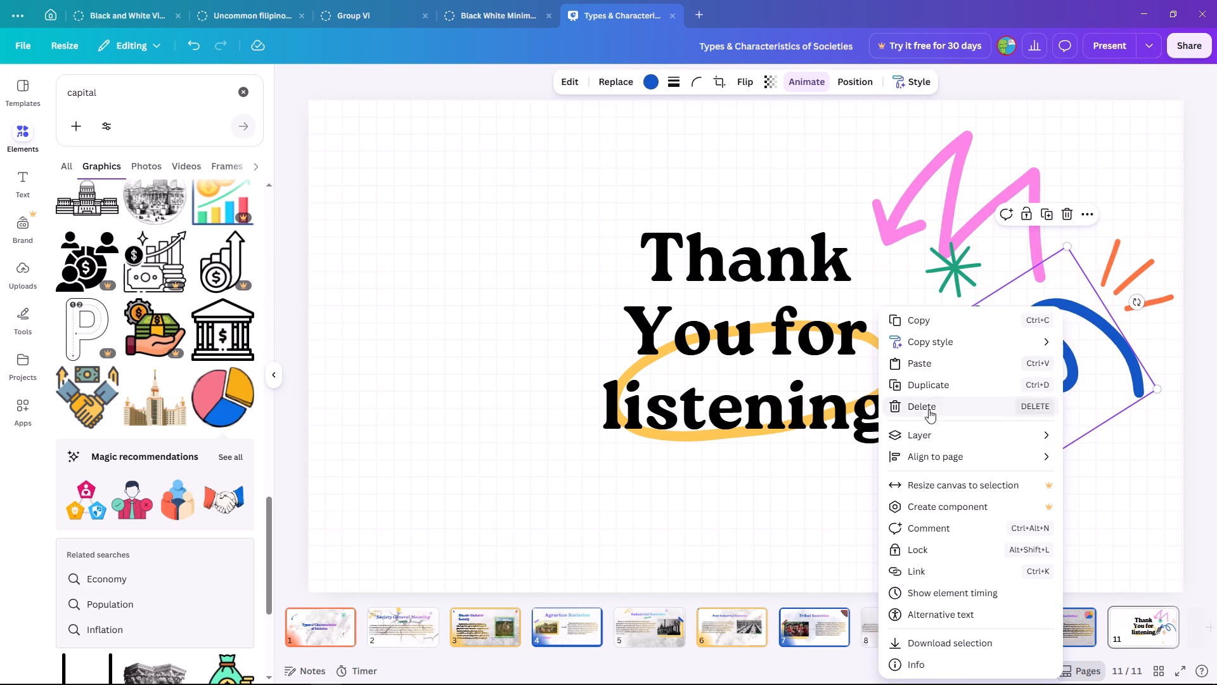
left_click(972, 250)
left_click(970, 222)
right_click(977, 203)
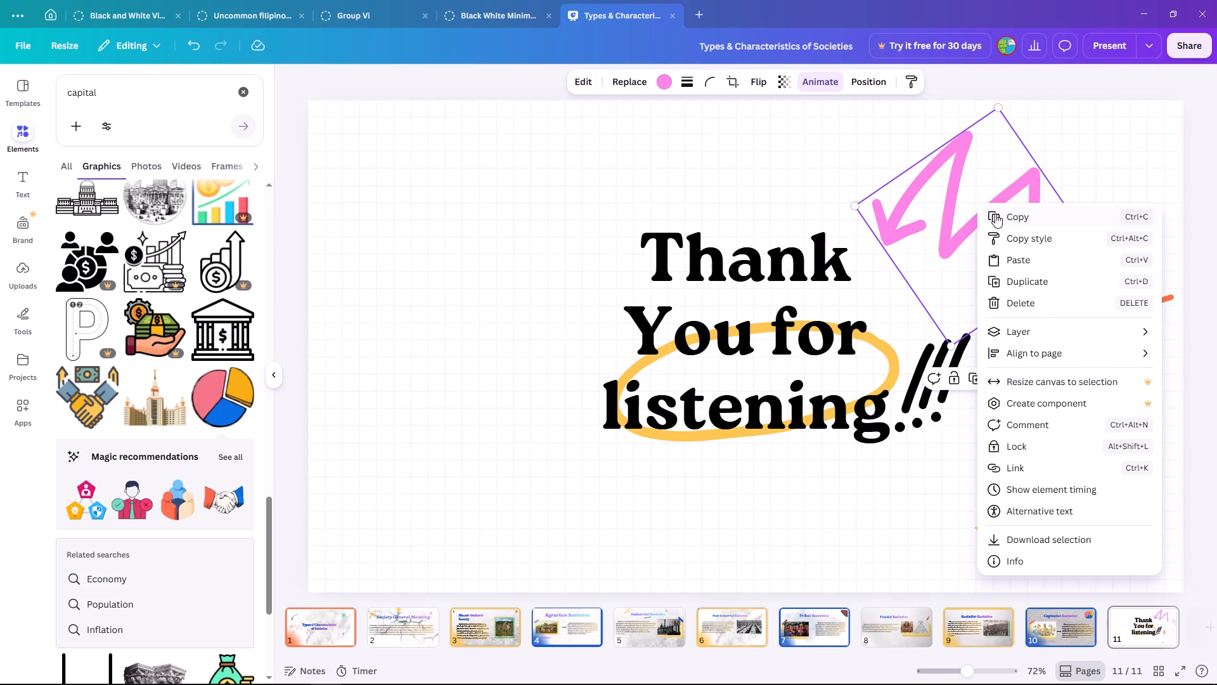
left_click(1037, 304)
right_click(1118, 278)
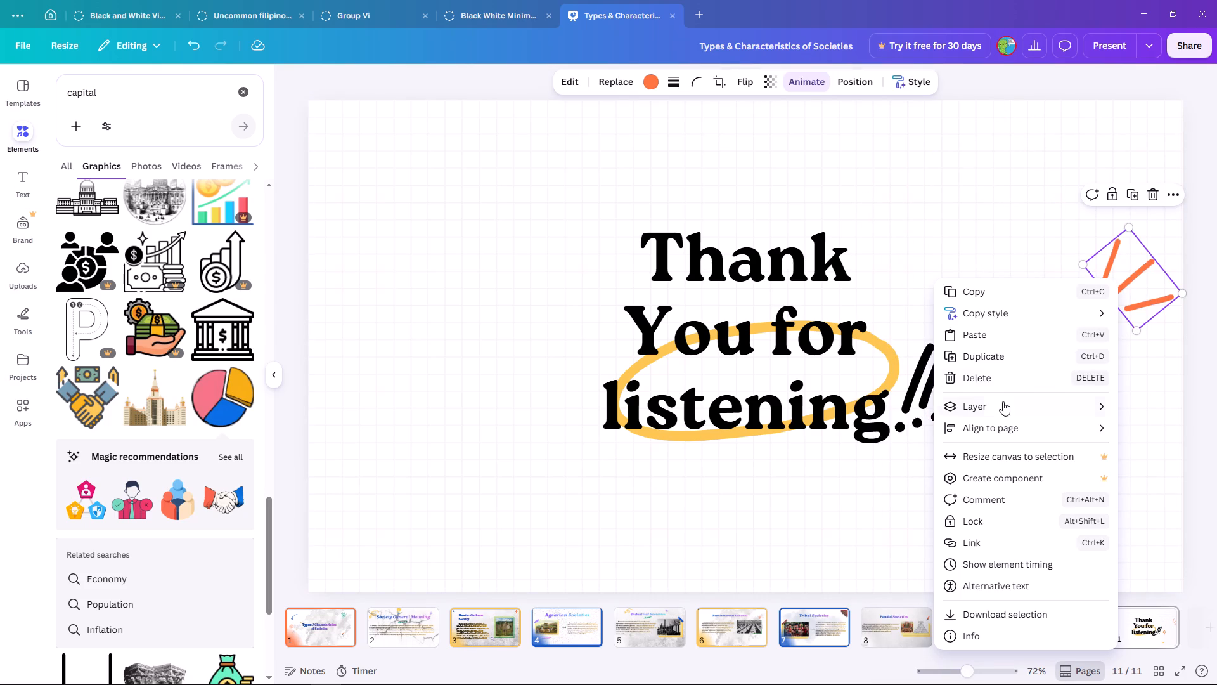
left_click(982, 377)
Delete the orange sparkle outline and the remaining yellow star from the Thank You slide.
left_click(1014, 409)
right_click(1007, 429)
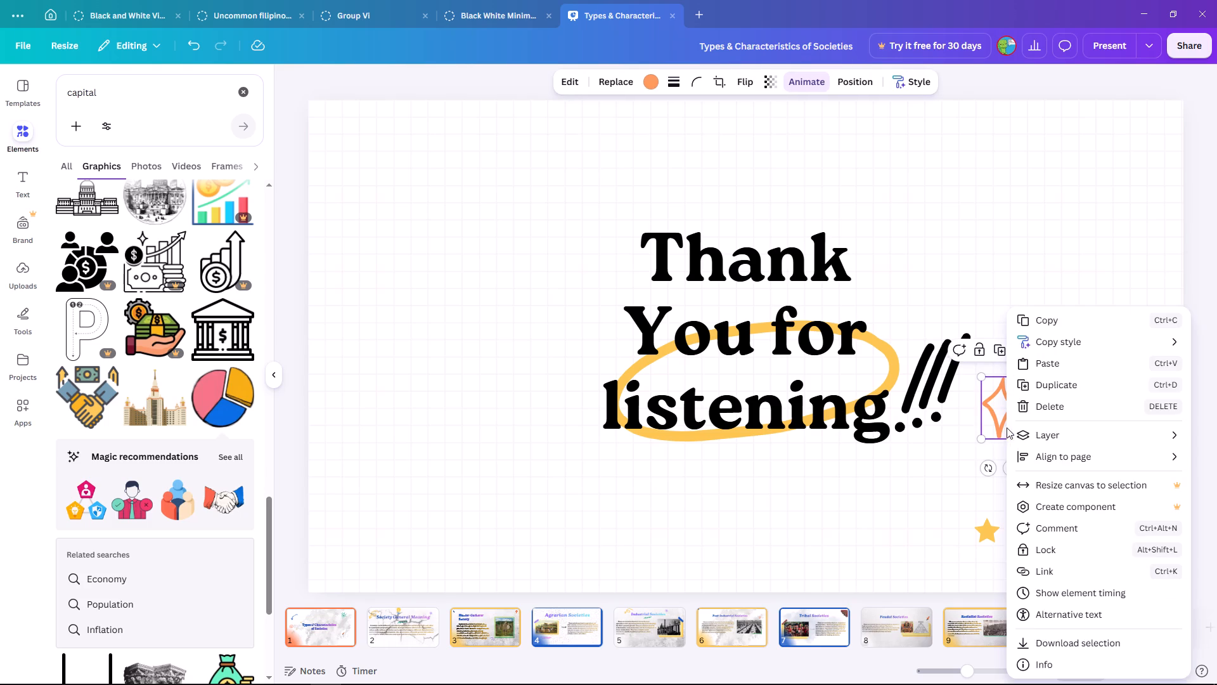
left_click(1059, 416)
right_click(1000, 527)
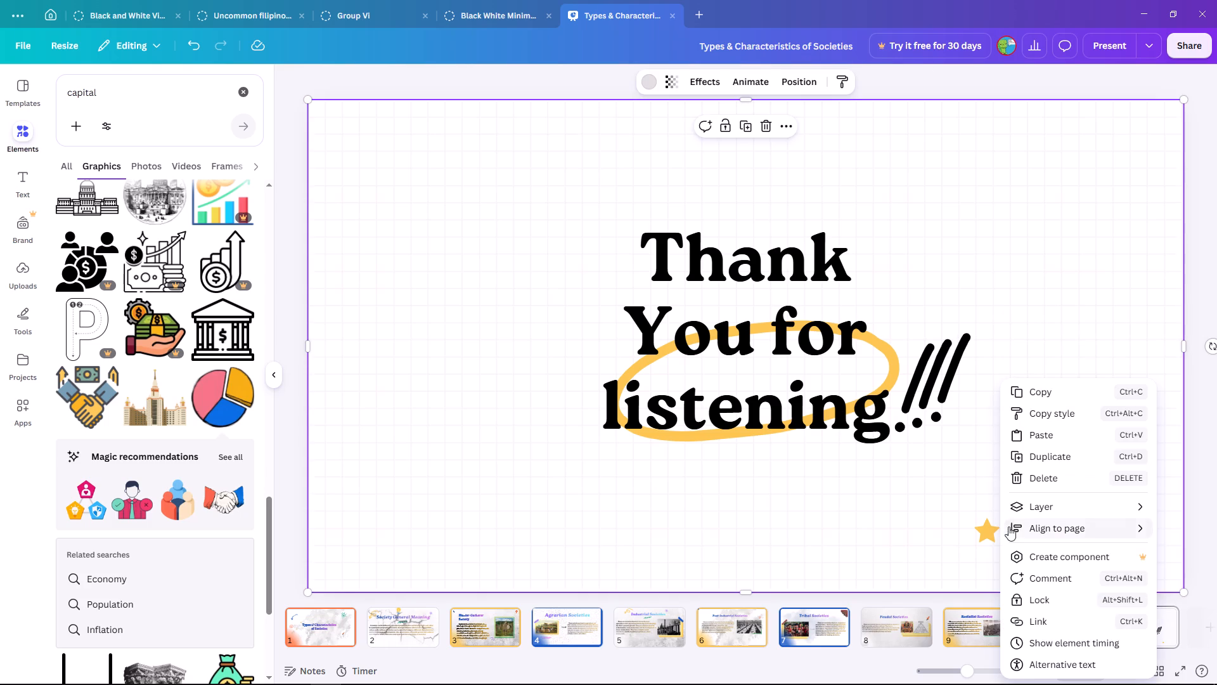
left_click(986, 532)
right_click(987, 523)
left_click(1031, 458)
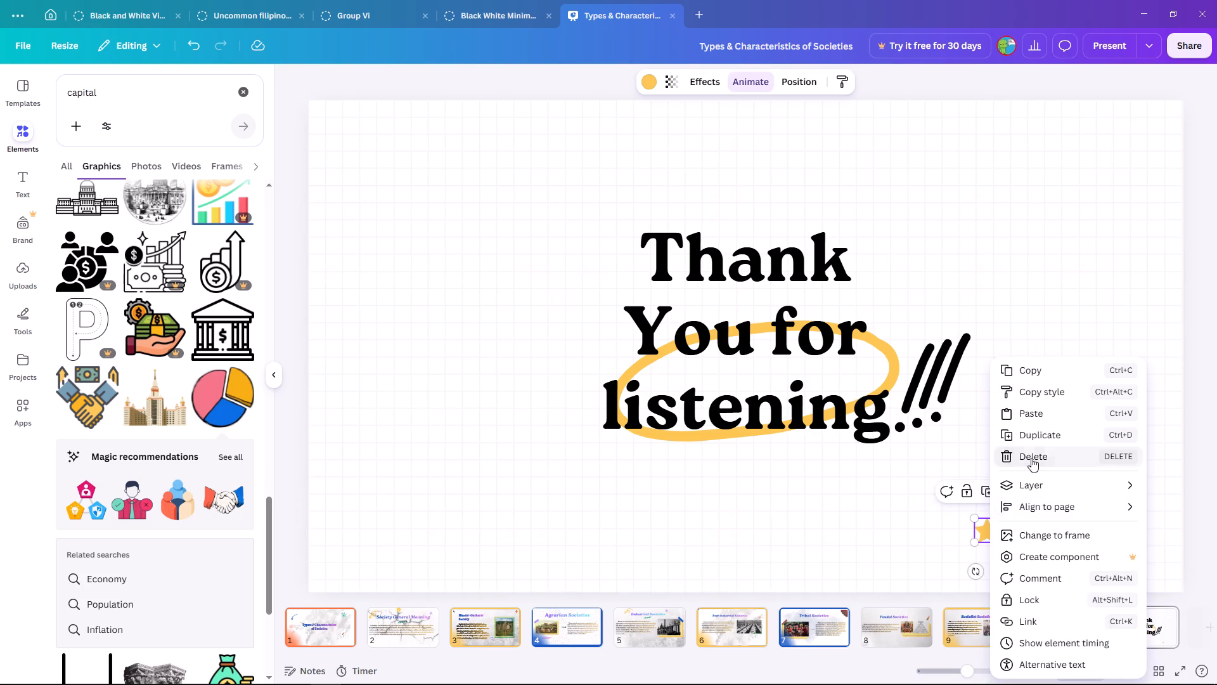
Clear the previous search term from the elements search.
left_click(238, 91)
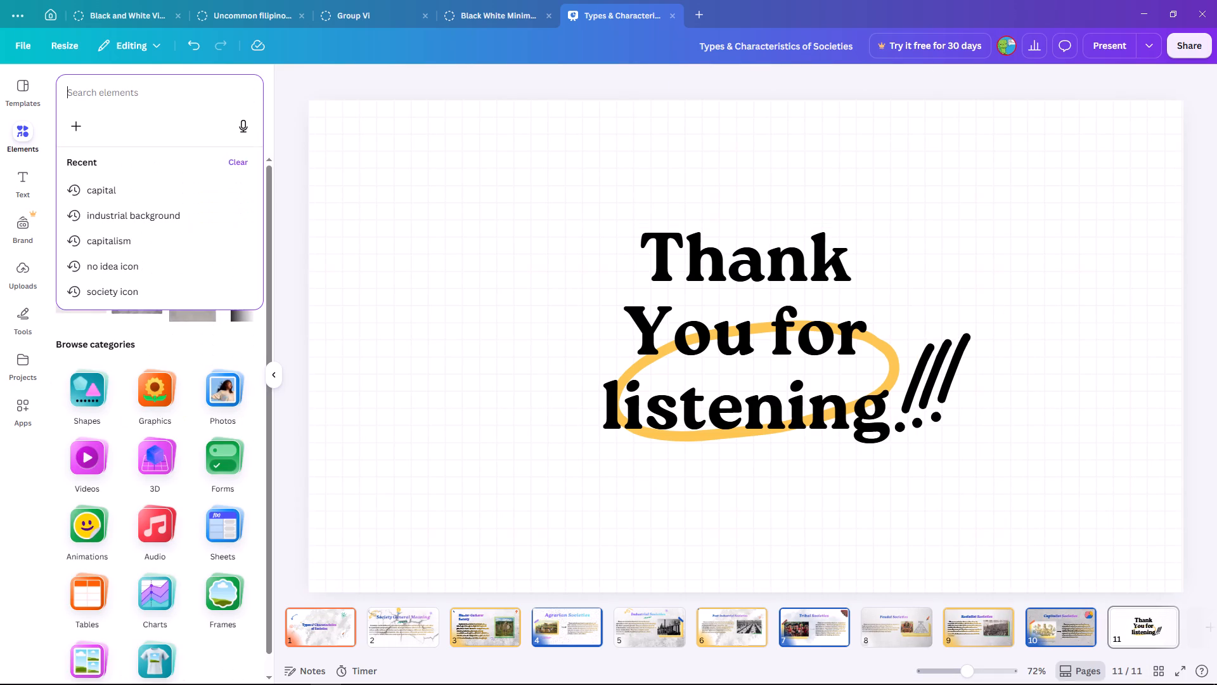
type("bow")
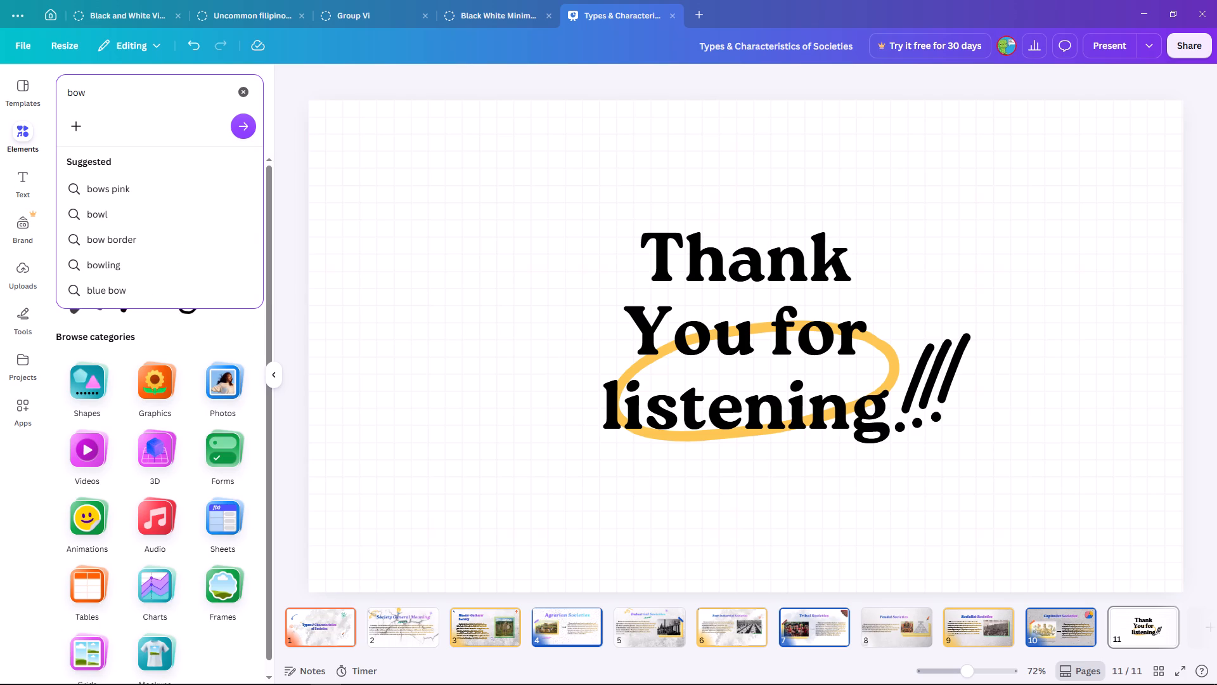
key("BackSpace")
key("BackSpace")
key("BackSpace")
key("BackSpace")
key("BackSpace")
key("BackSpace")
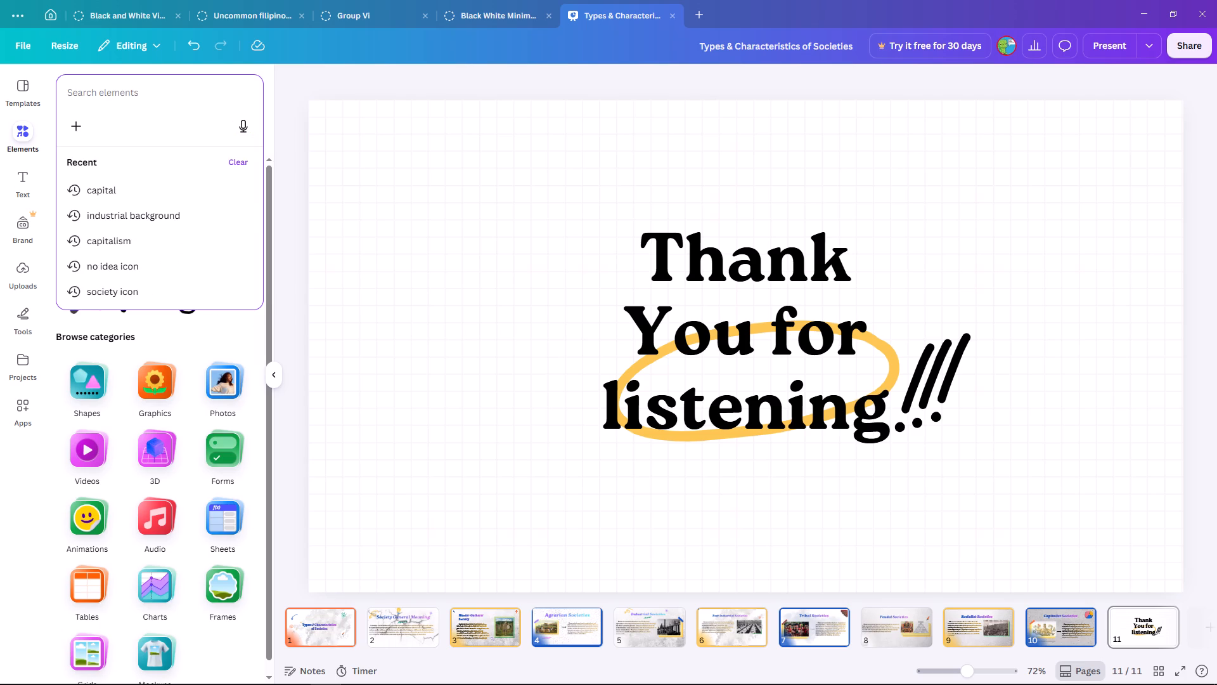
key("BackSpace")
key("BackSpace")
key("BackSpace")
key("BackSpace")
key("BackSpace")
Search the elements for "thank you" and limit the results to graphics.
type("tah")
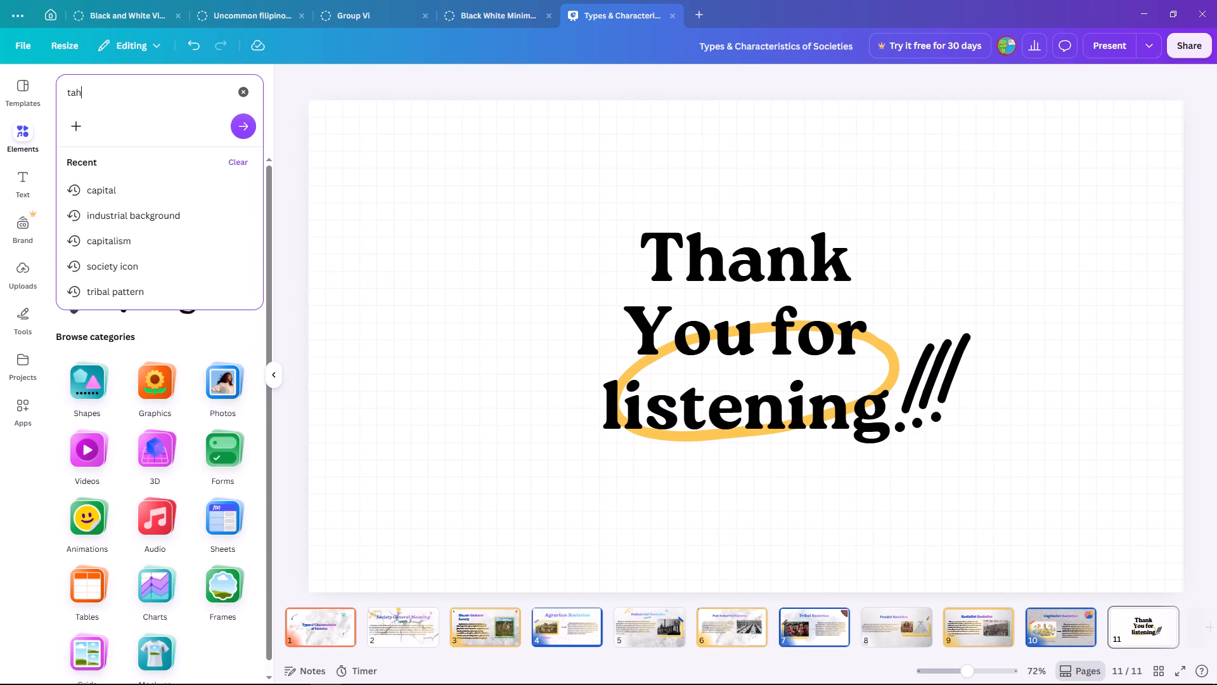
key("BackSpace")
key("BackSpace")
type("hna")
key("BackSpace")
key("BackSpace")
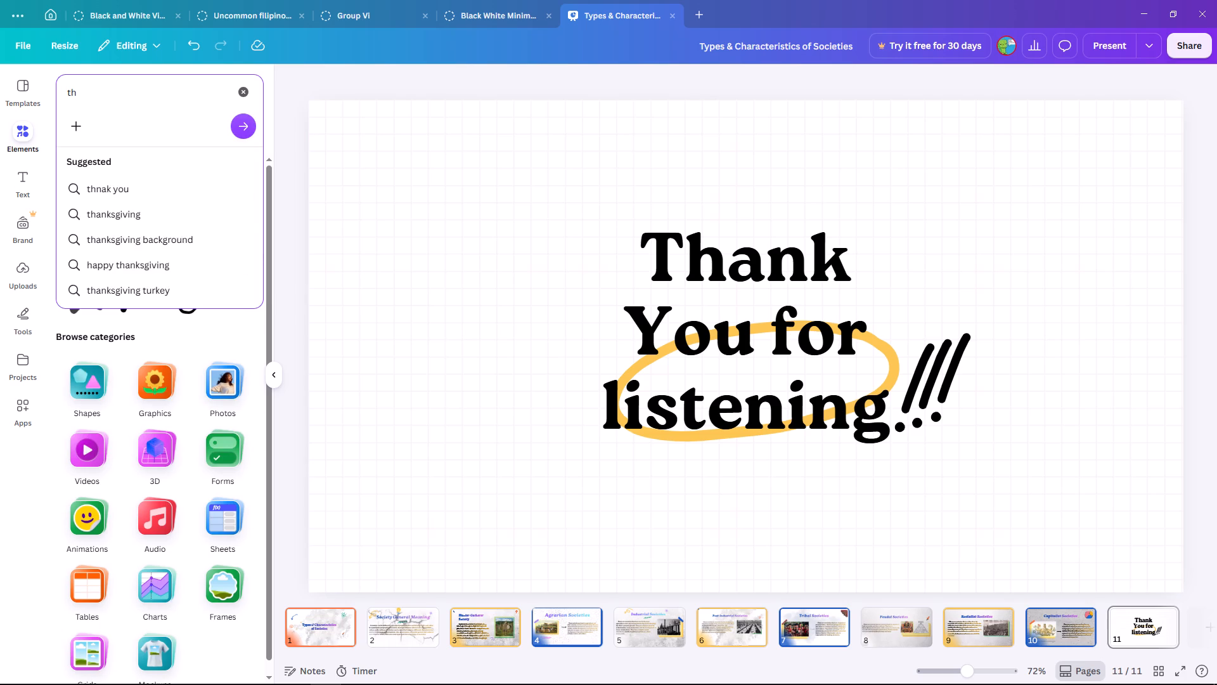
type("ank")
key("space")
type("you")
key("Return")
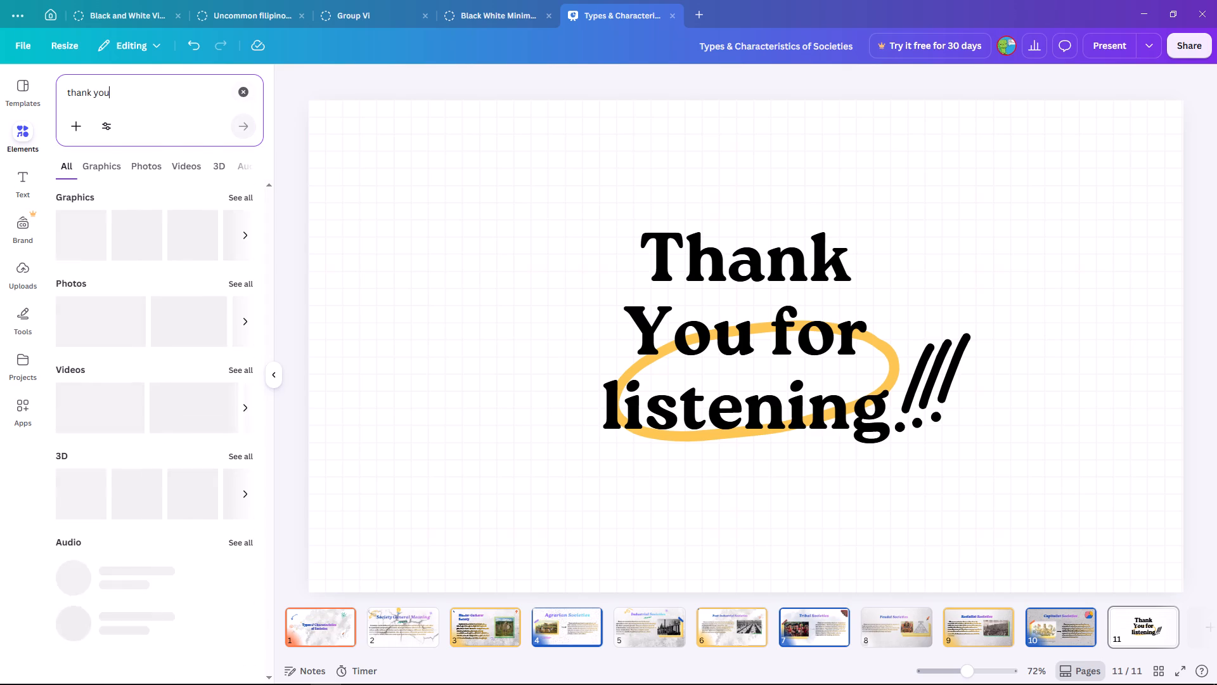
left_click(98, 164)
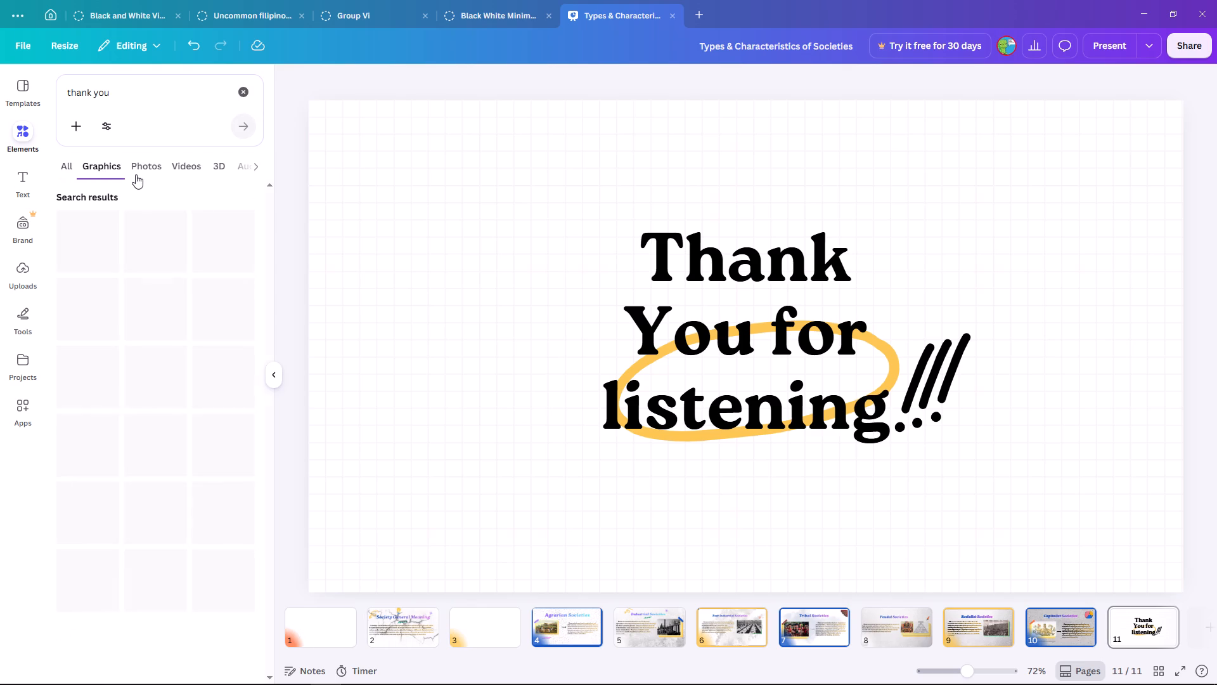
Find the graphic of the bowing man in a dark suit and blue tie and add it to the slide.
scroll(230, 266, "down", 6)
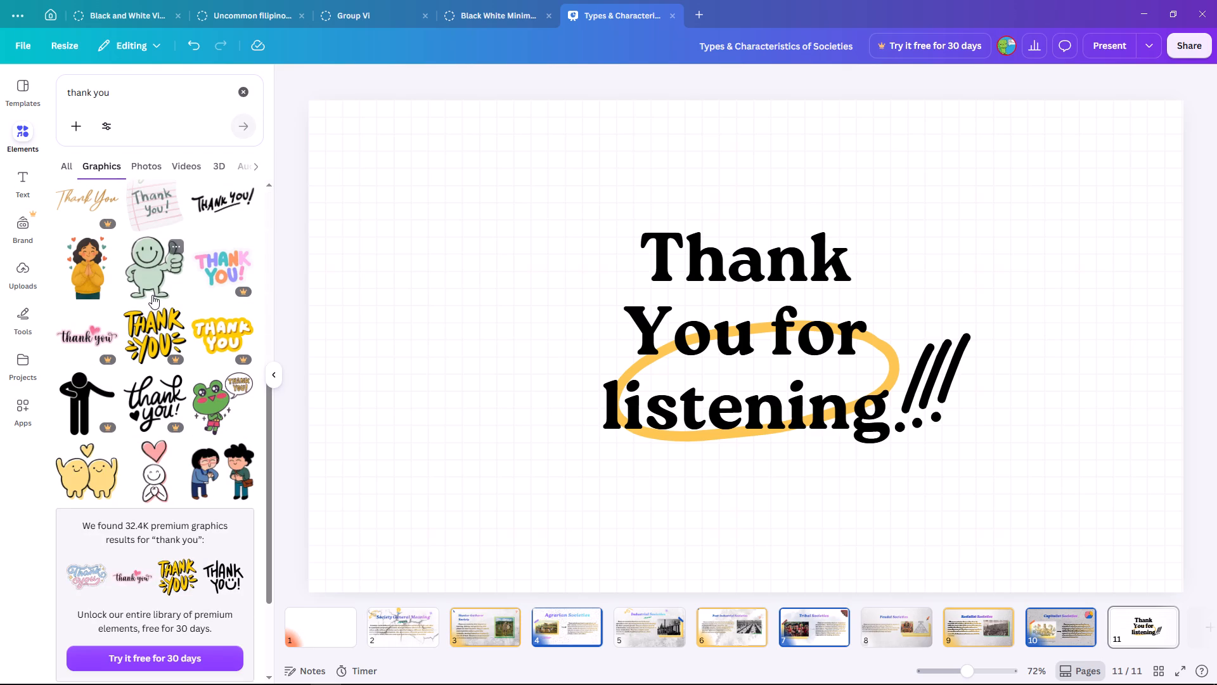
scroll(150, 287, "down", 3)
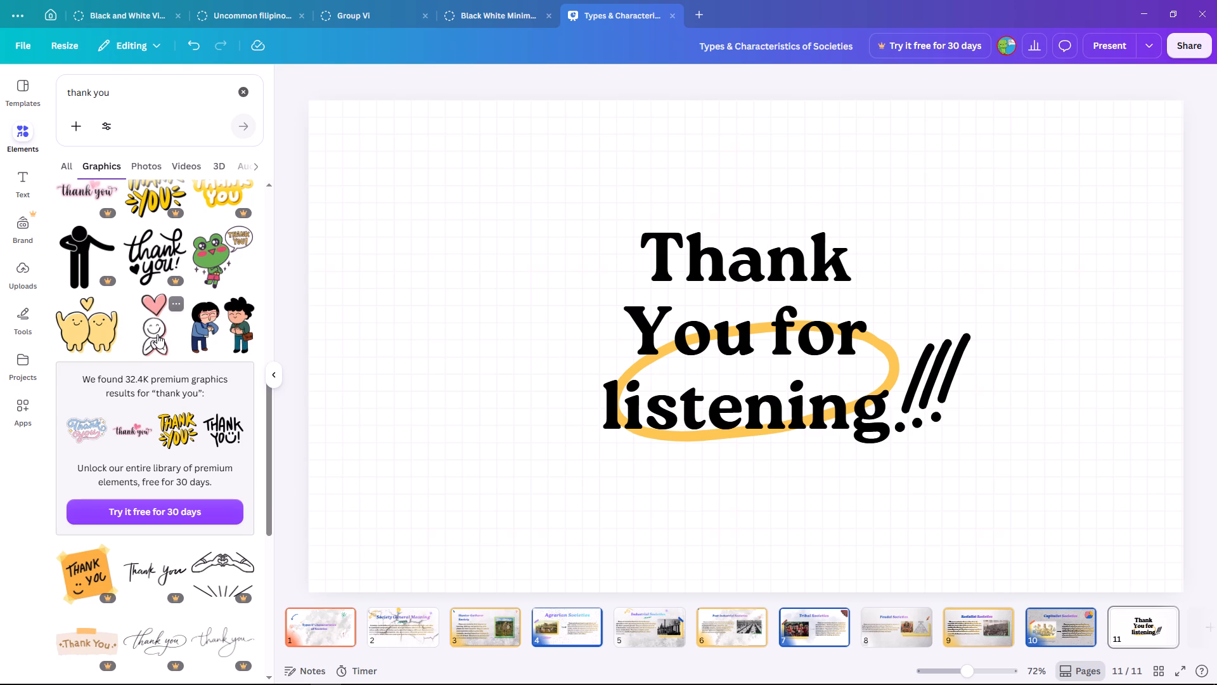
scroll(146, 343, "down", 7)
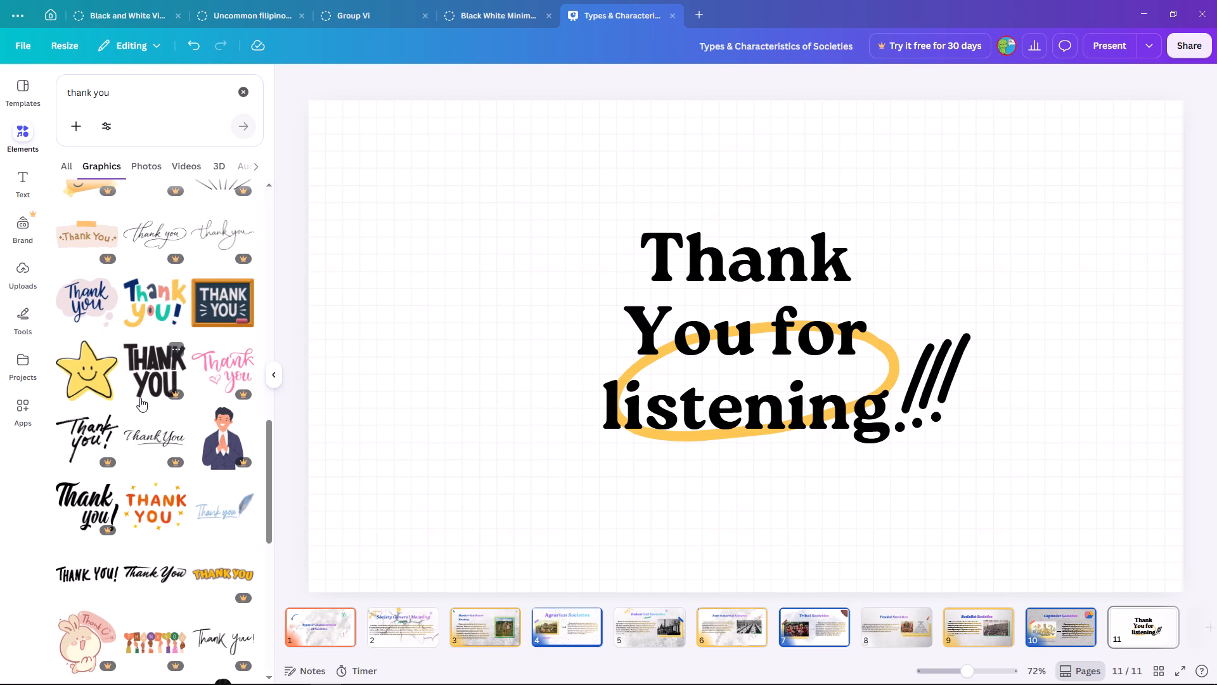
scroll(144, 385, "down", 8)
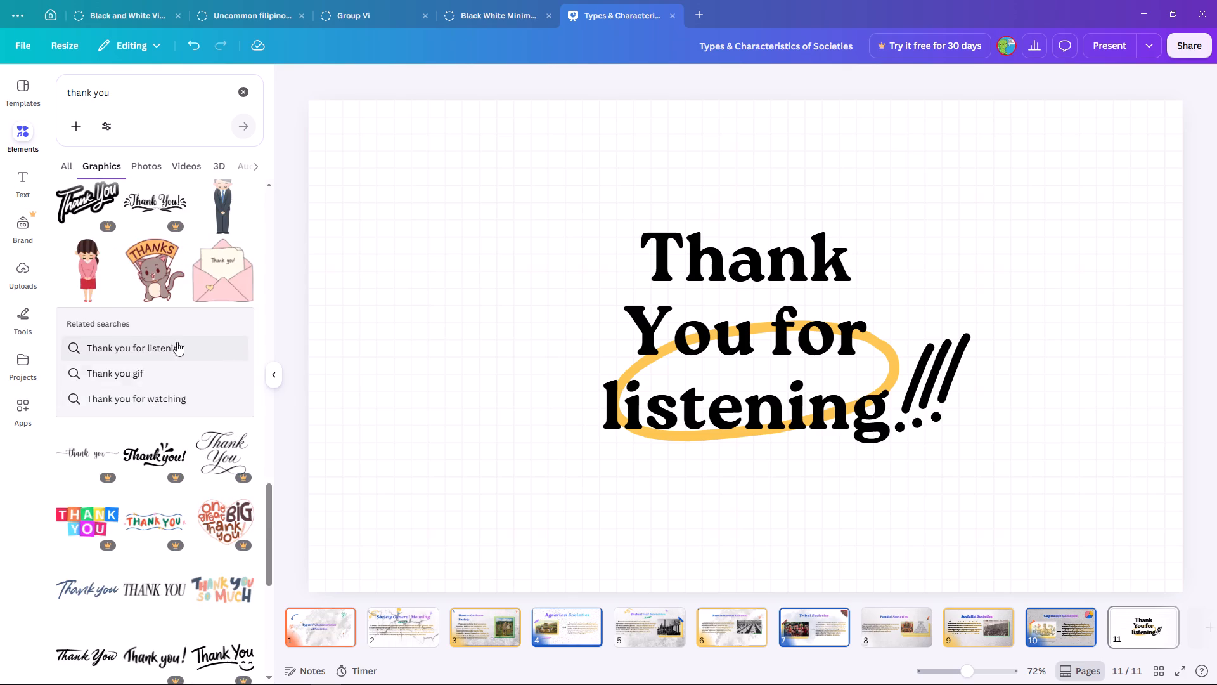
scroll(177, 337, "up", 1)
left_click(230, 259)
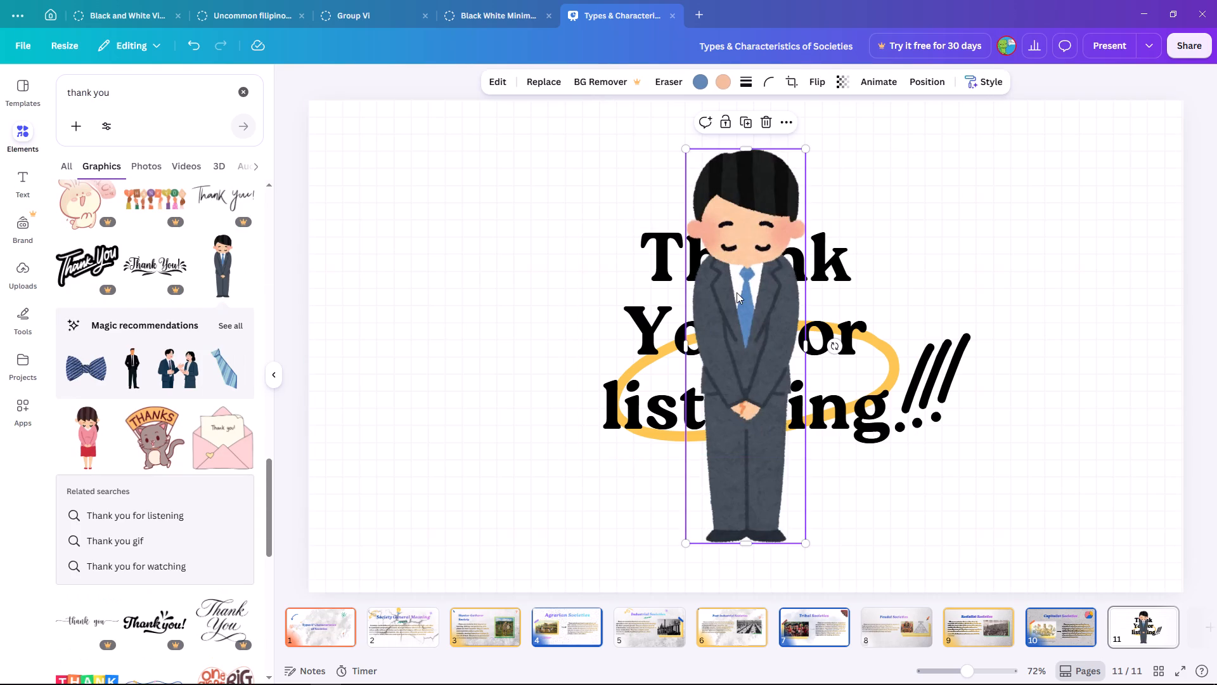
Shrink the bowing man to roughly a third of the slide's height and place him in the slide's lower-left corner.
left_click_drag(737, 292, 461, 295)
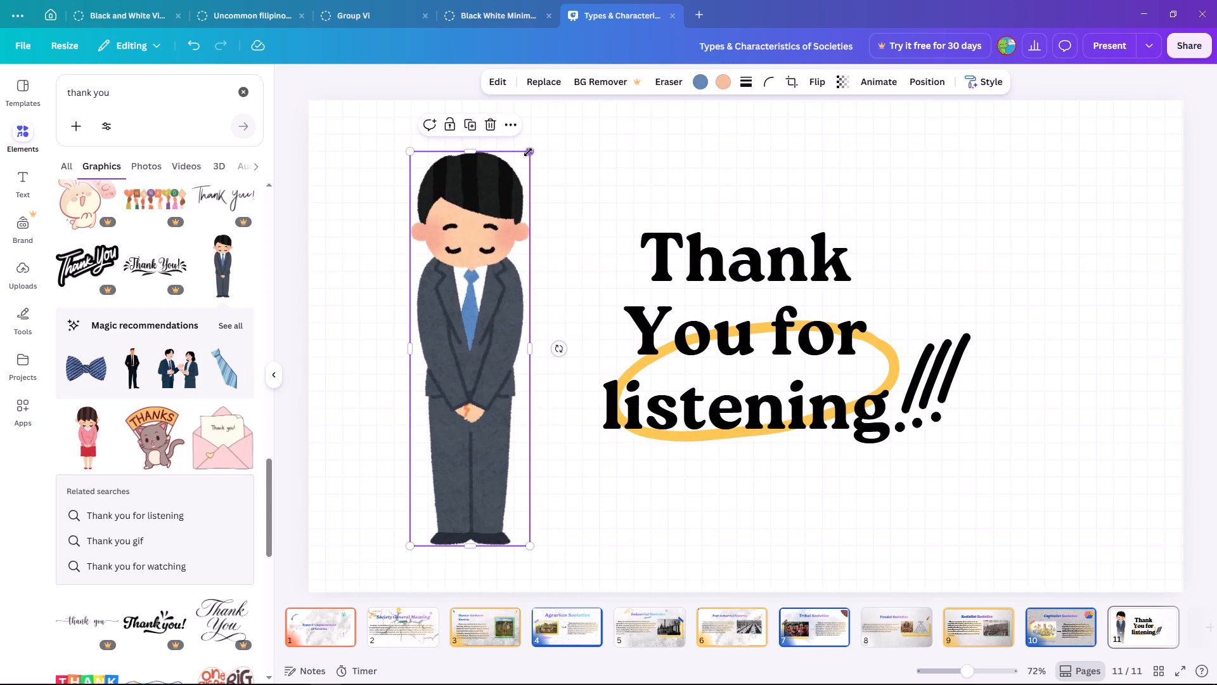
left_click_drag(528, 152, 416, 461)
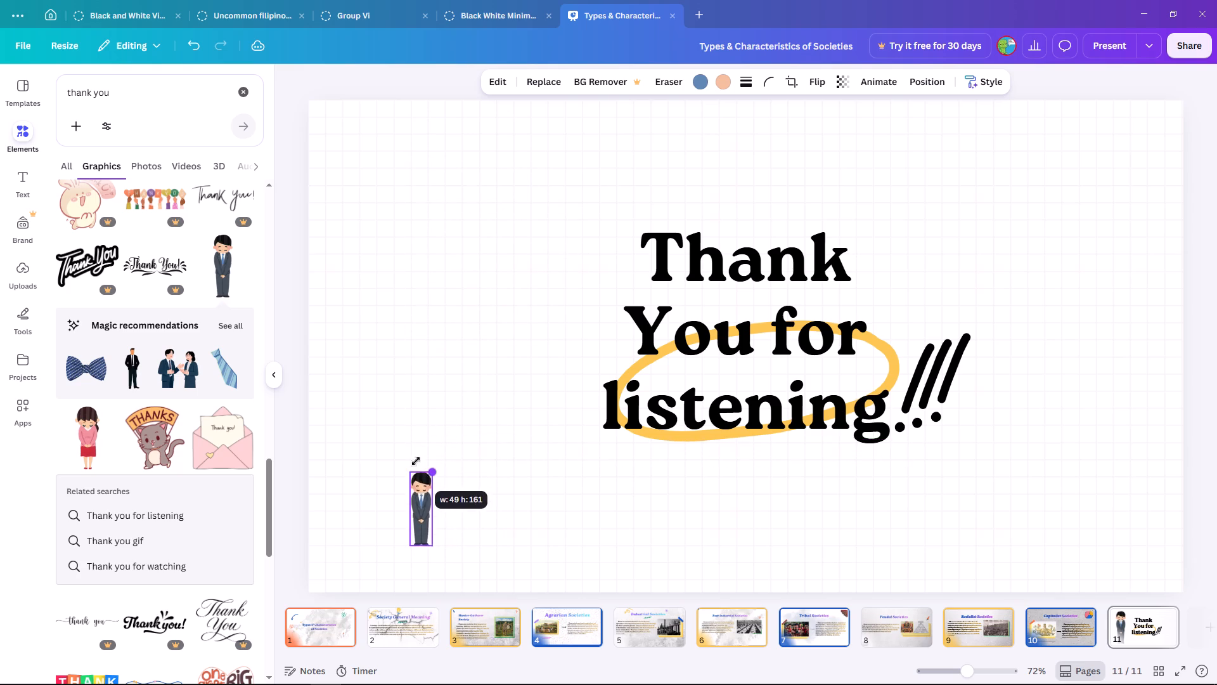
left_click_drag(416, 461, 439, 388)
left_click_drag(436, 465, 360, 478)
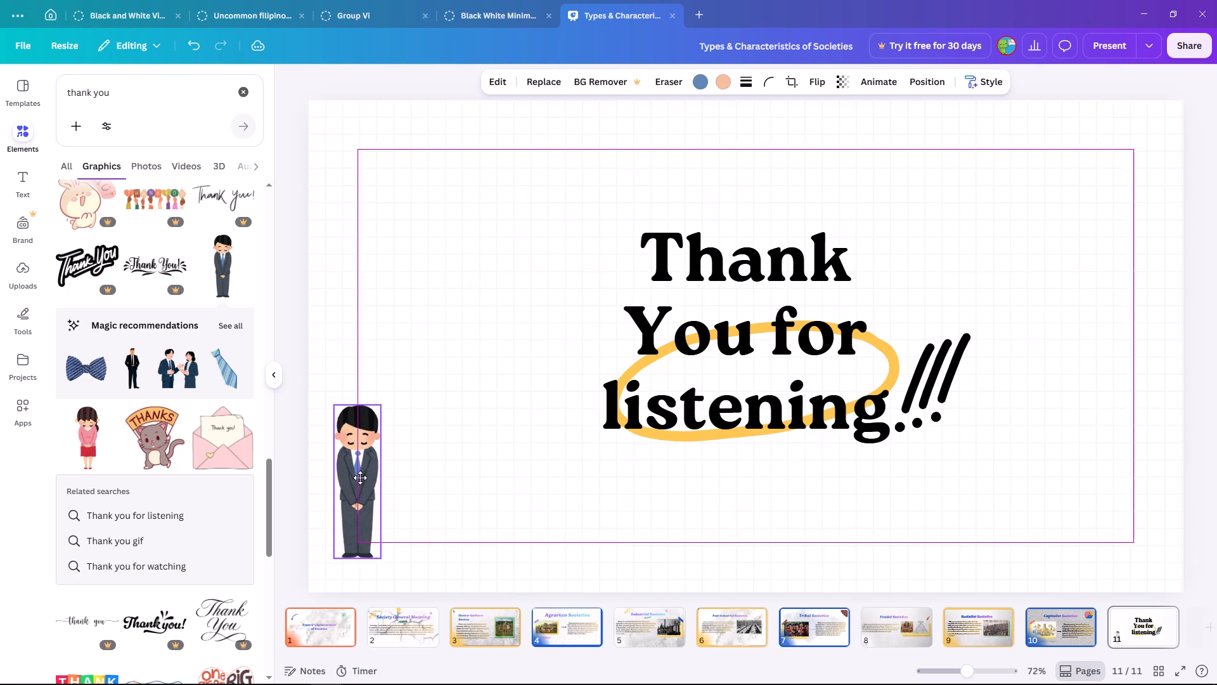
left_click_drag(360, 478, 363, 501)
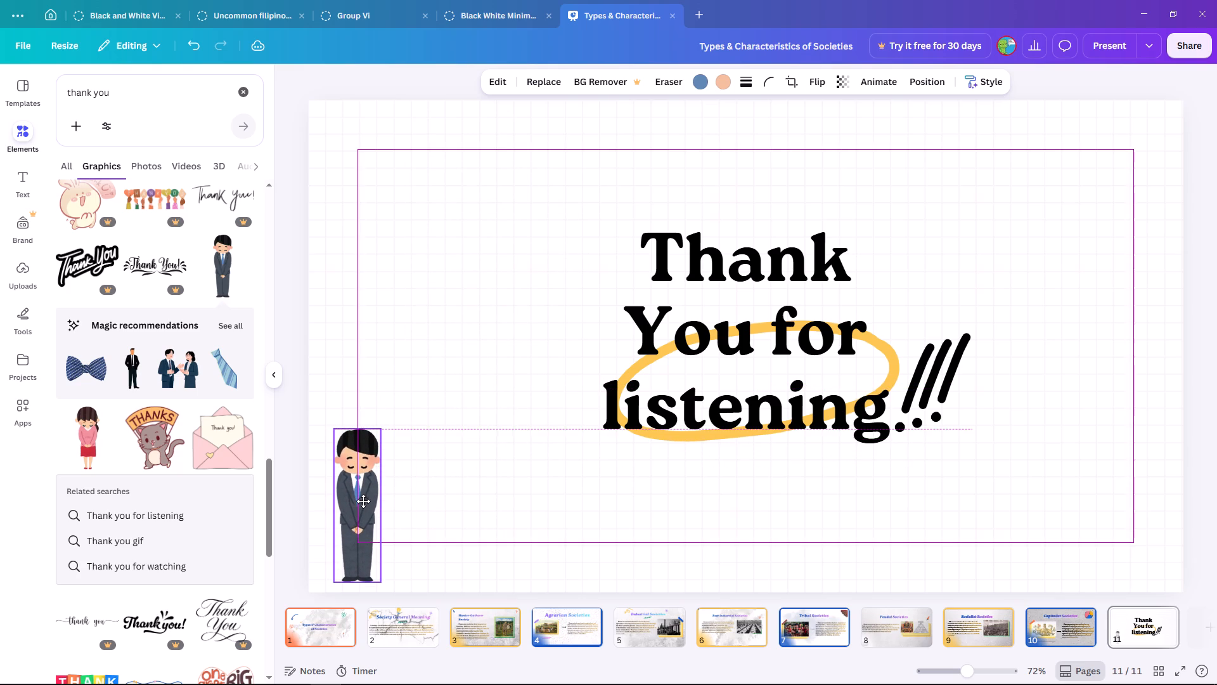
left_click_drag(363, 501, 364, 495)
left_click(447, 451)
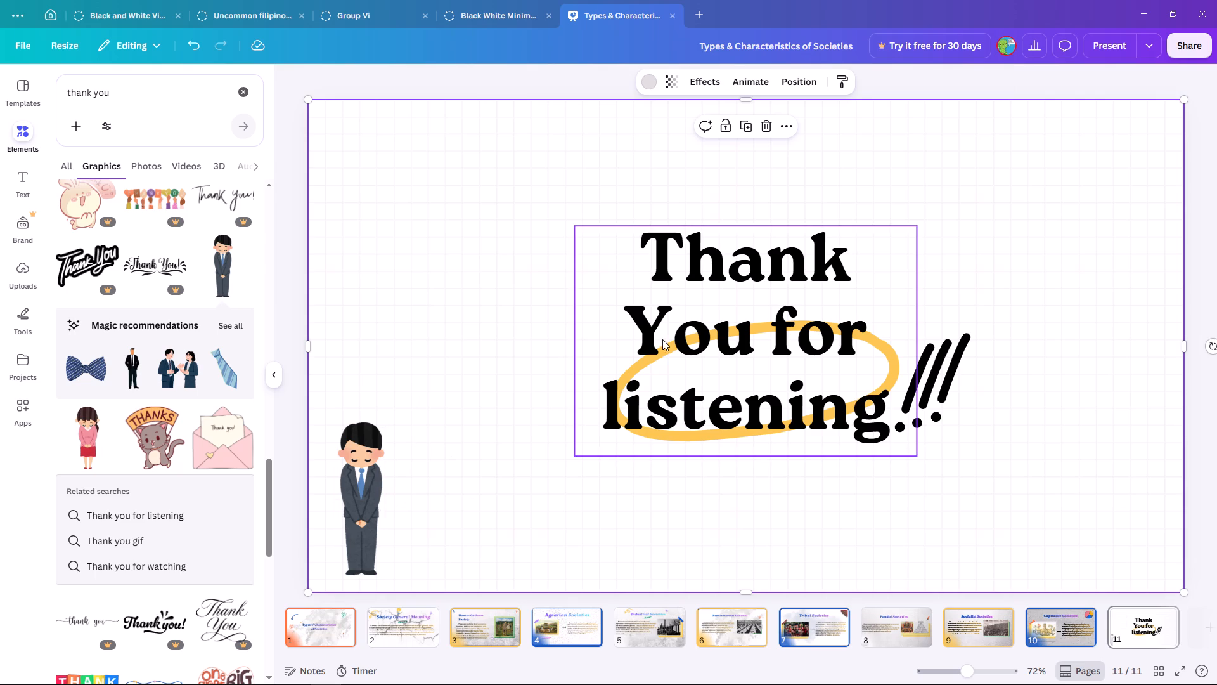
Format the "Thank You for listening" text with the blue-to-purple gradient, italic and bold.
left_click(710, 311)
left_click(646, 272)
left_click_drag(651, 270, 881, 421)
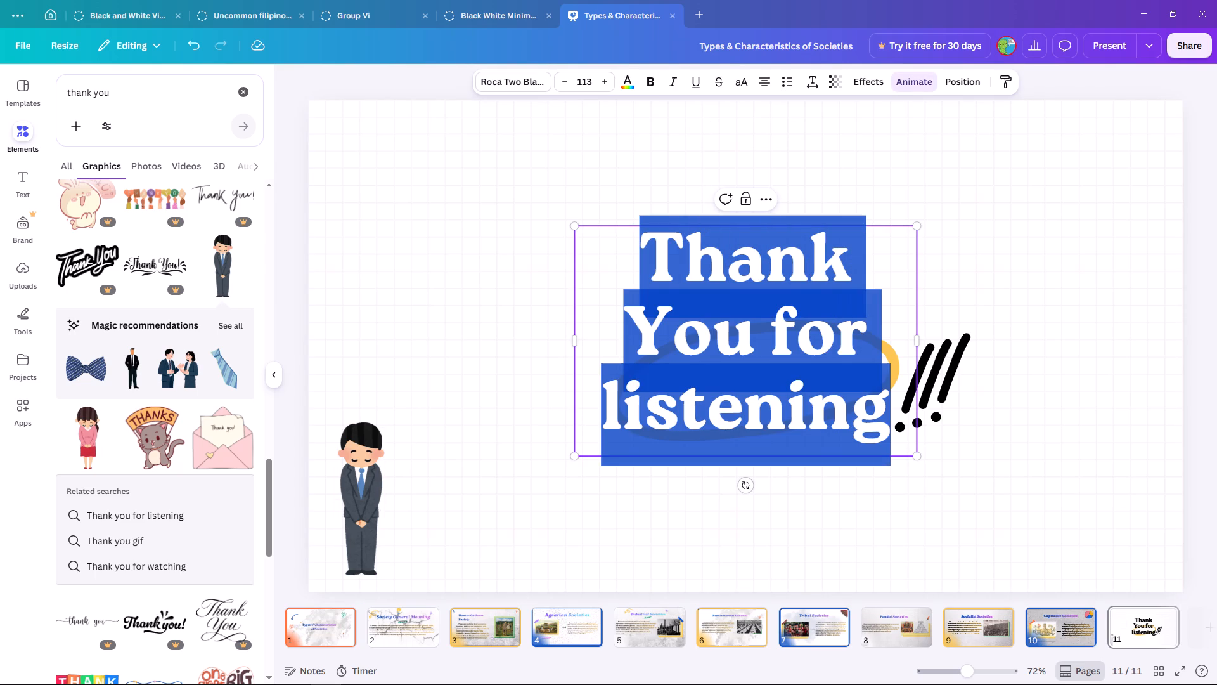
left_click_drag(881, 421, 891, 422)
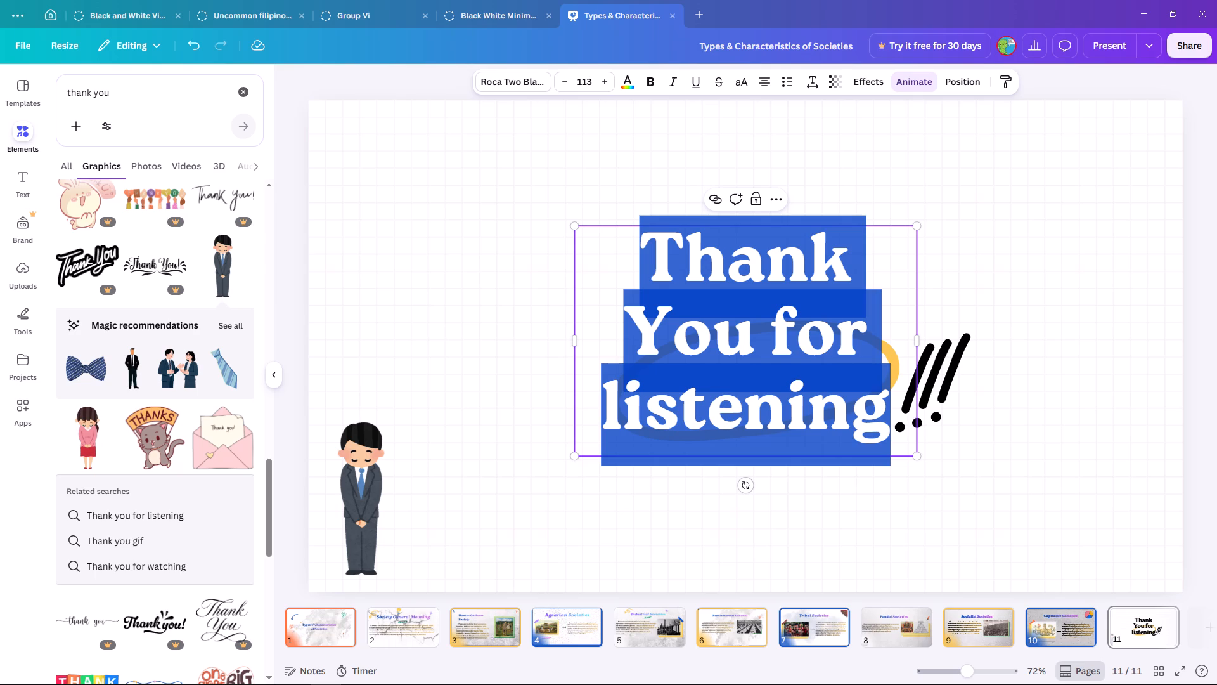
left_click(624, 80)
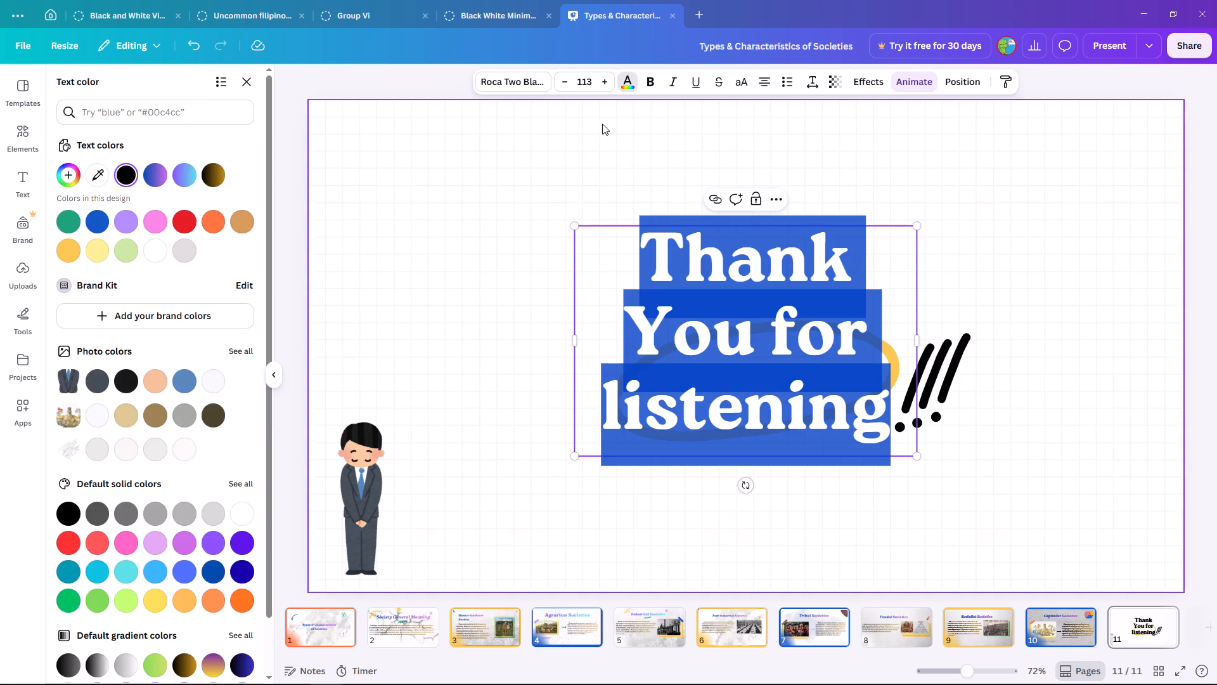
scroll(172, 576, "down", 2)
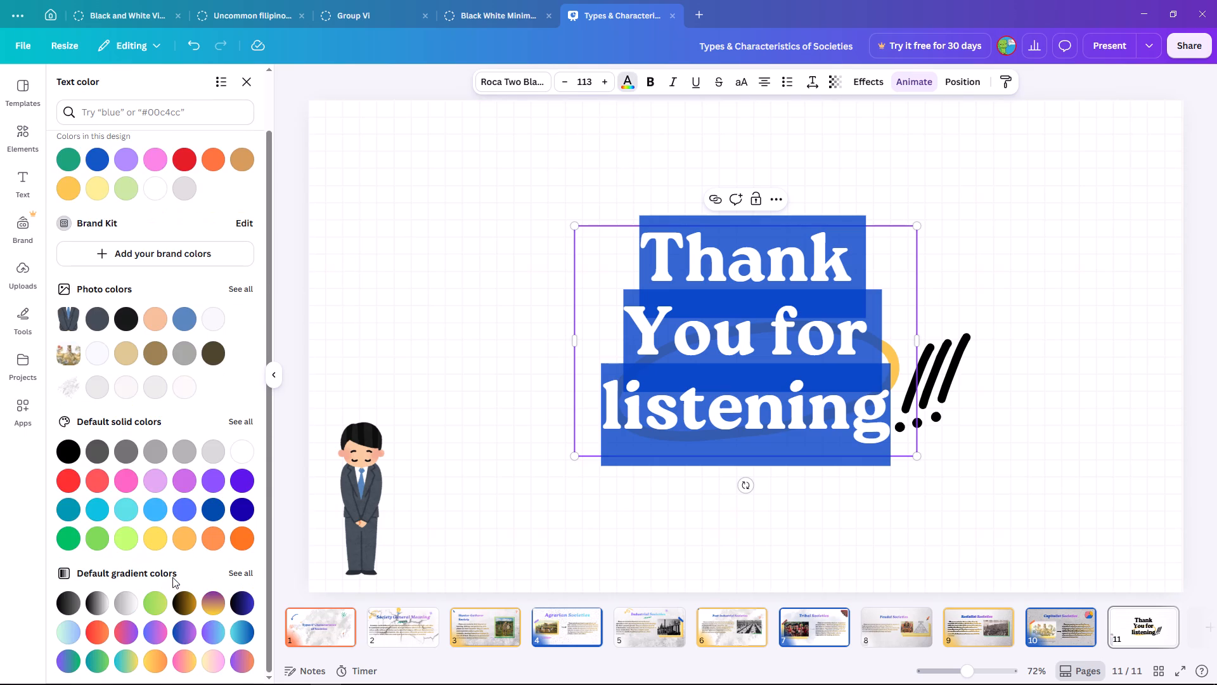
left_click(181, 634)
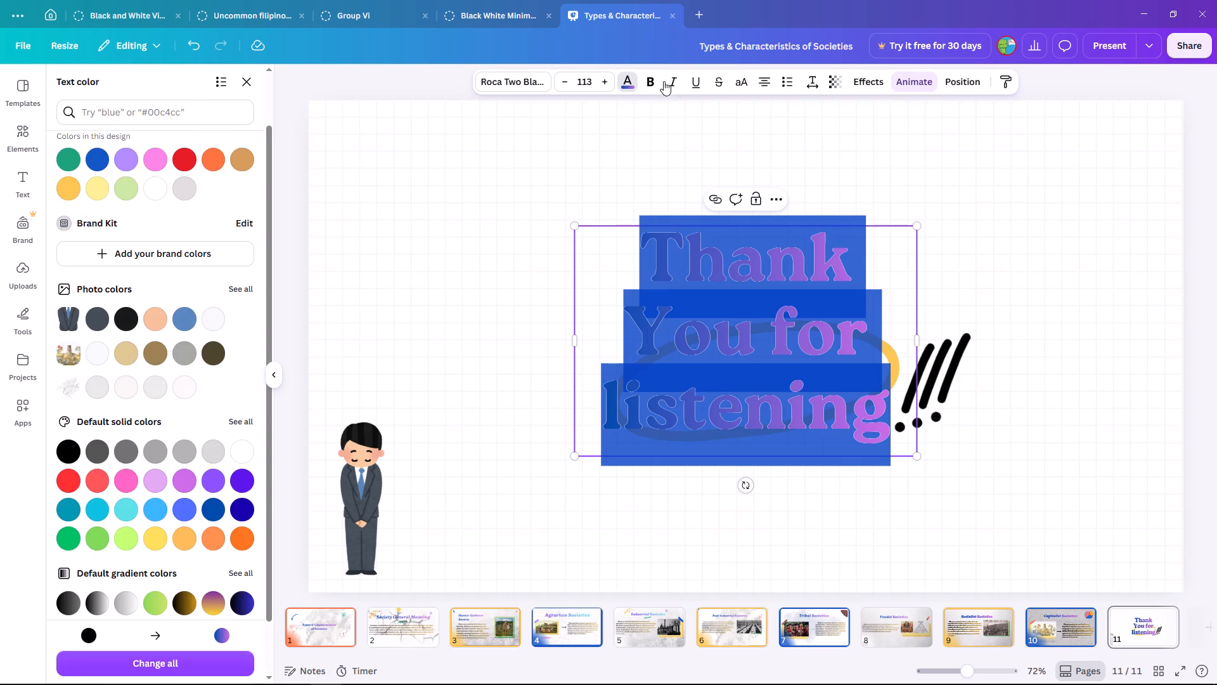
left_click(664, 79)
left_click(653, 77)
left_click(614, 555)
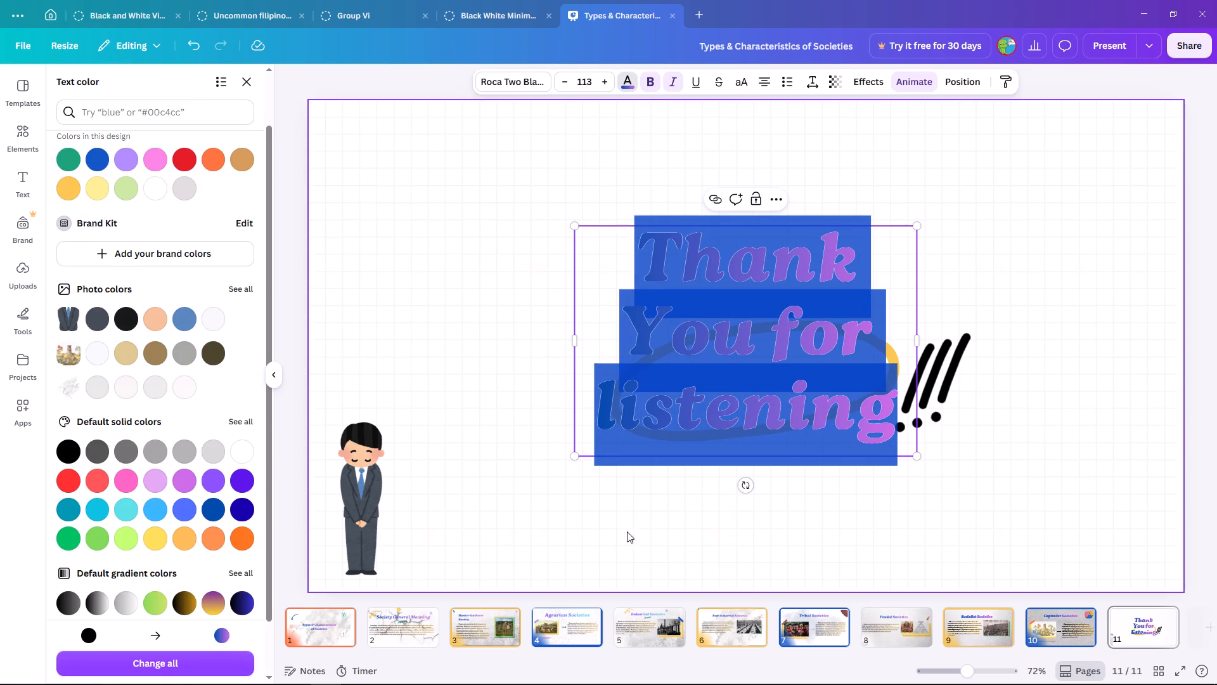
Shift the yellow oval slightly left and raise the "Thank You for listening" text a little, keeping the word "listening" over the oval.
left_click(628, 360)
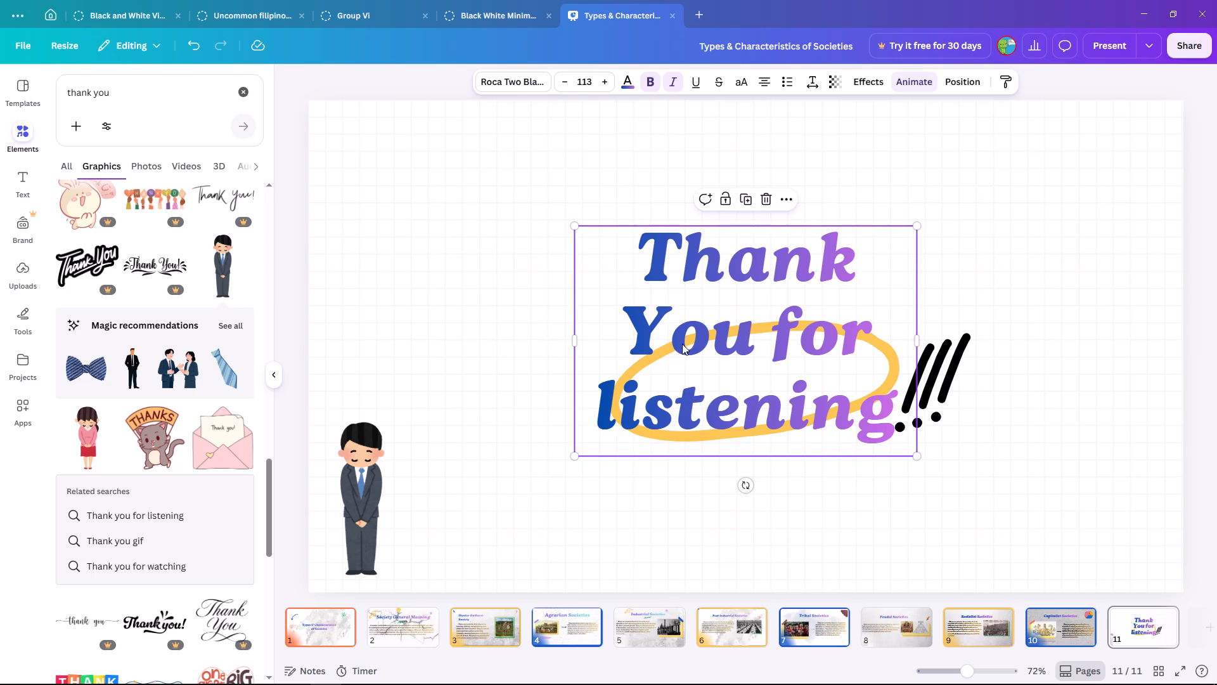
left_click_drag(685, 338, 679, 250)
left_click(696, 439)
left_click_drag(697, 400, 688, 435)
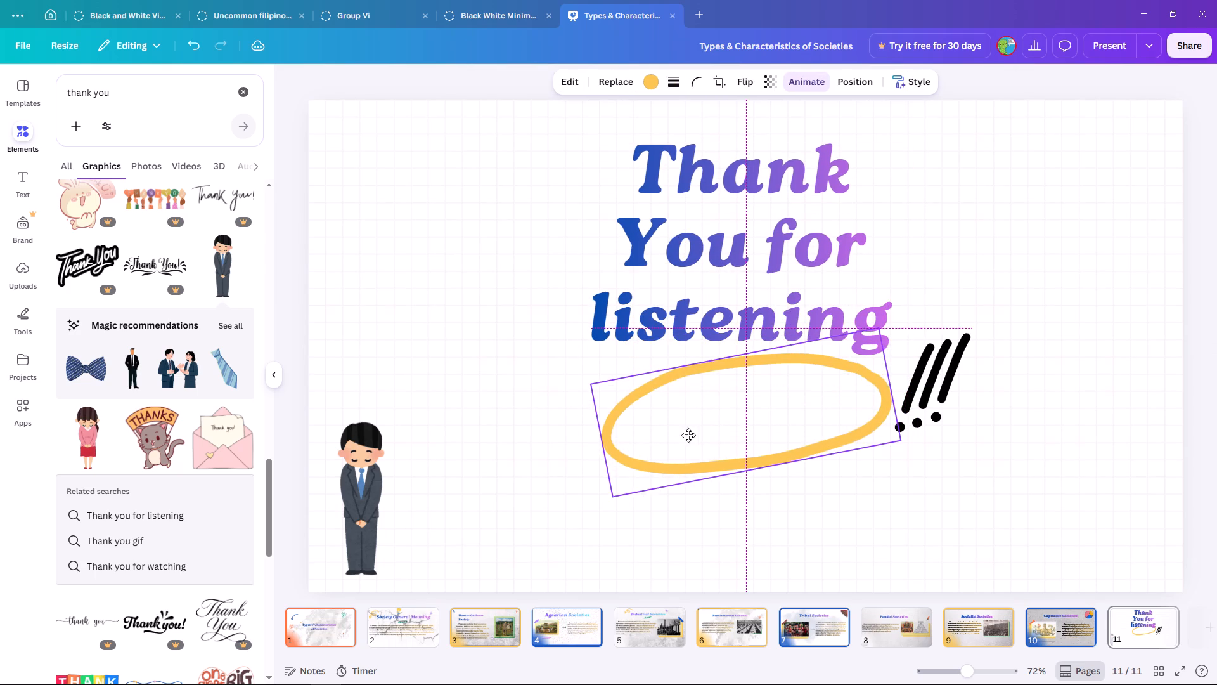
left_click_drag(688, 435, 665, 401)
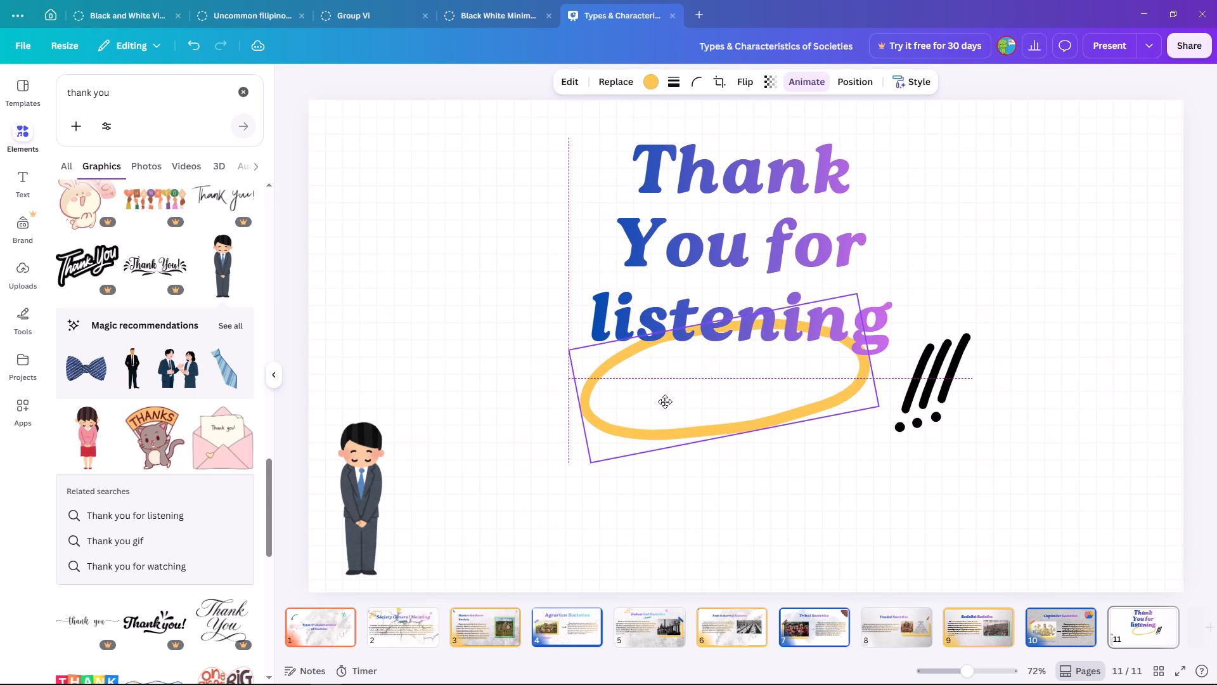
left_click_drag(665, 401, 665, 400)
left_click(700, 254)
left_click_drag(700, 254, 690, 316)
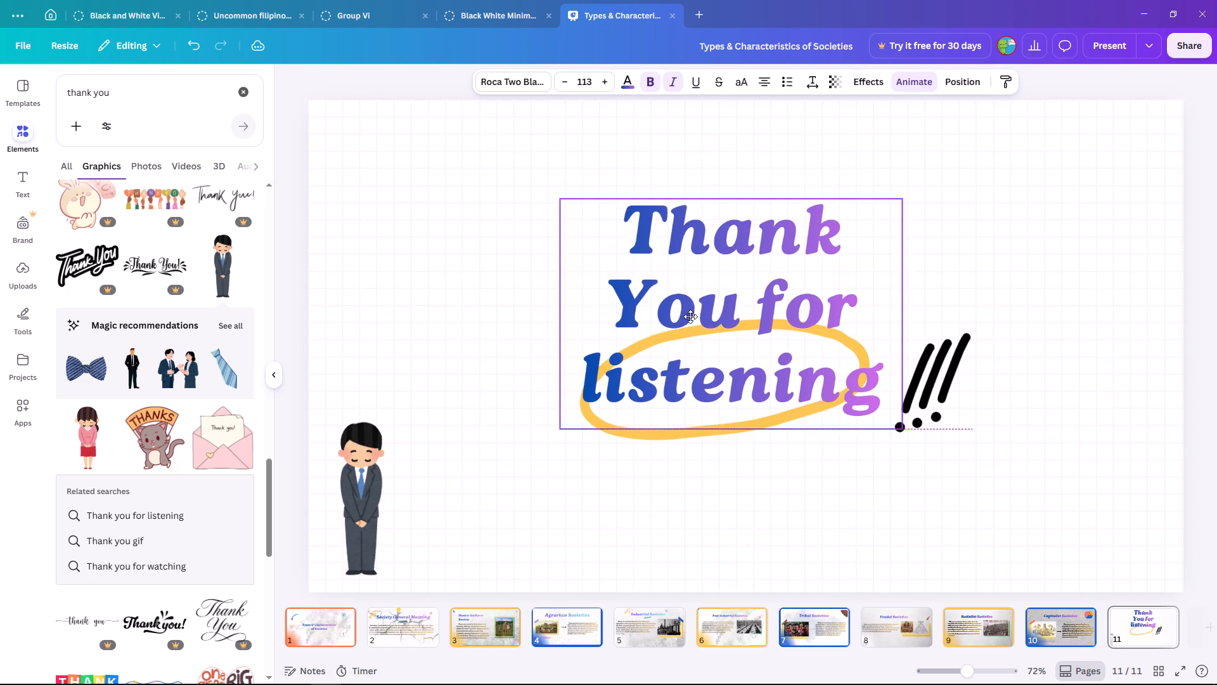
left_click_drag(690, 316, 693, 318)
Raise the first exclamation mark slightly beside "listening" and delete the other two exclamation marks.
left_click(944, 360)
left_click_drag(940, 363, 949, 329)
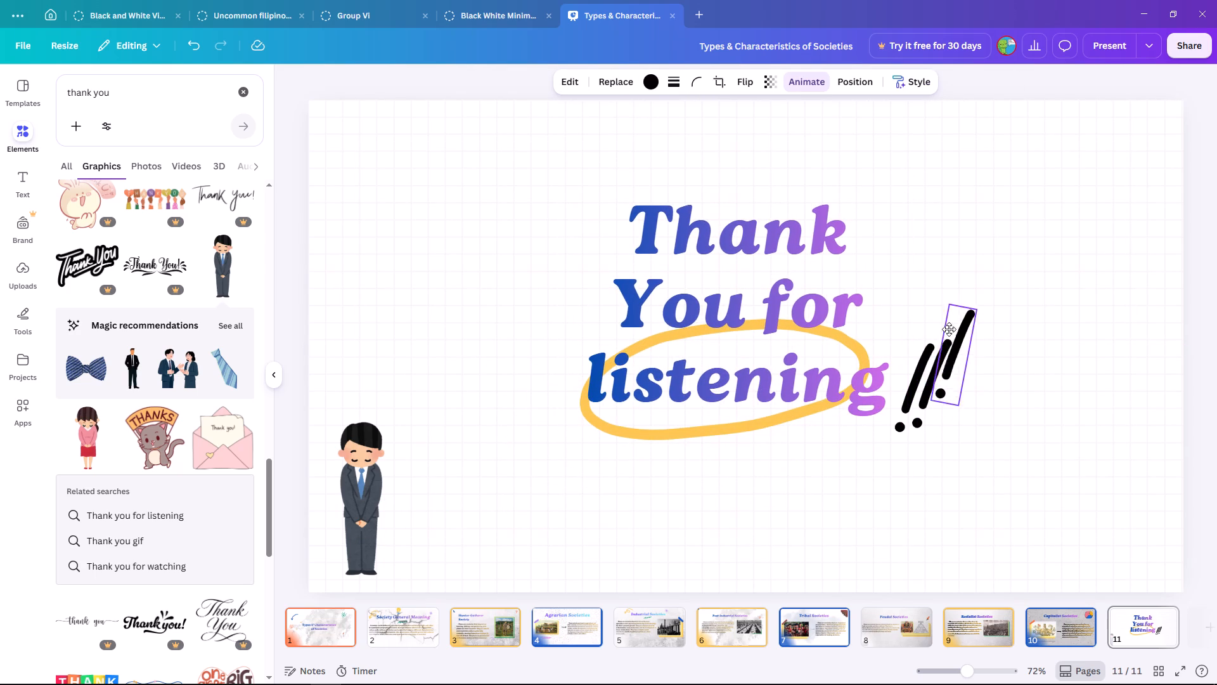
left_click_drag(949, 329, 984, 370)
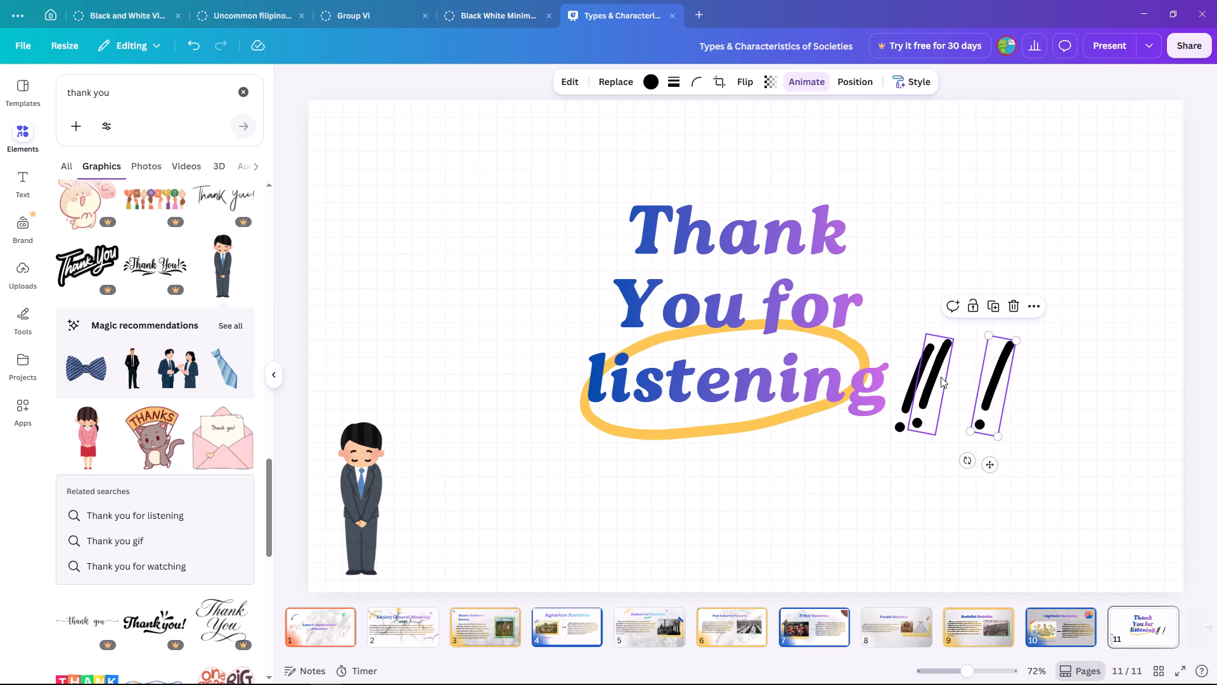
left_click(918, 375)
left_click(910, 375)
left_click_drag(910, 375, 910, 352)
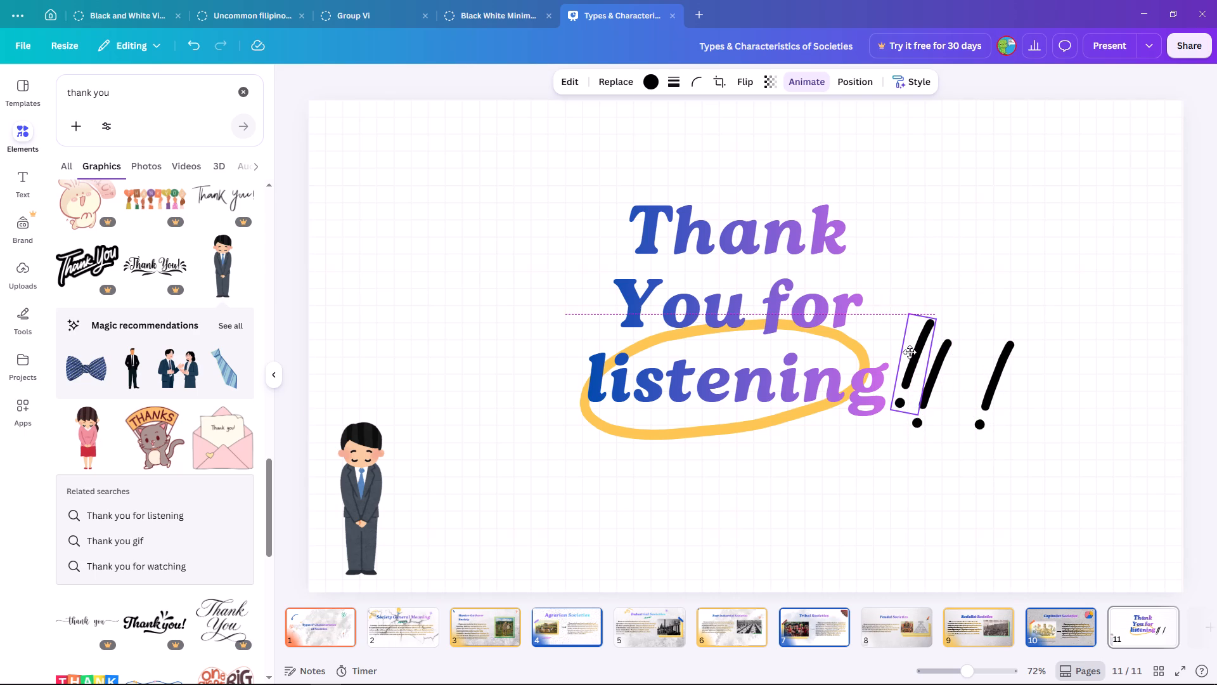
left_click_drag(910, 352, 910, 356)
left_click_drag(938, 367, 941, 357)
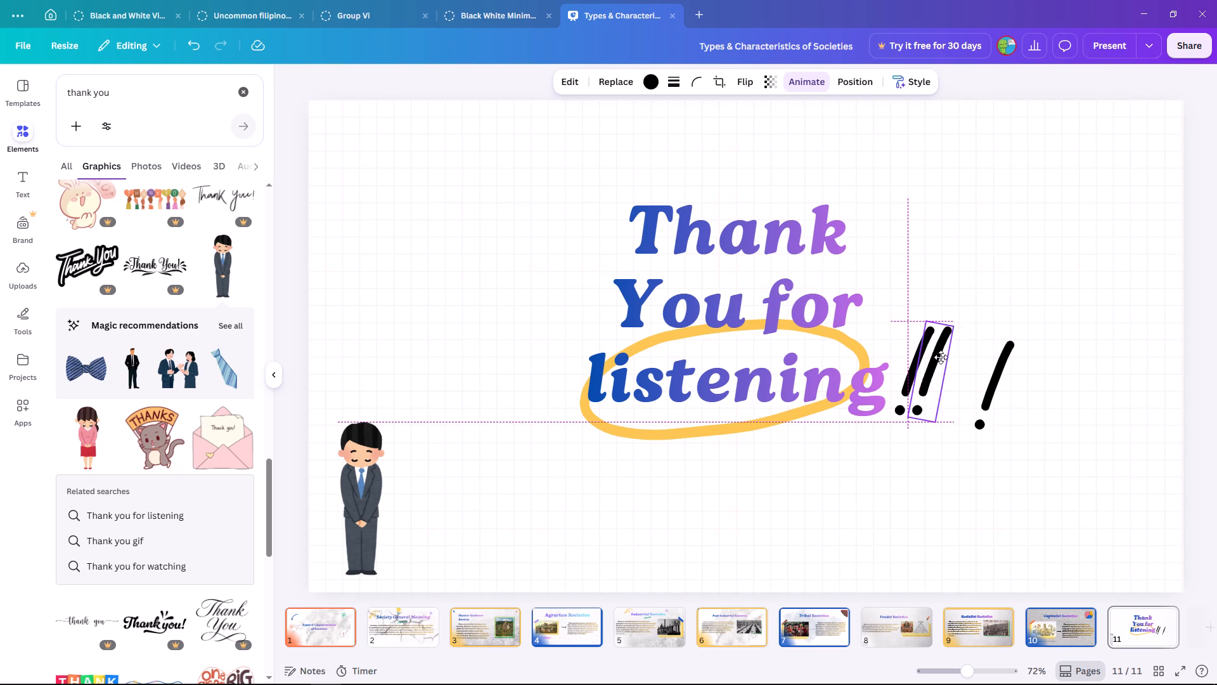
left_click_drag(941, 357, 941, 356)
left_click(951, 296)
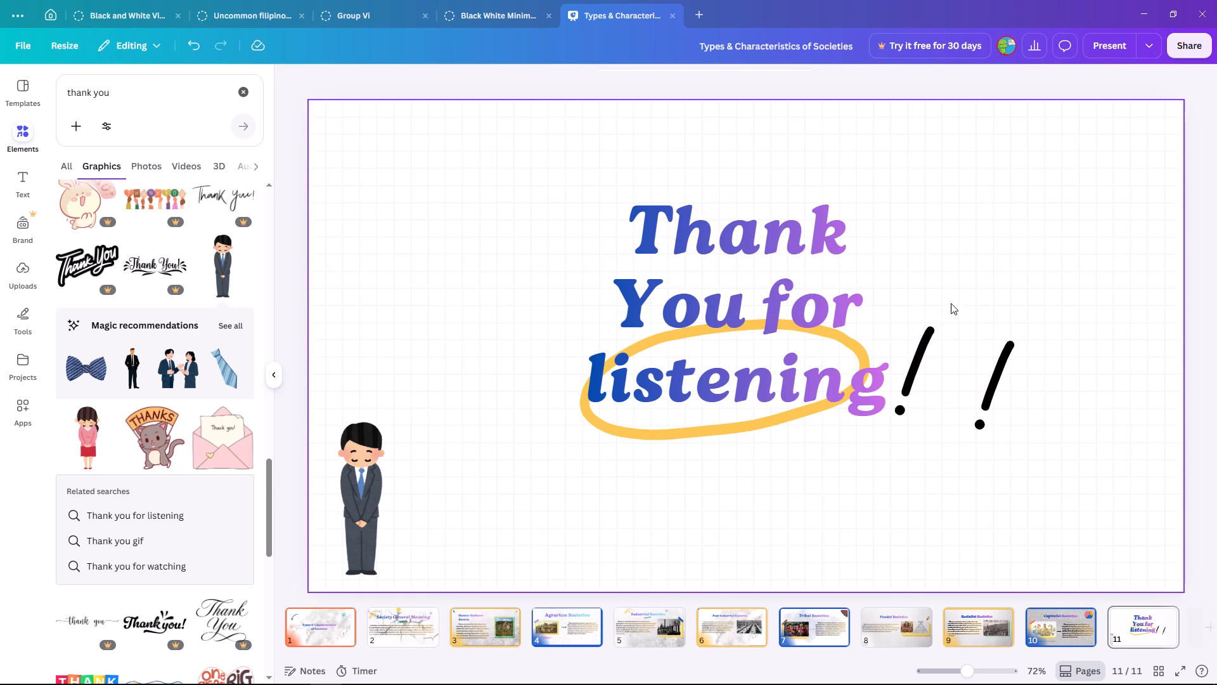
left_click(1004, 379)
left_click(1012, 304)
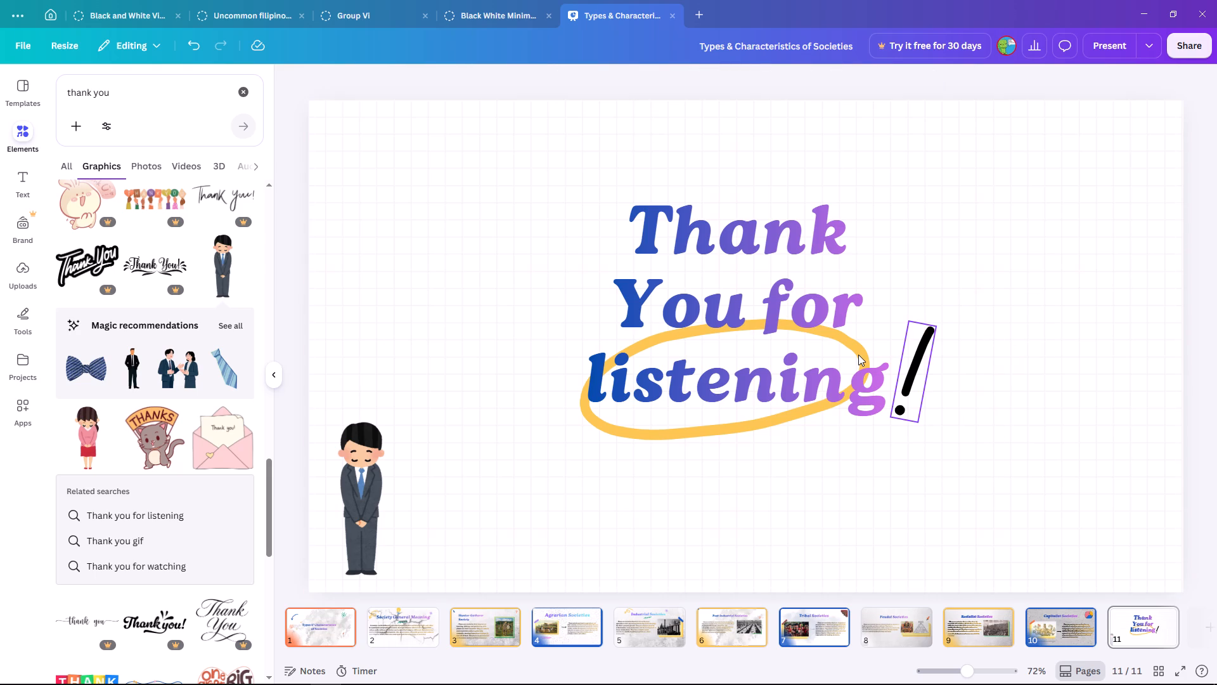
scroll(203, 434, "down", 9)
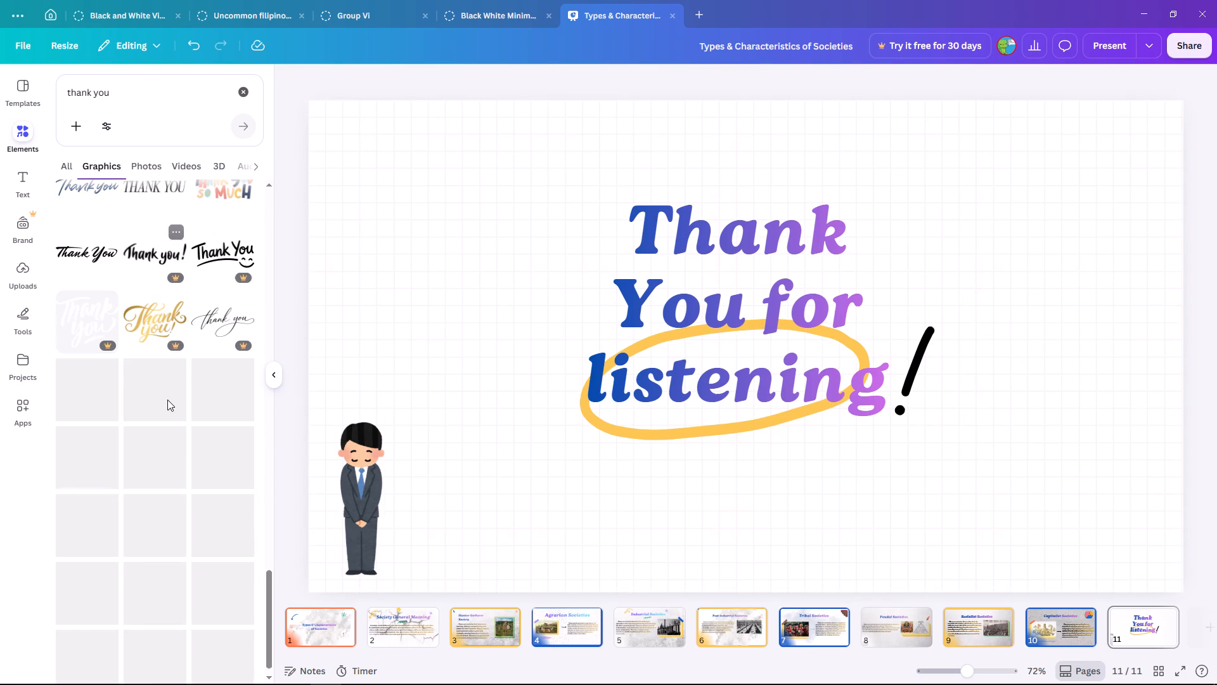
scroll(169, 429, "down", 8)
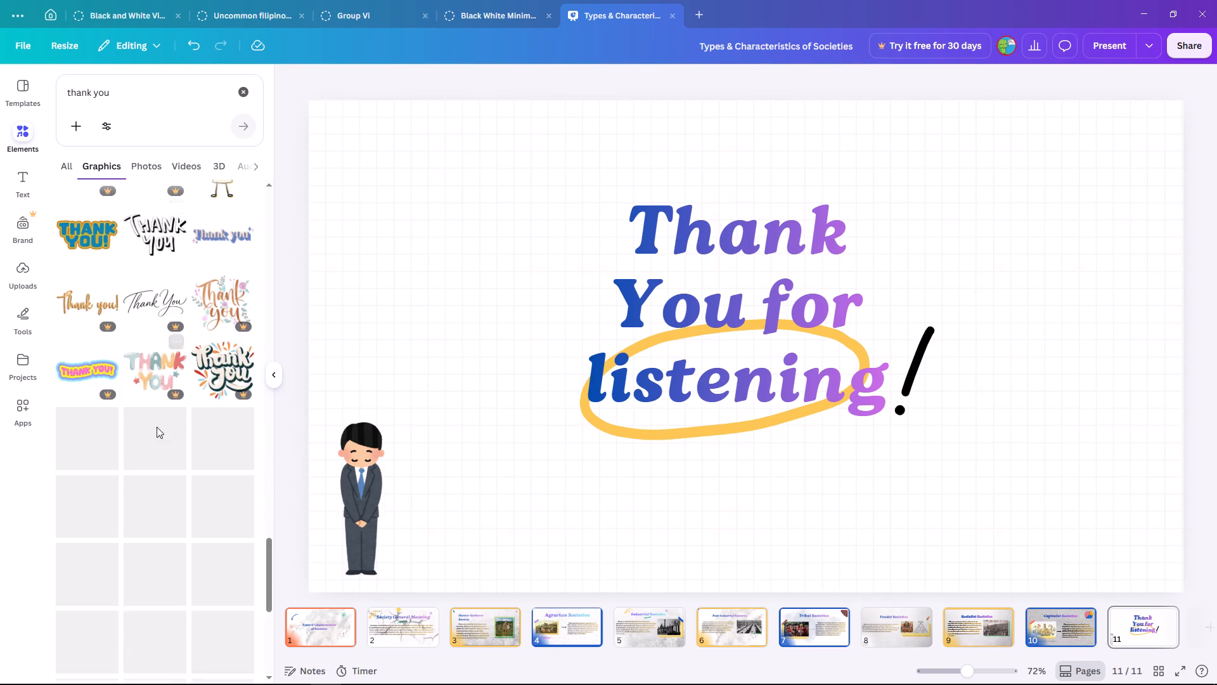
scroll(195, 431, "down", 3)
Clear the "thank you" search and search the elements for "warm cream background".
left_click(542, 280)
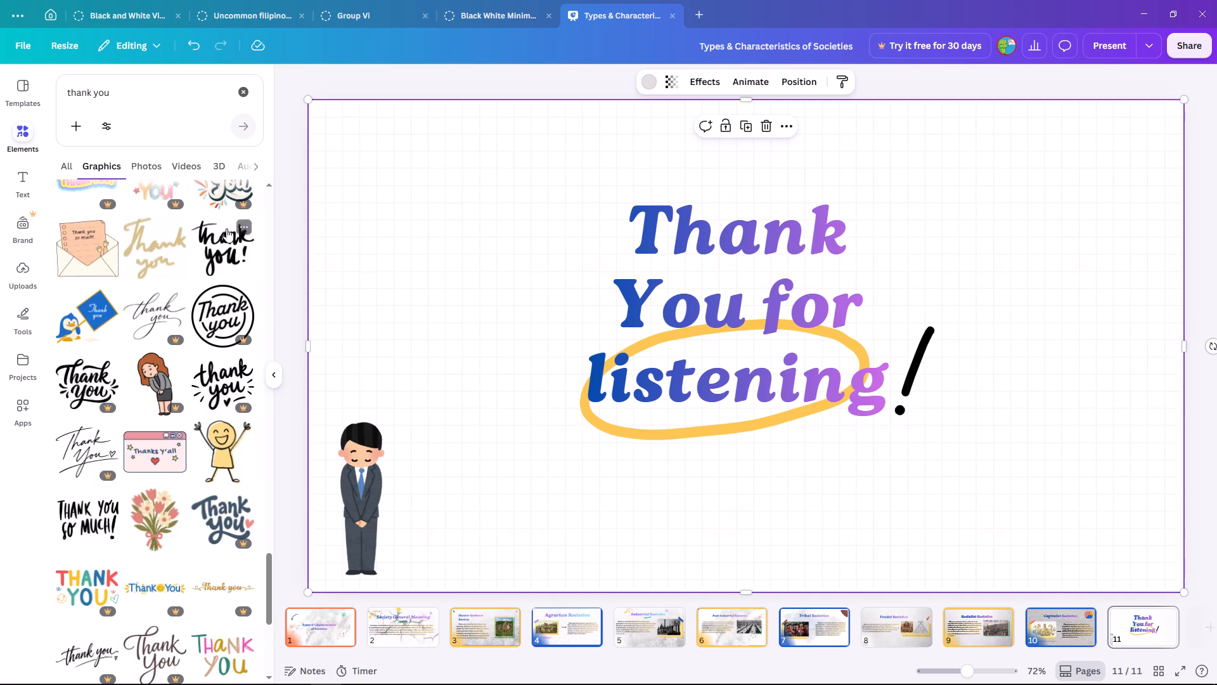
left_click(238, 89)
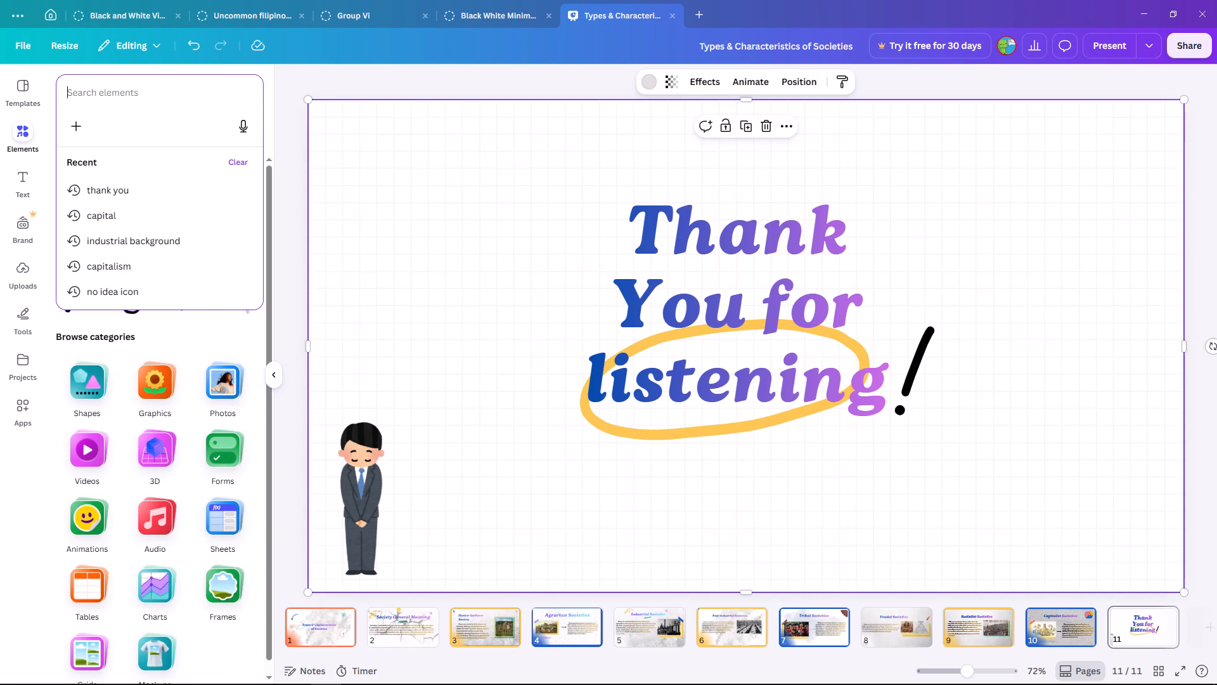
key("t")
key("BackSpace")
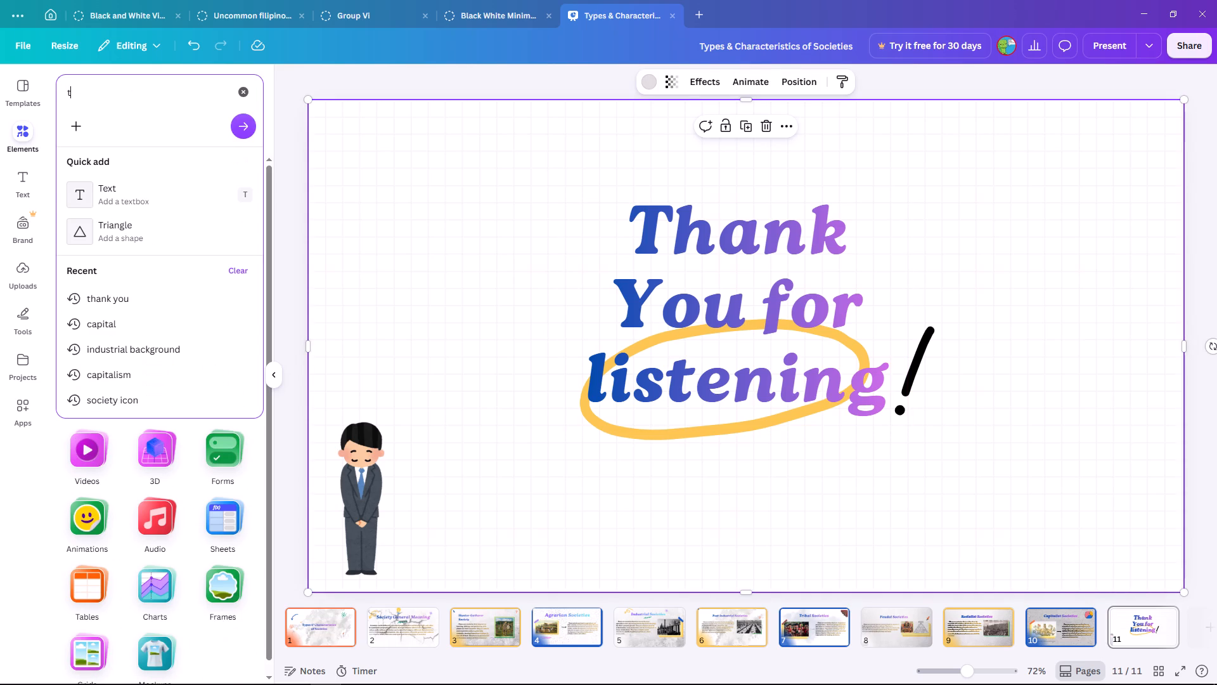
key("BackSpace")
key("BackSpace")
key("BackSpace")
key("BackSpace")
key("BackSpace")
type("warm ba")
key("c")
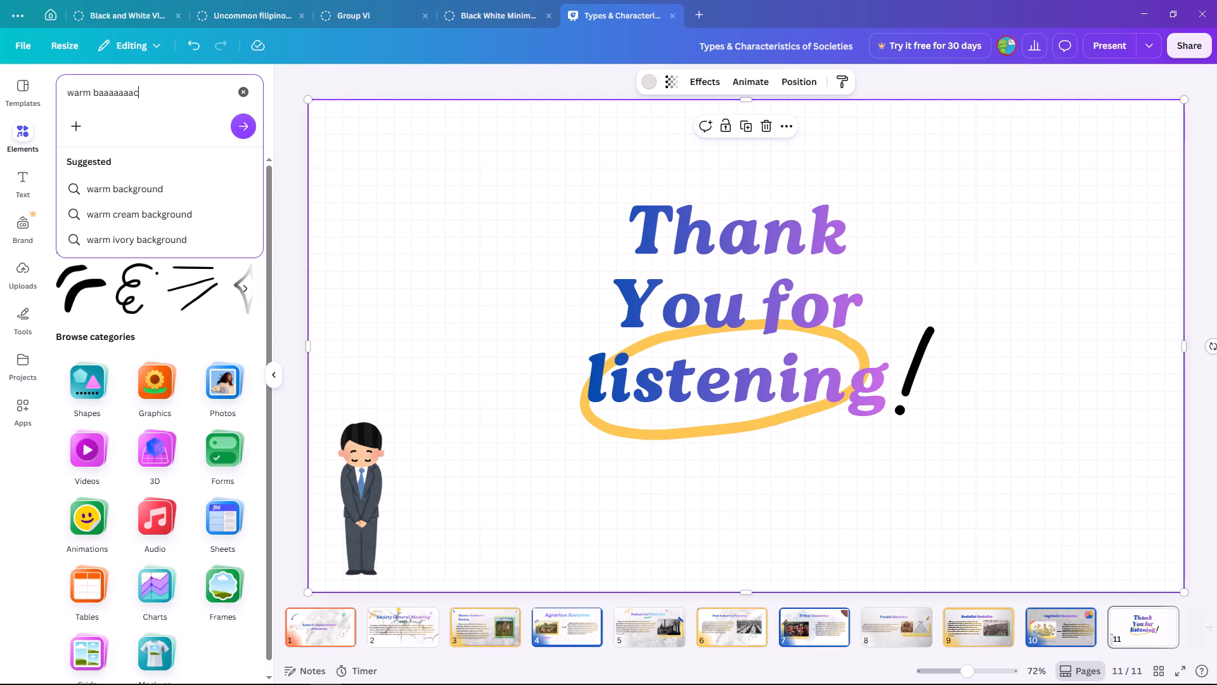
key("BackSpace")
key("BackSpace")
key("BackSpace")
key("BackSpace")
key("BackSpace")
key("BackSpace")
key("BackSpace")
type("ckgr")
key("BackSpace")
key("BackSpace")
type("ground")
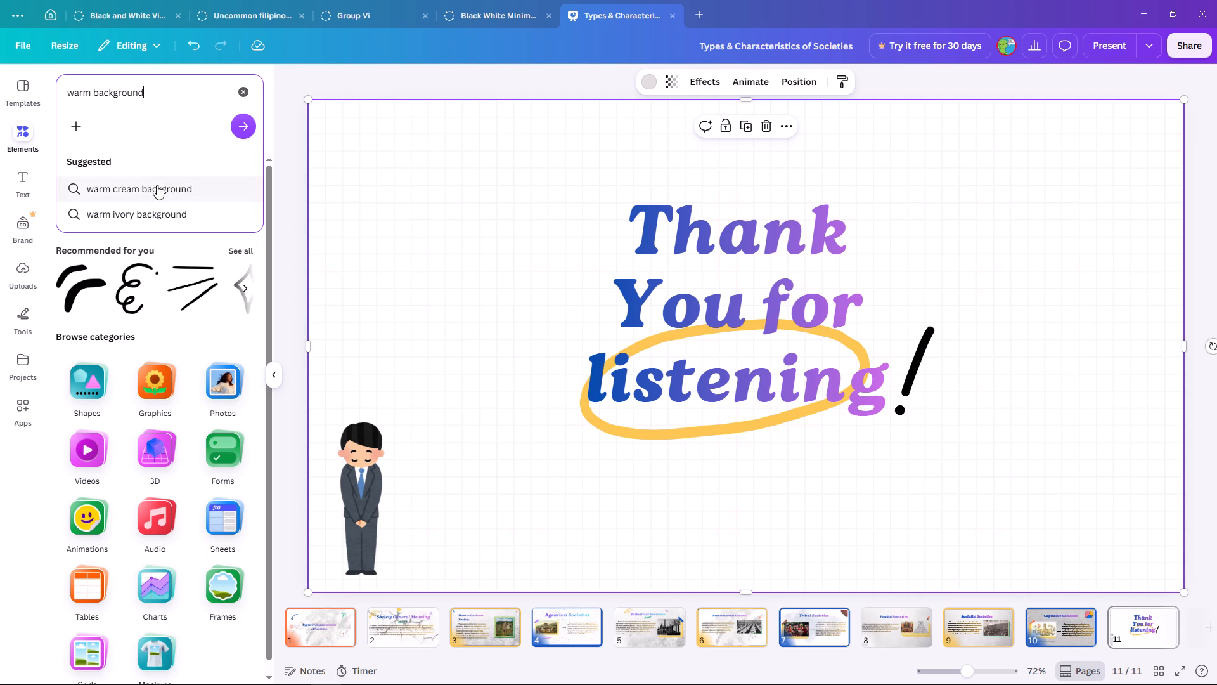
left_click(157, 184)
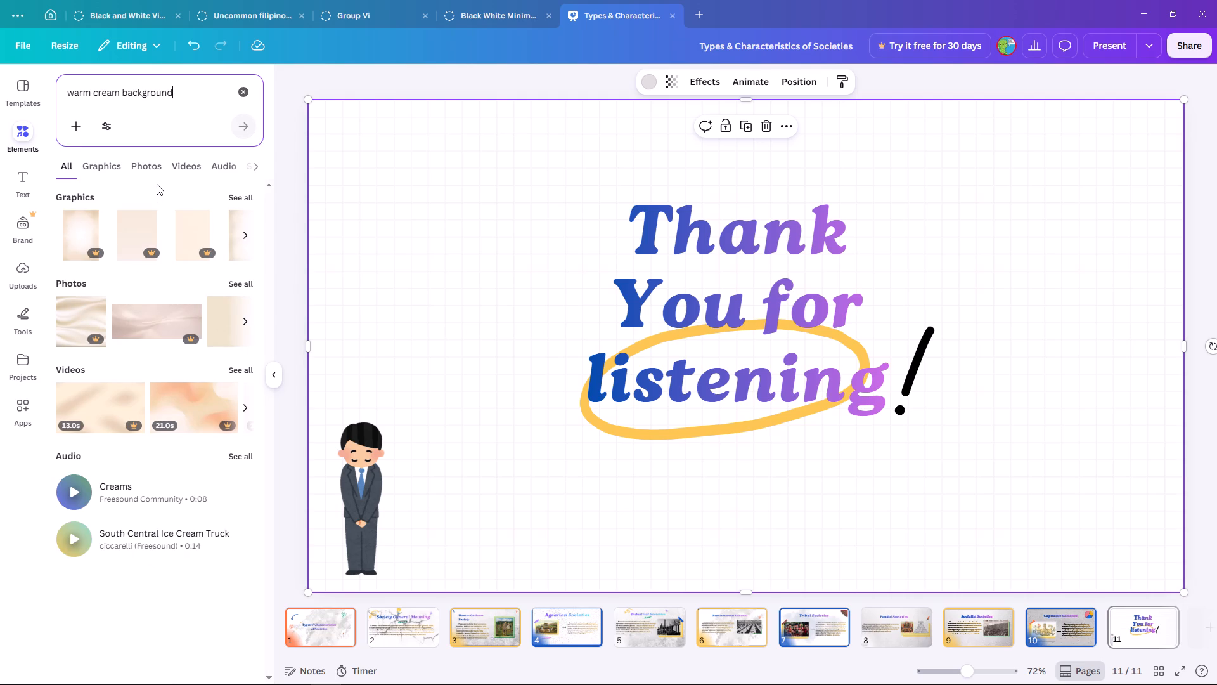
Change the element search to "warm background" and browse through the resulting graphics.
left_click_drag(122, 94, 91, 98)
key("BackSpace")
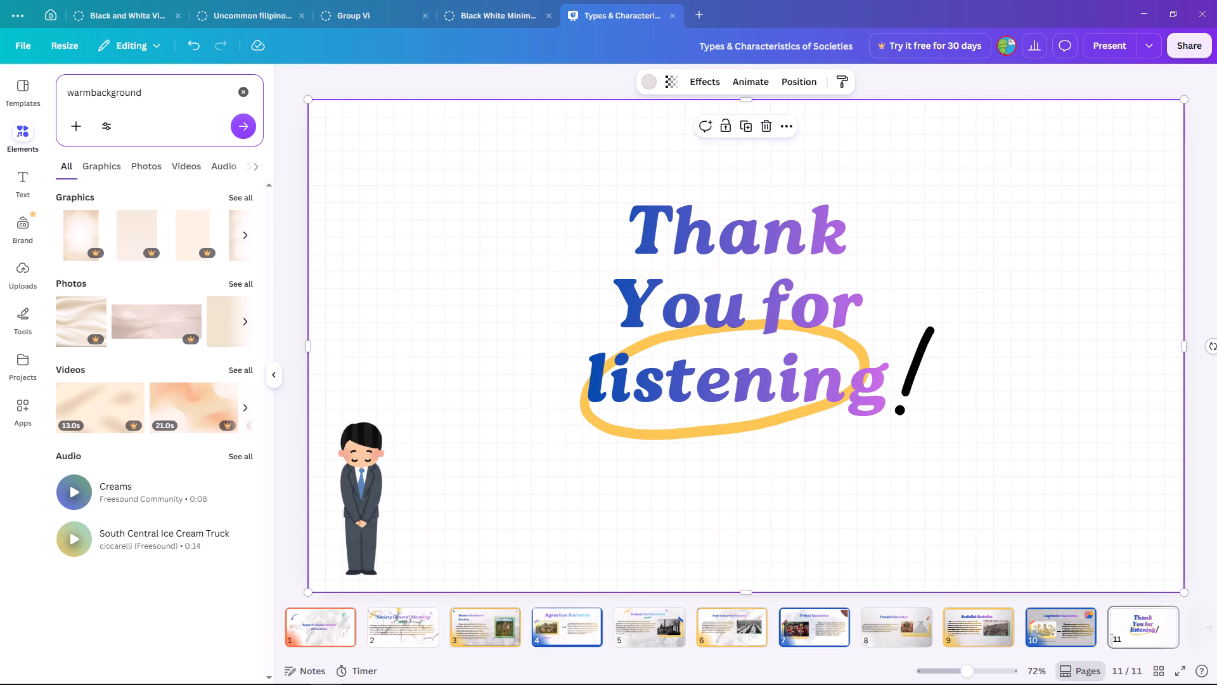
key("space")
key("Return")
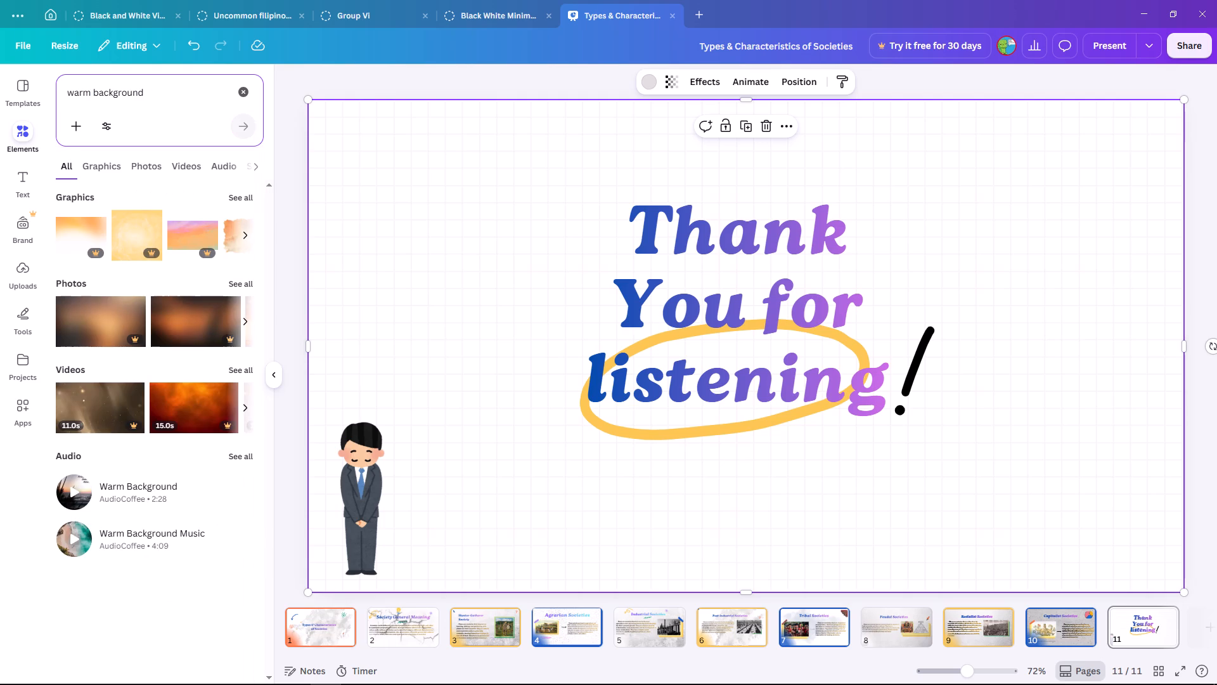
left_click(240, 237)
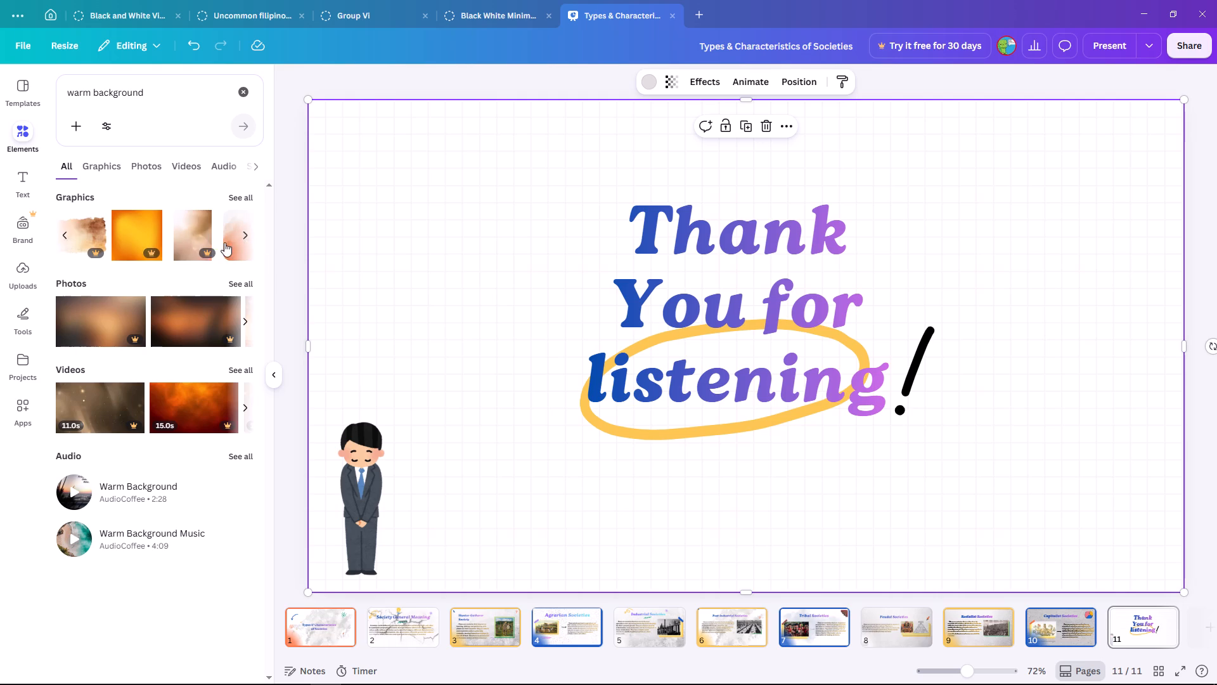
left_click(240, 233)
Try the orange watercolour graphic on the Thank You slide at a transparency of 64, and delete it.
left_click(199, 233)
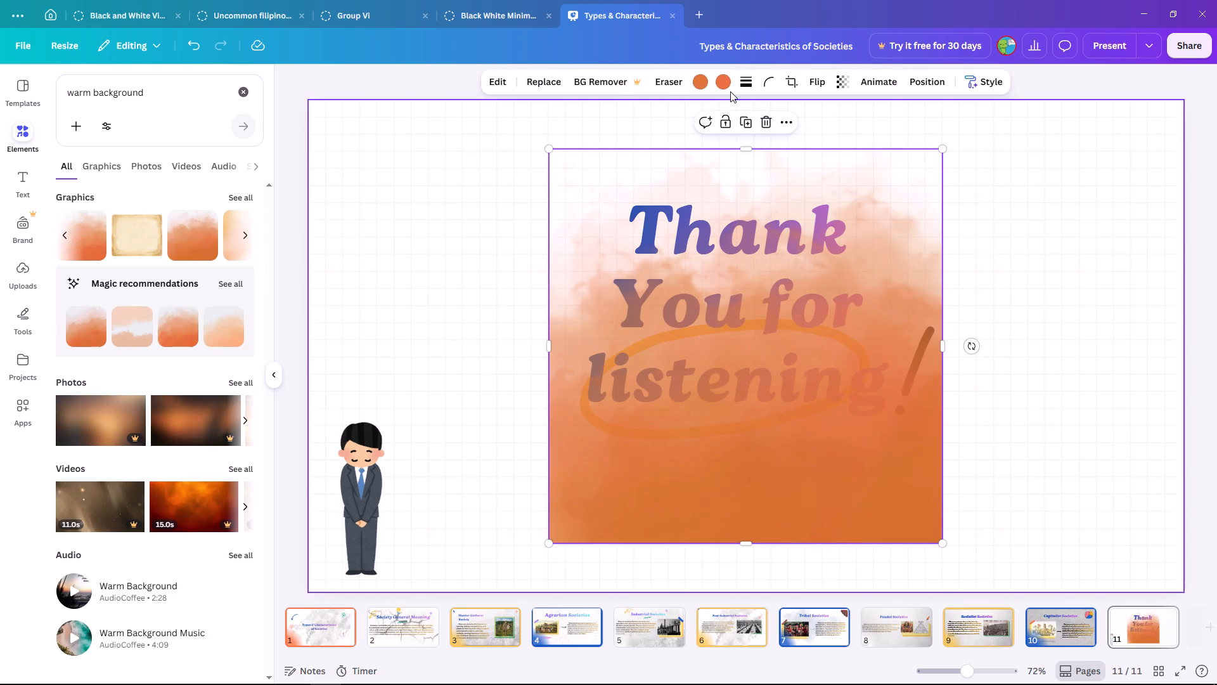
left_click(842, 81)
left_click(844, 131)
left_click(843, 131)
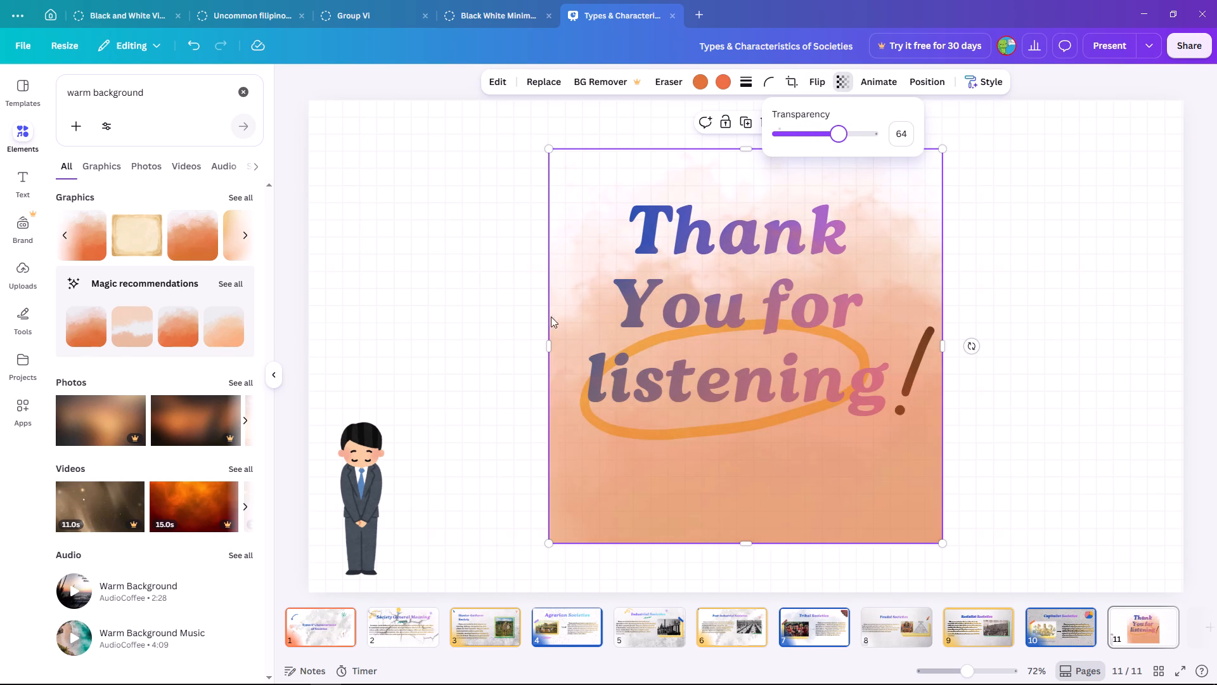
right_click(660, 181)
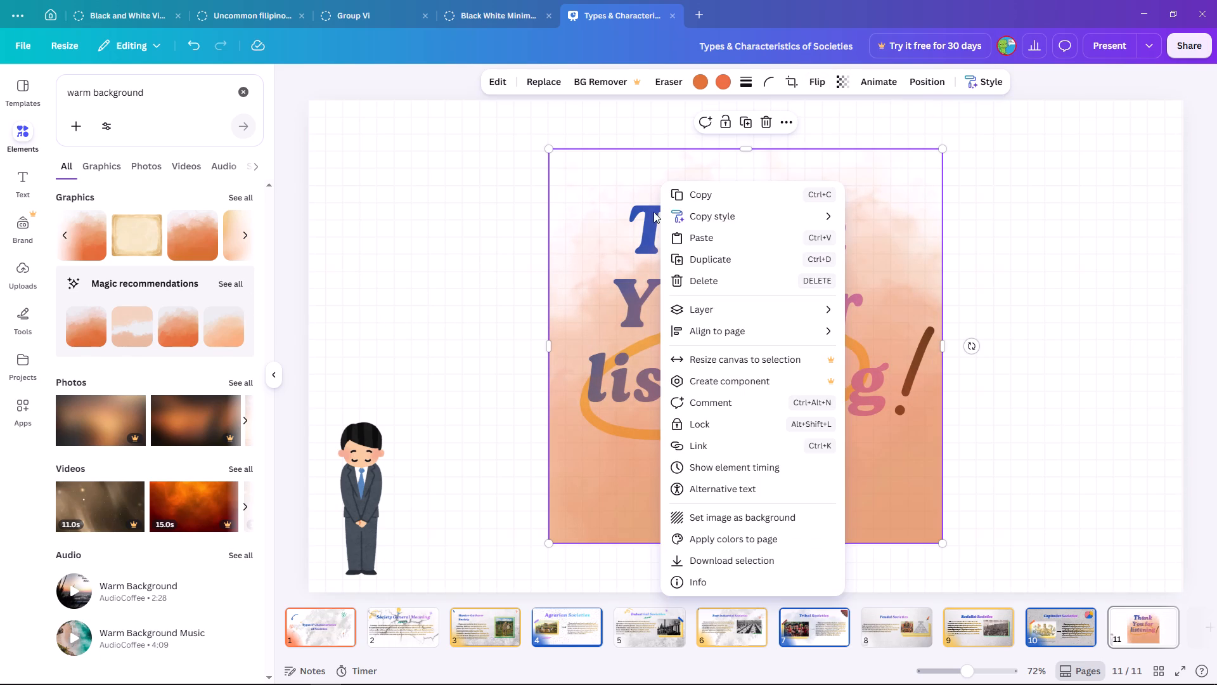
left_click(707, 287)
Add the beige parchment graphic and send it backward behind the text, the exclamation mark and the yellow oval.
left_click(114, 226)
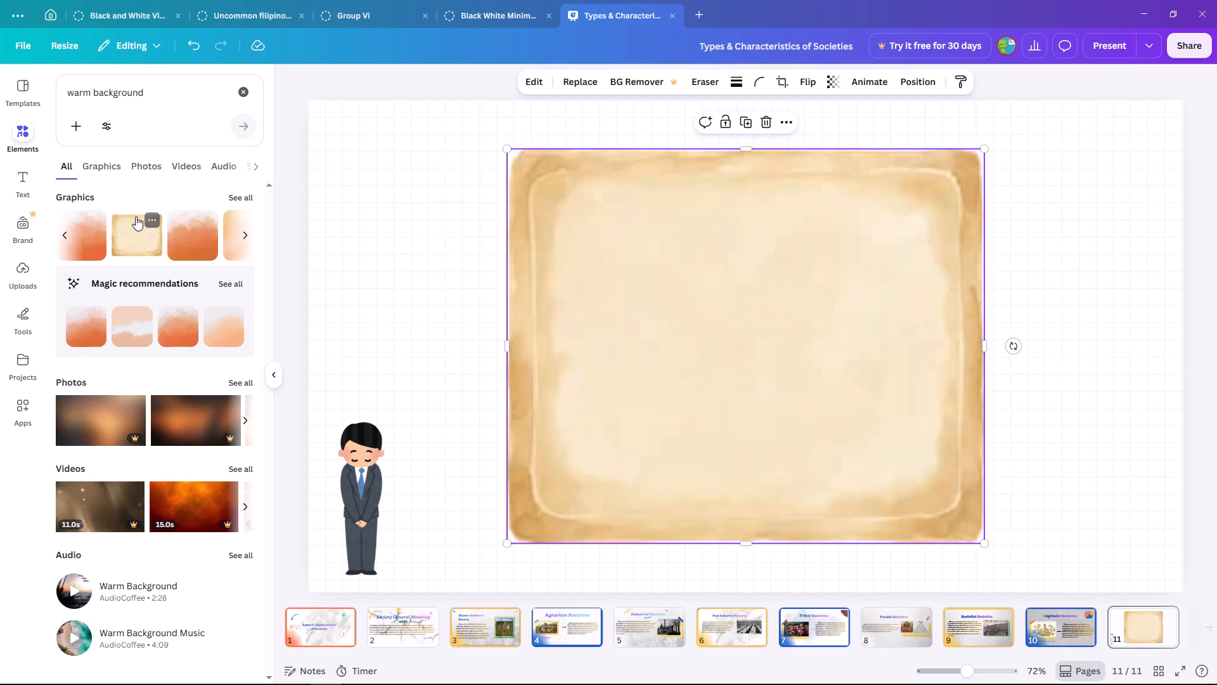
right_click(813, 280)
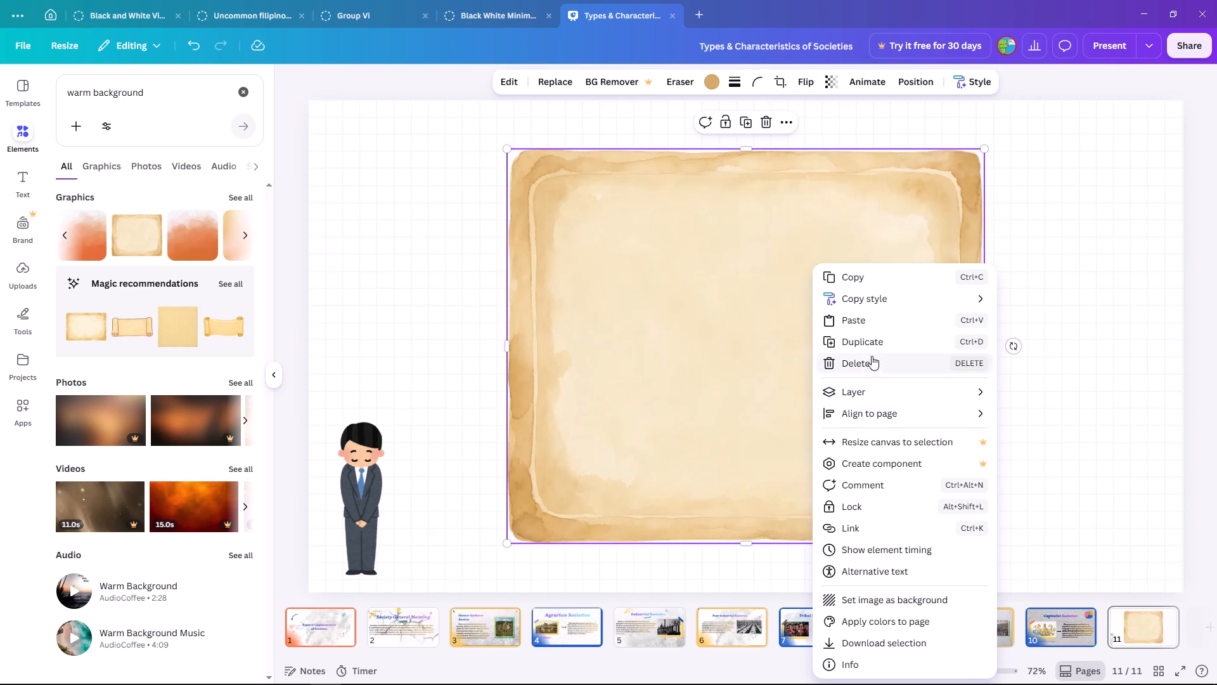
left_click(863, 393)
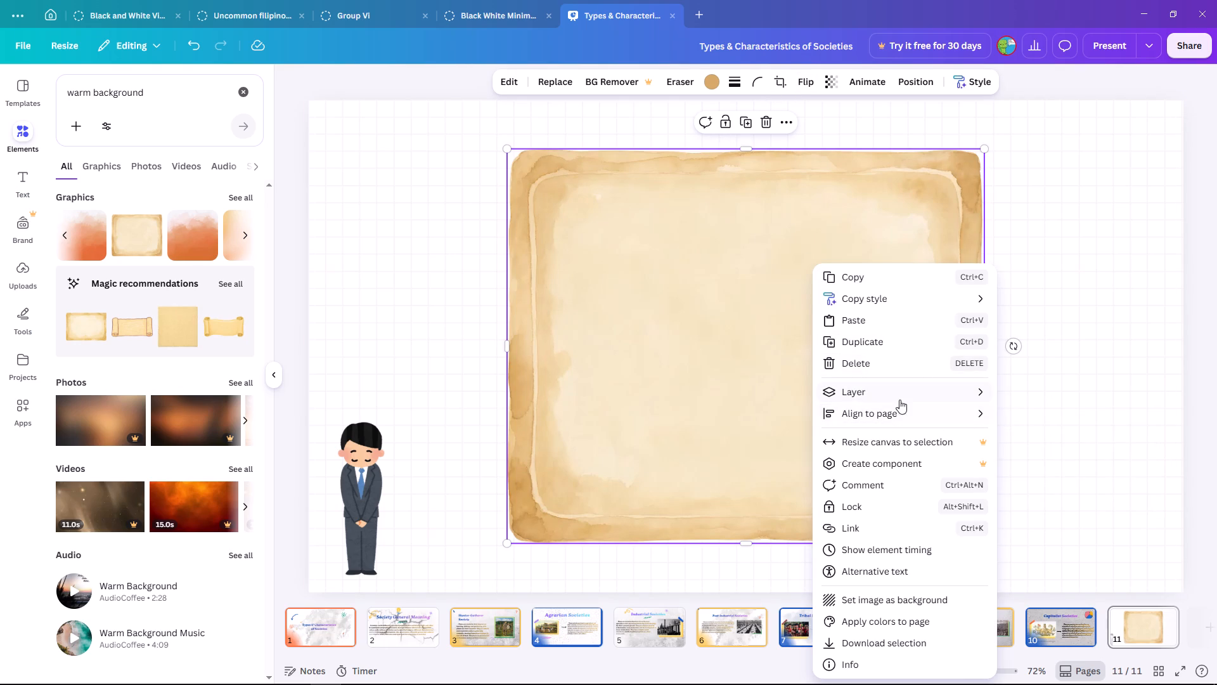
left_click(898, 395)
left_click(1027, 435)
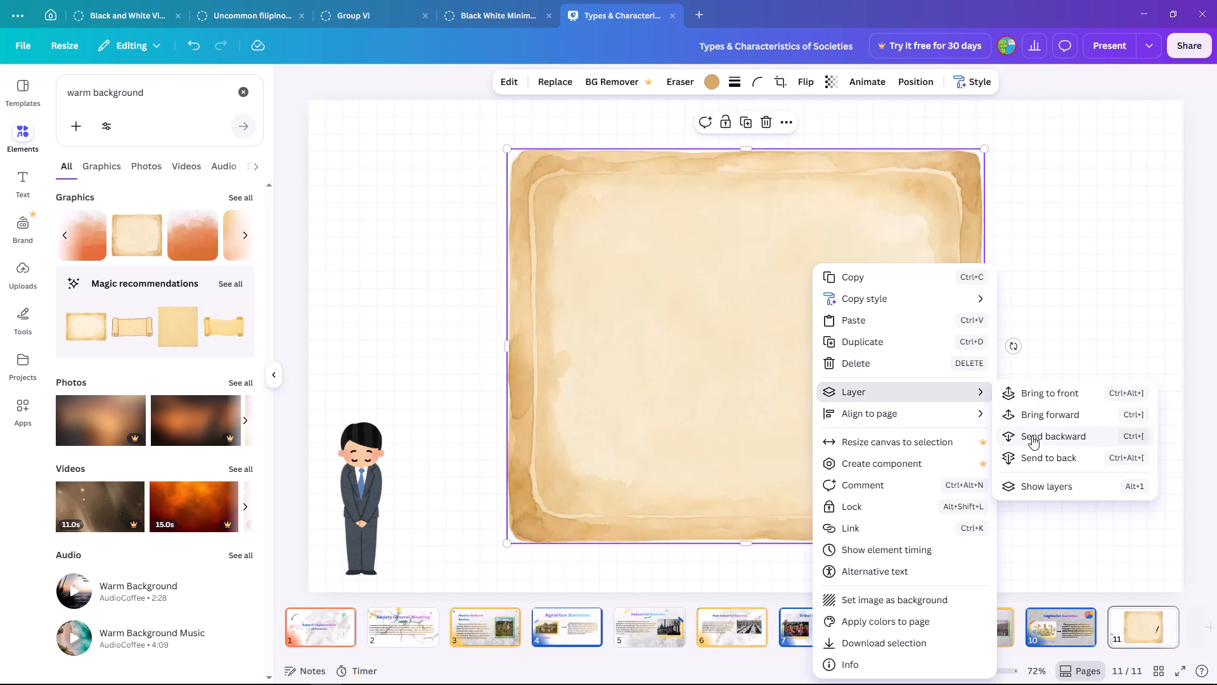
left_click(1035, 436)
left_click(433, 302)
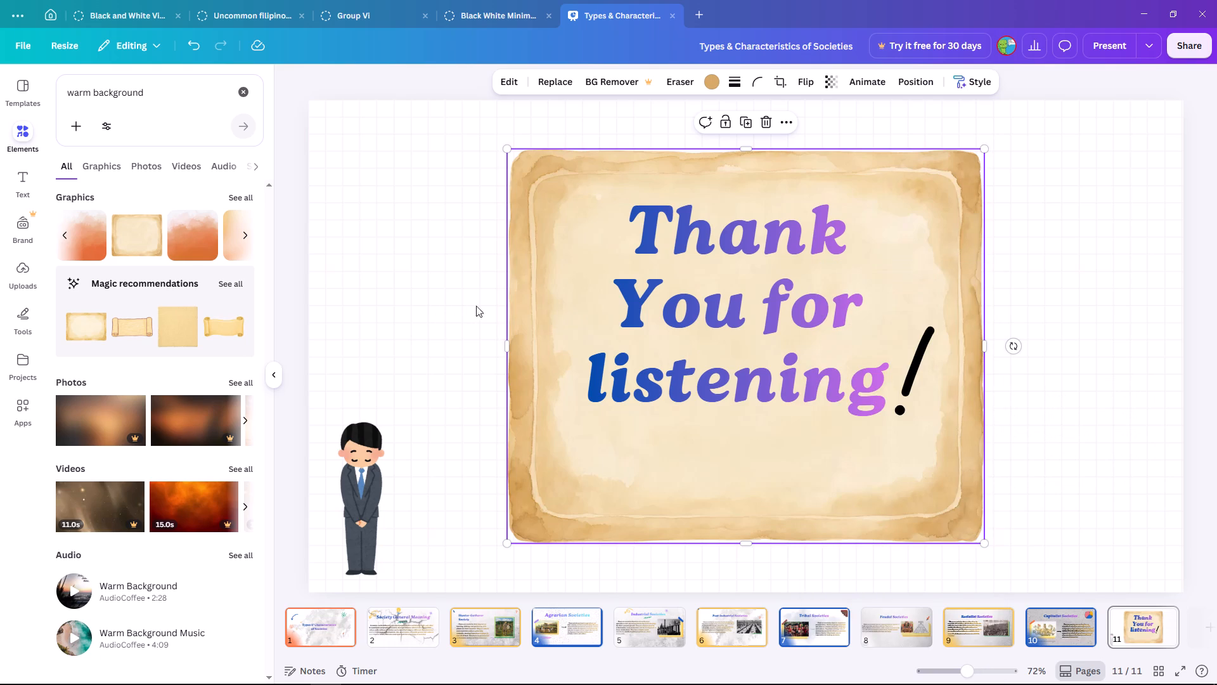
right_click(899, 448)
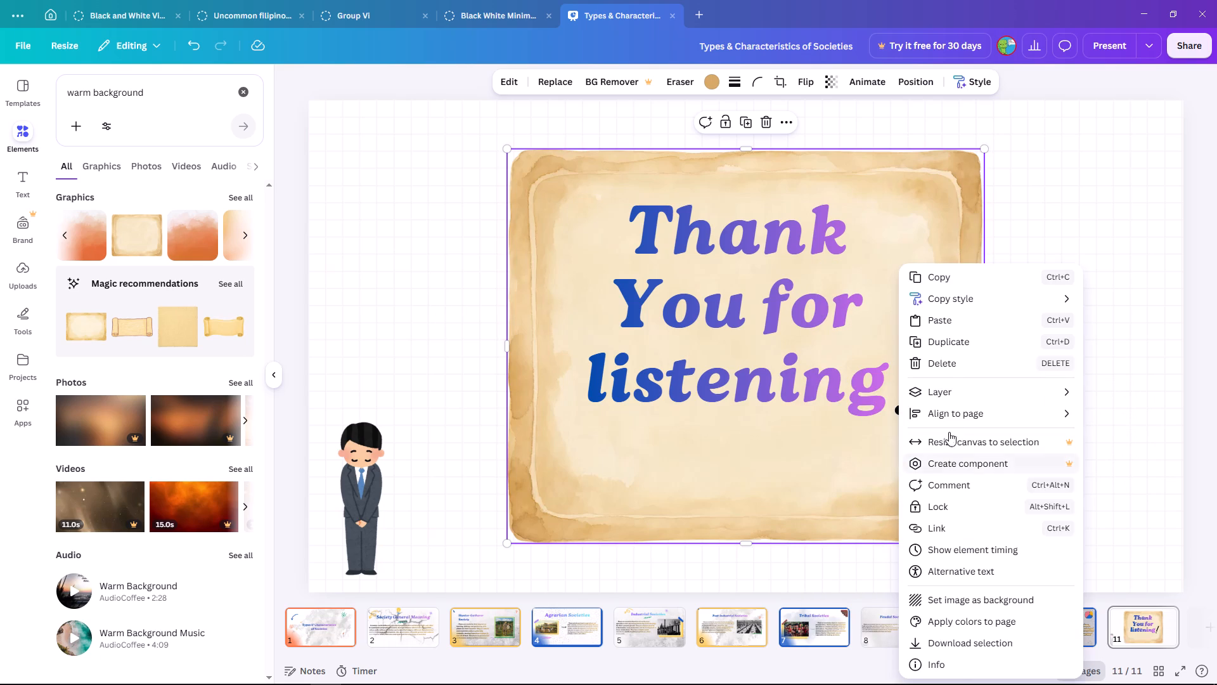
left_click(961, 395)
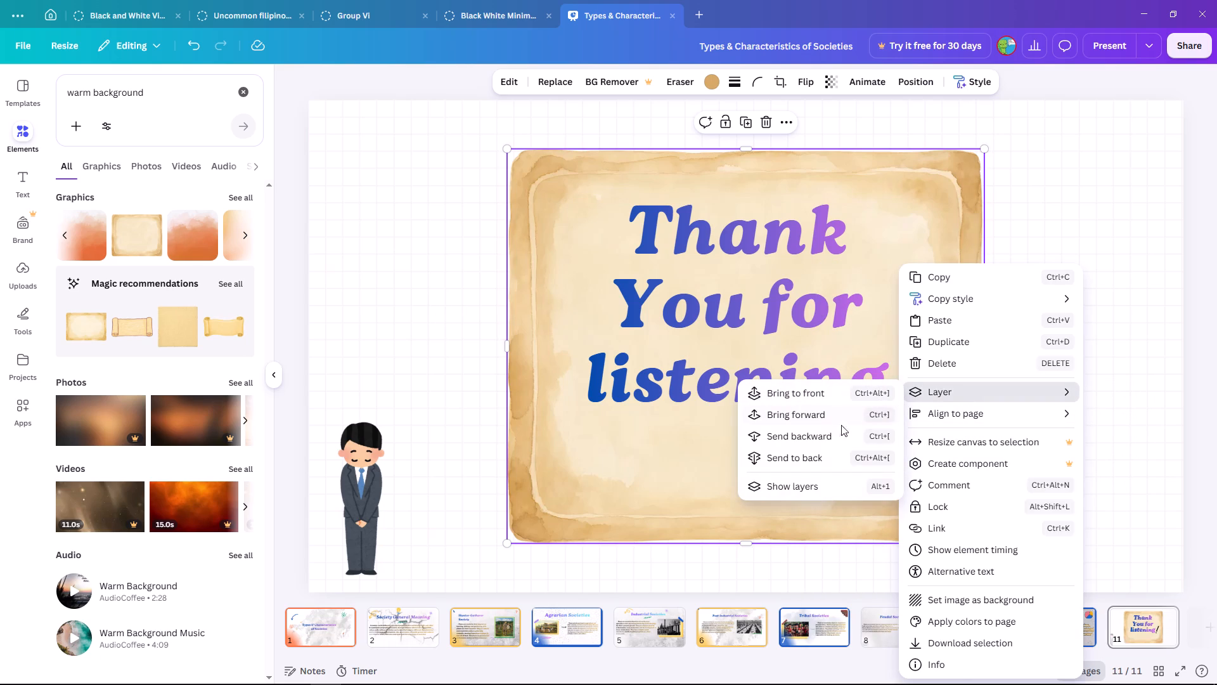
left_click(813, 432)
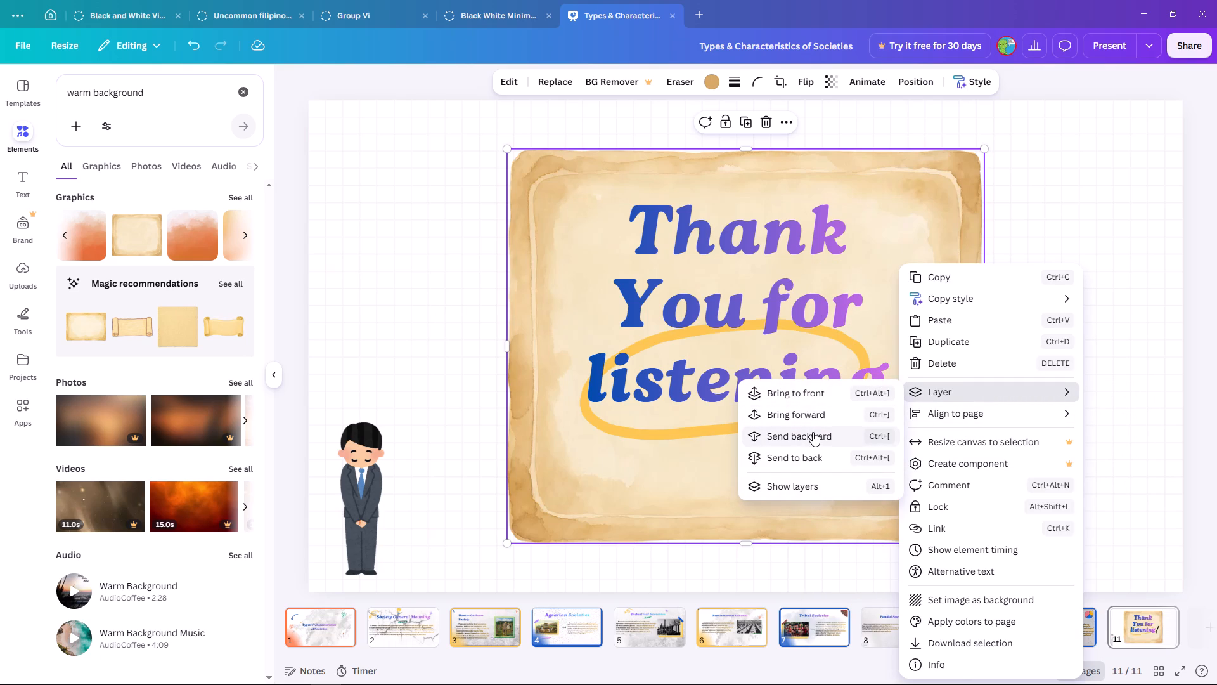
left_click(659, 497)
Stretch the beige parchment graphic to about 1,937 wide and tall enough to cover the whole Thank You slide.
left_click_drag(506, 343, 349, 348)
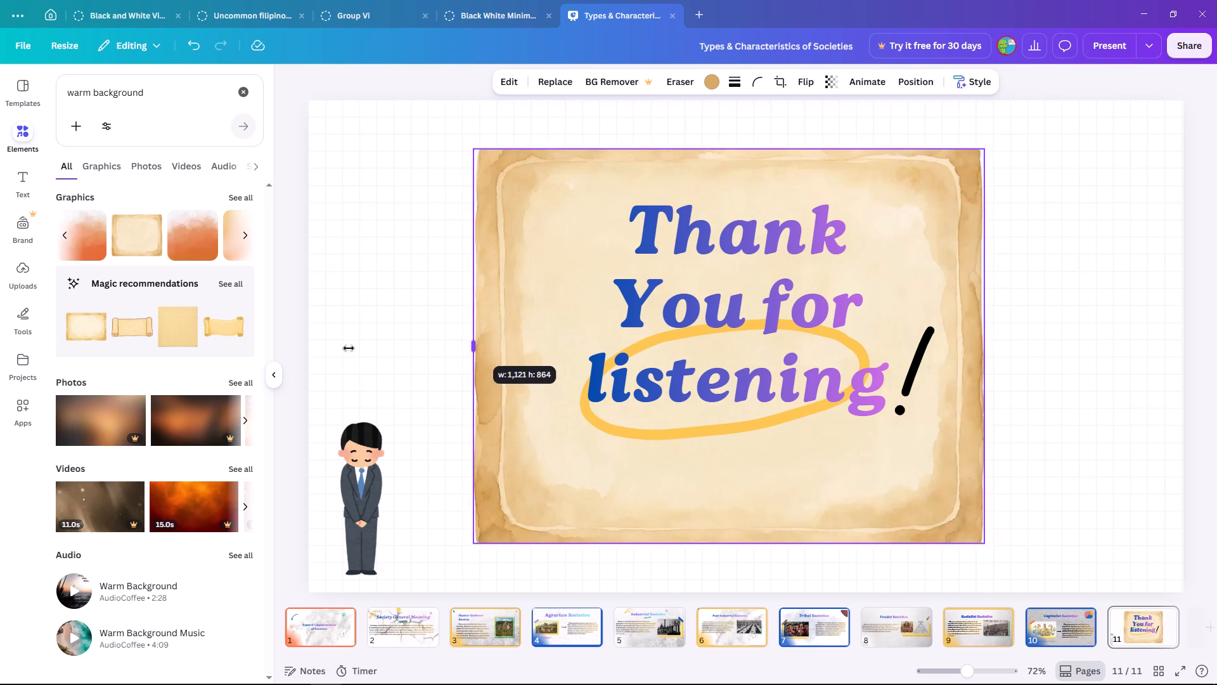
left_click_drag(349, 348, 309, 347)
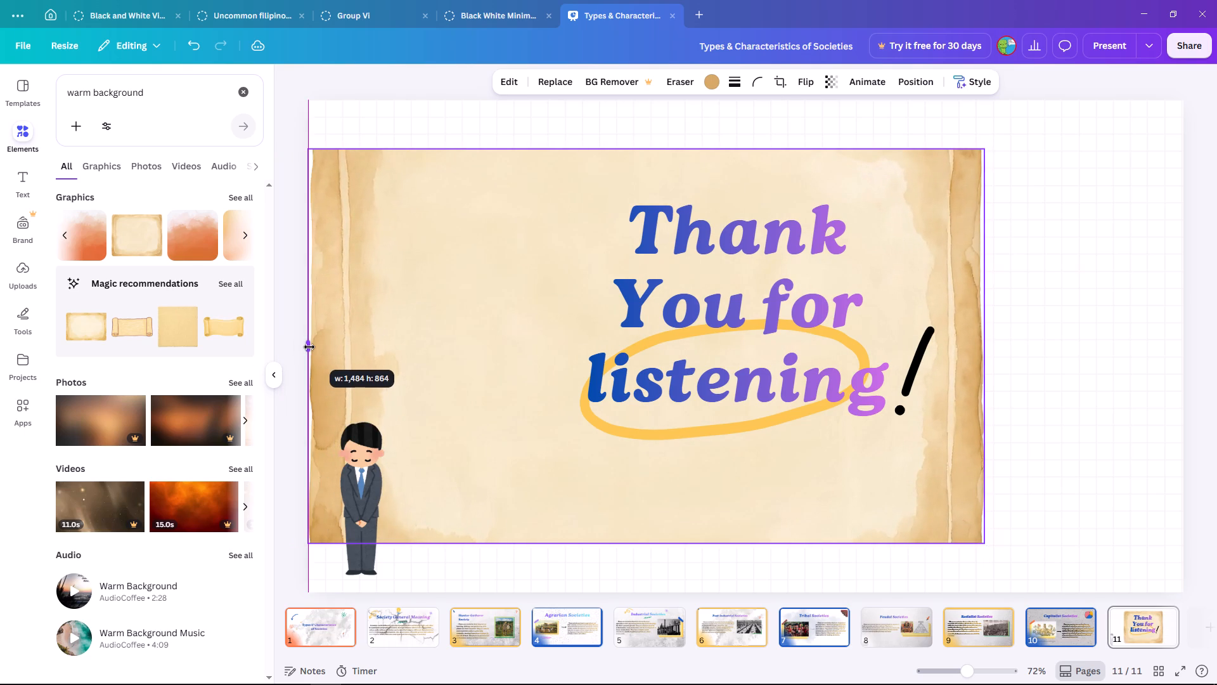
left_click_drag(309, 347, 324, 351)
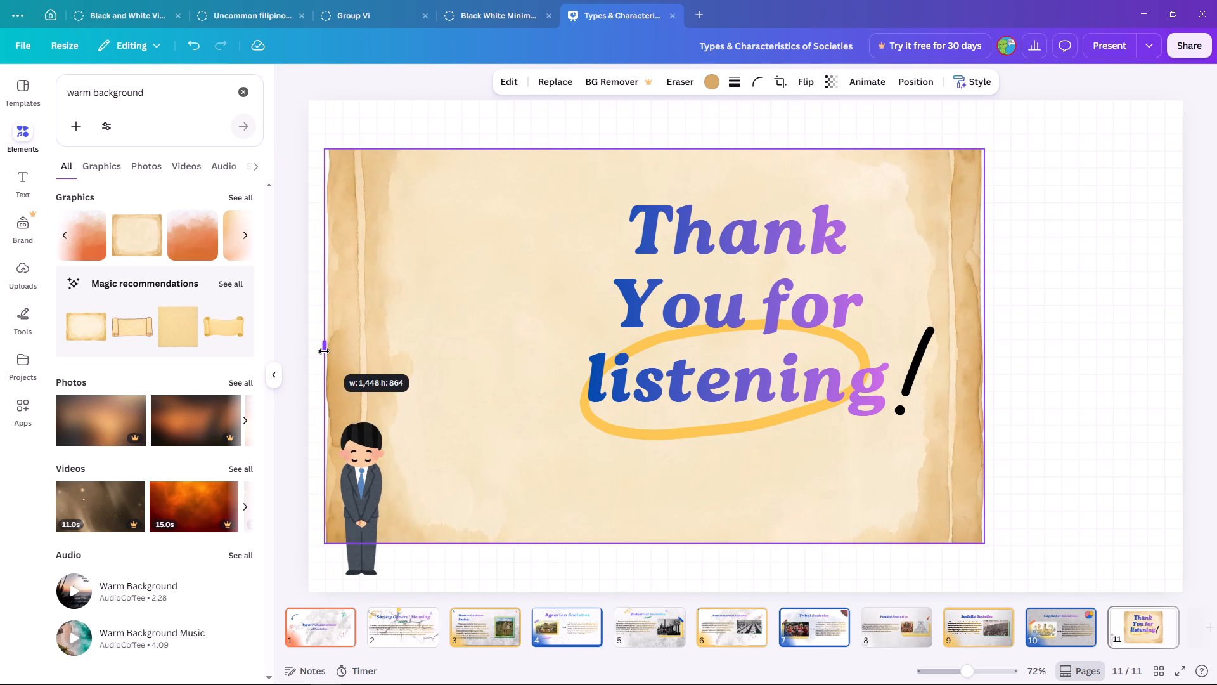
left_click_drag(324, 351, 310, 353)
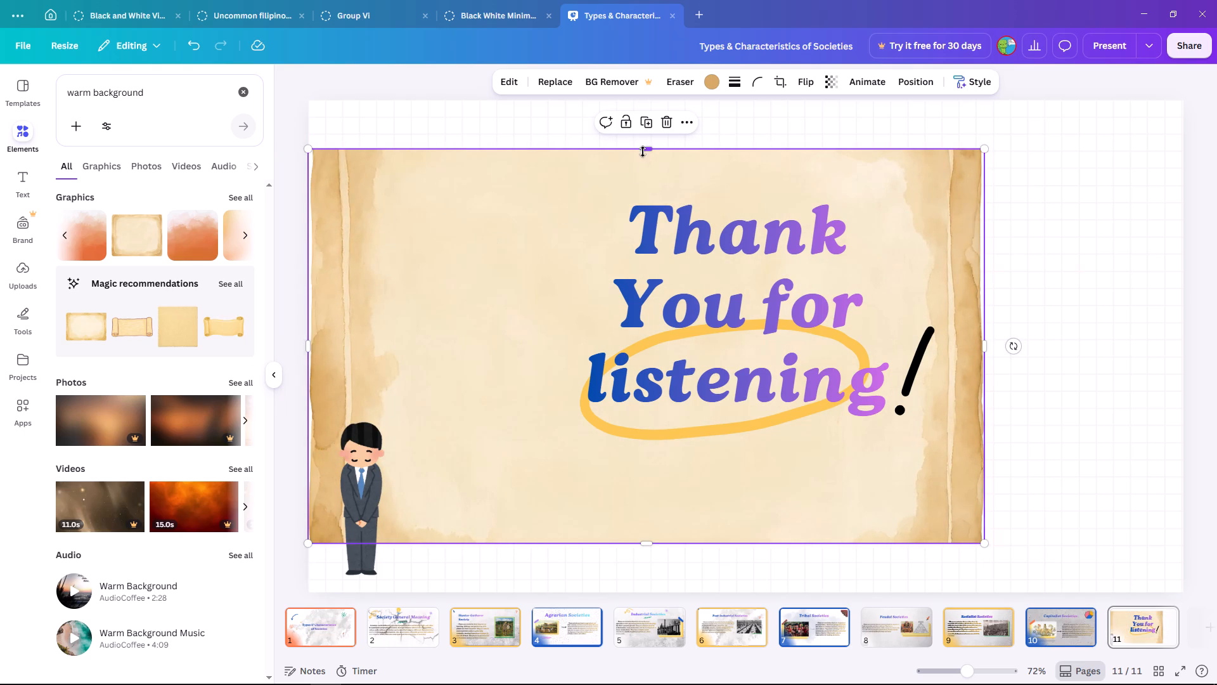
left_click_drag(643, 152, 647, 99)
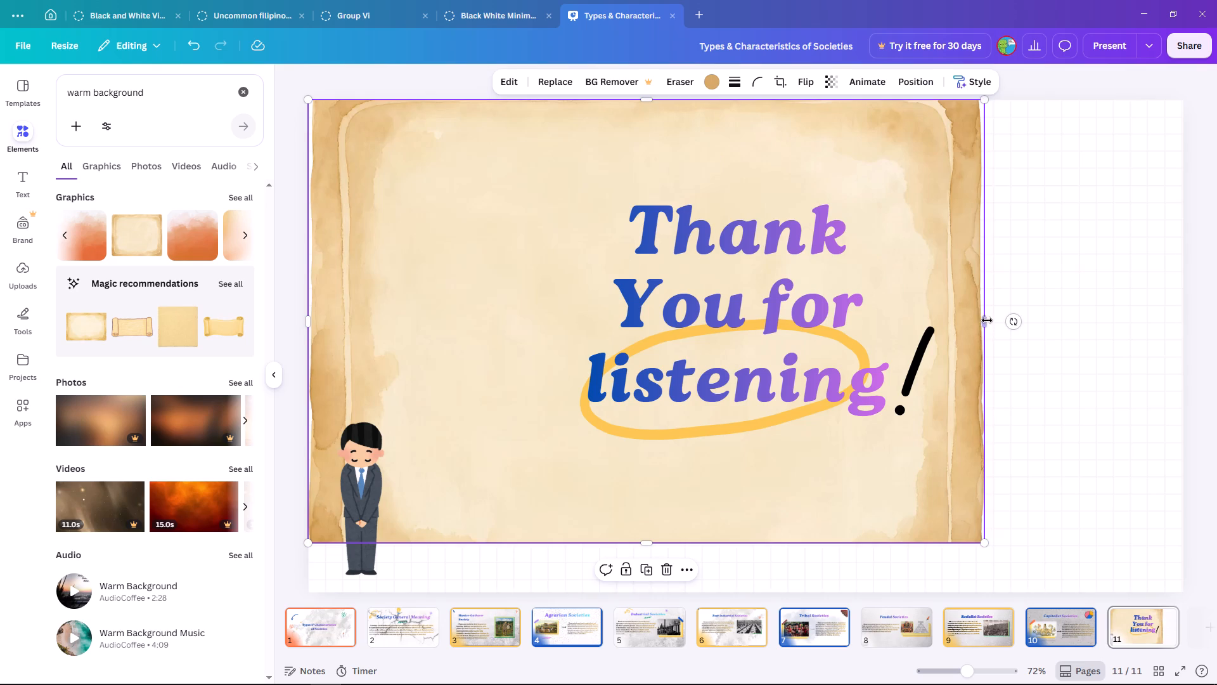
left_click_drag(986, 325, 1189, 325)
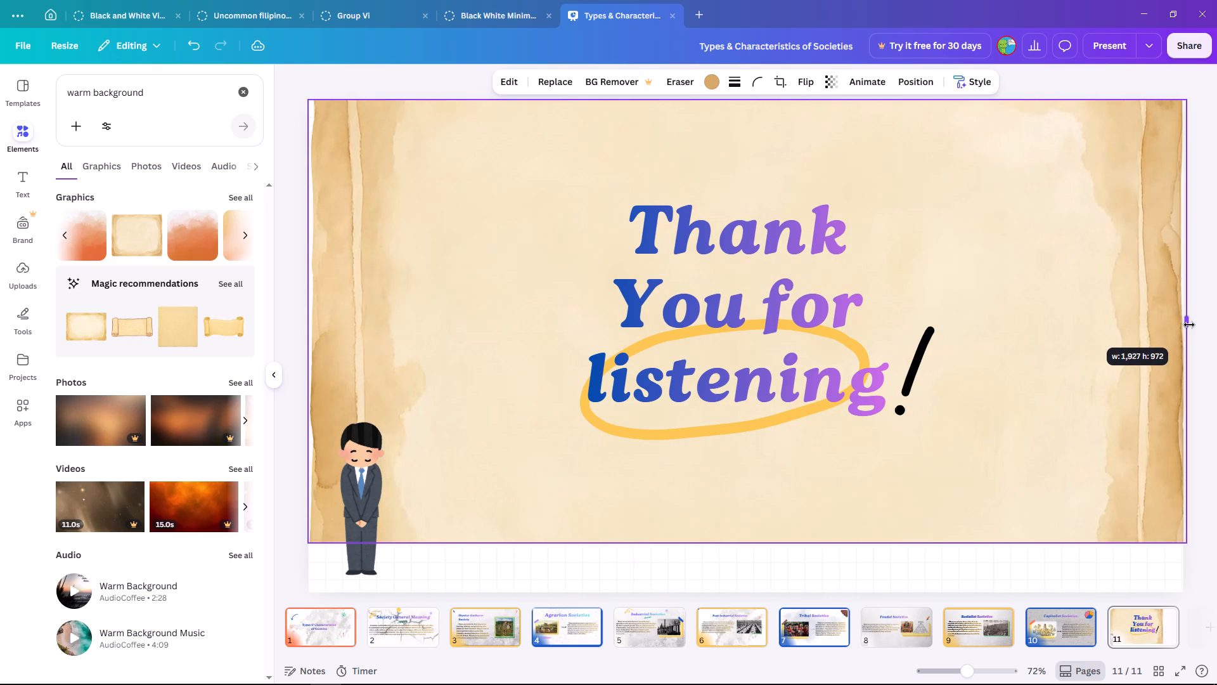
left_click_drag(1189, 325, 1188, 325)
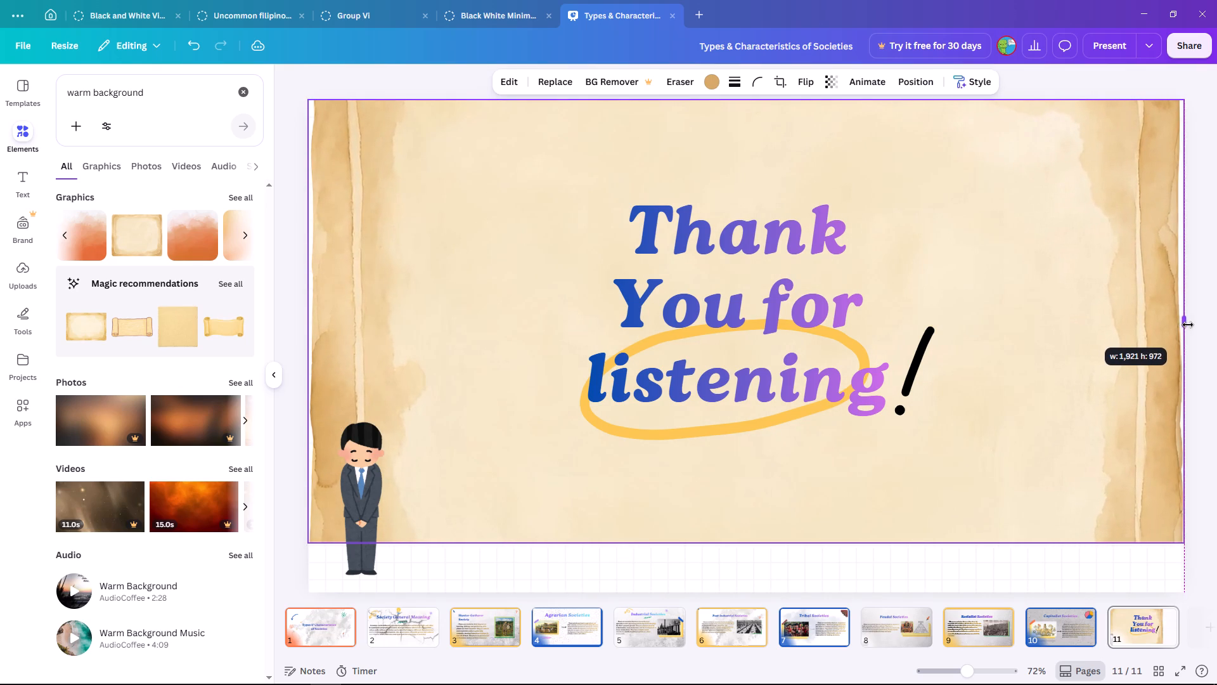
left_click_drag(1188, 325, 1193, 326)
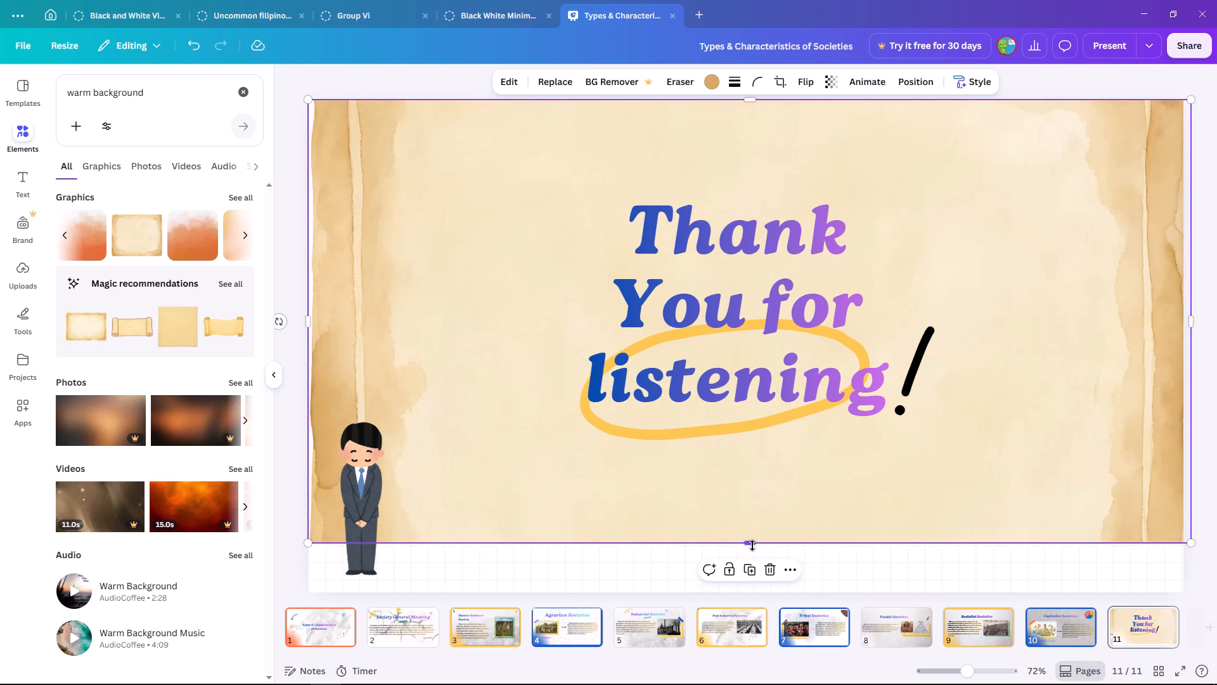
left_click_drag(751, 544, 756, 594)
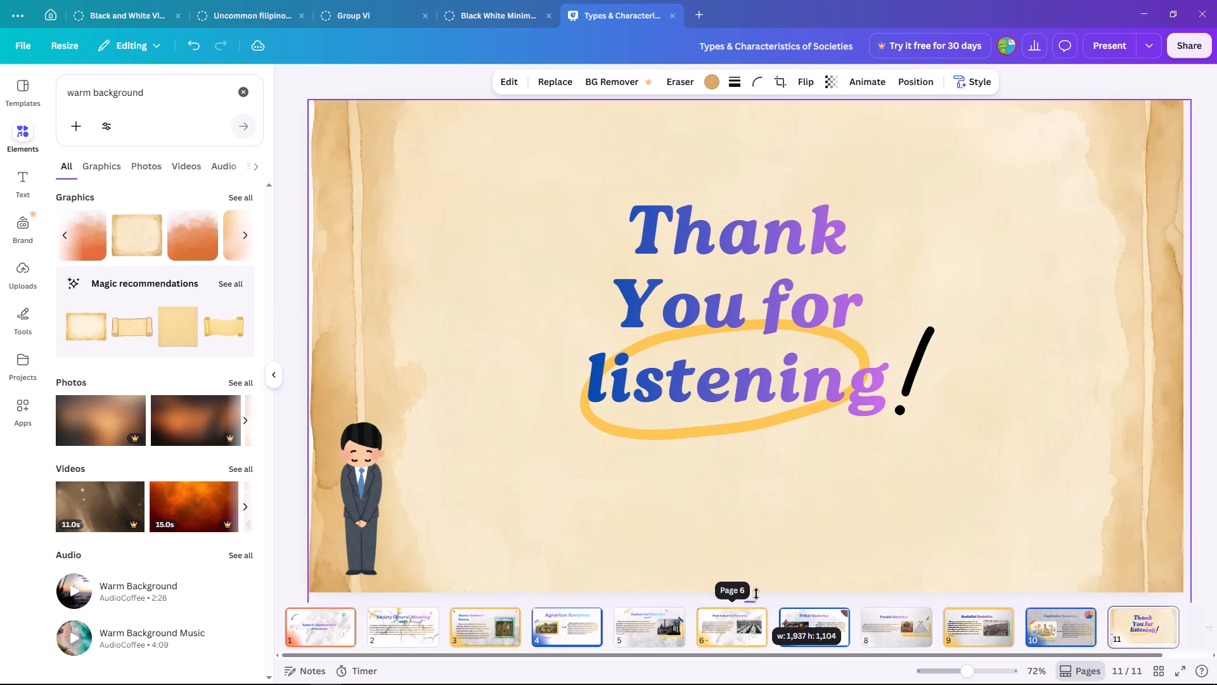
left_click_drag(756, 594, 759, 603)
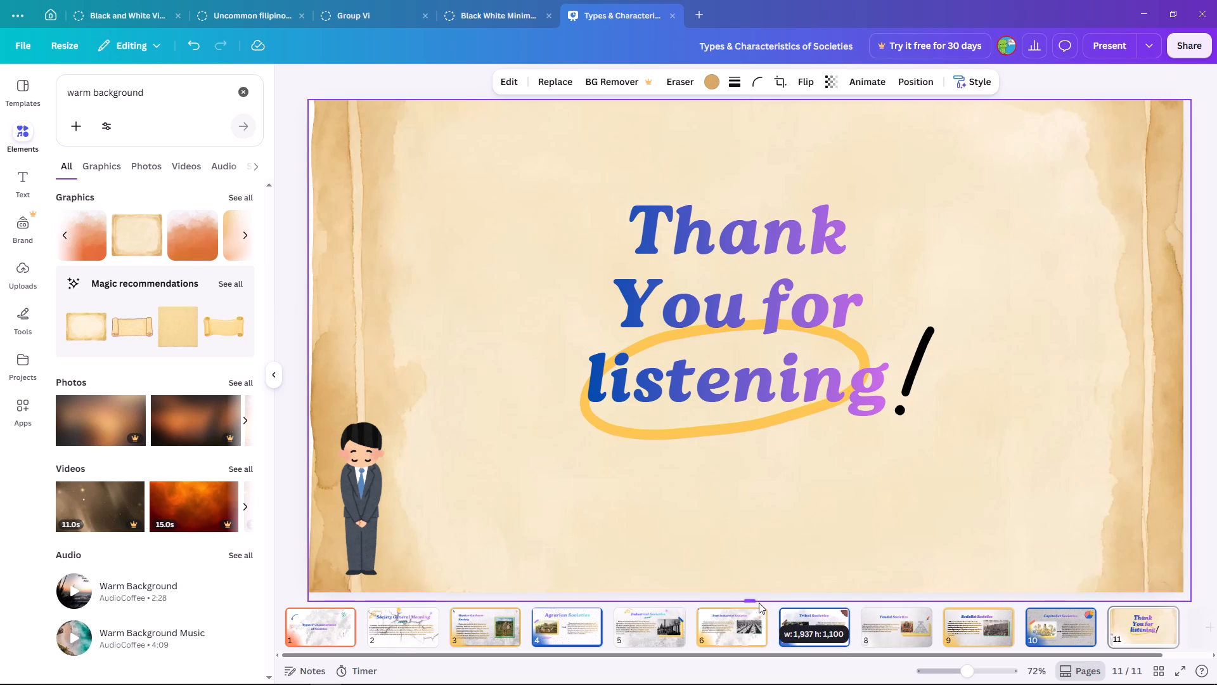
left_click_drag(759, 603, 758, 596)
Move the bowing man slightly inward from the slide's left edge.
left_click(375, 497)
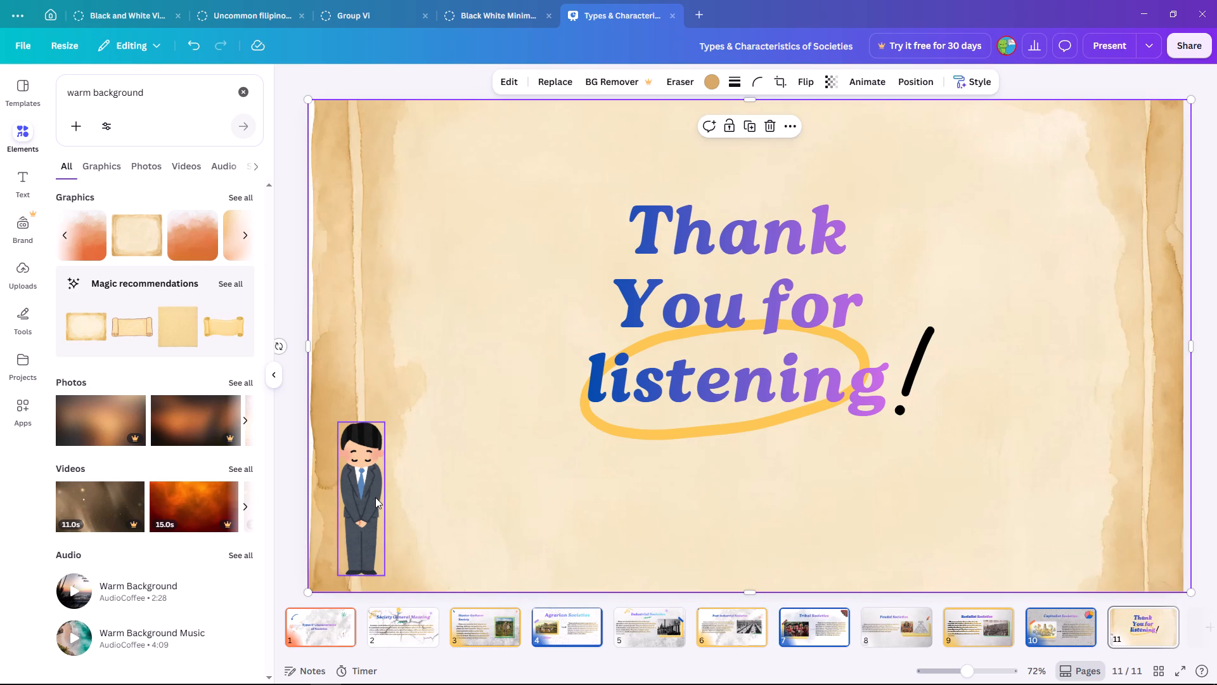
left_click_drag(370, 497, 404, 503)
left_click(519, 509)
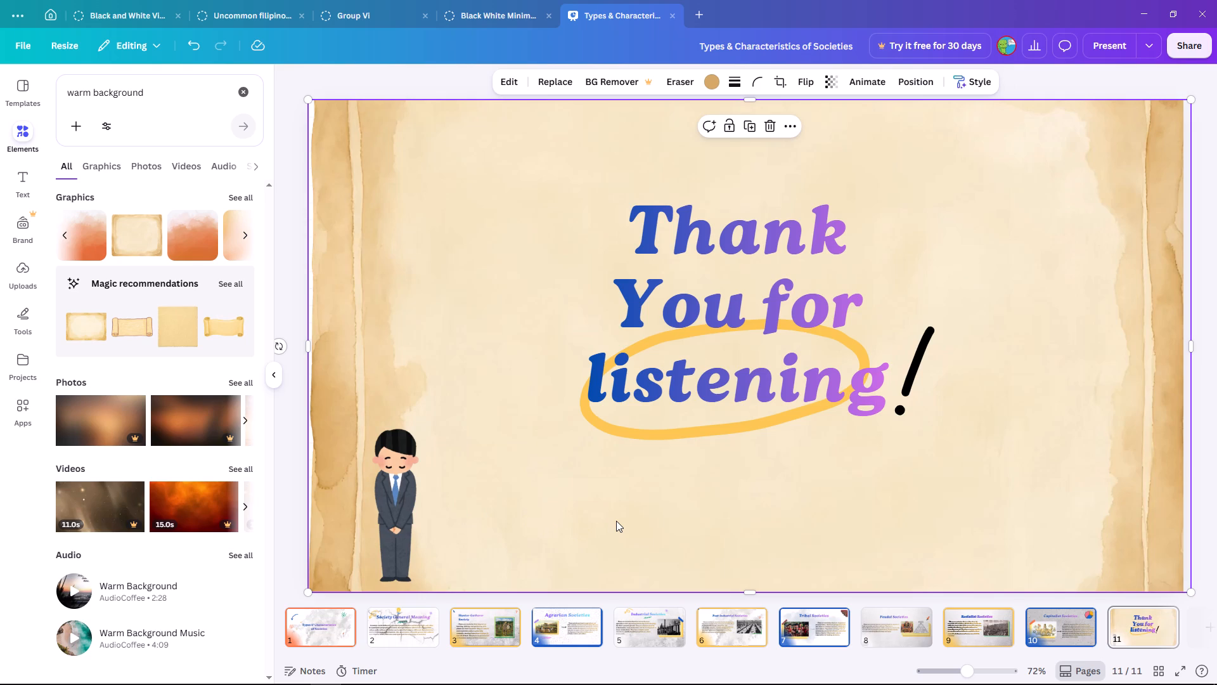
Add the brown-outlined scroll graphic over the parchment and send it backward behind the man, the text, the oval and the exclamation mark.
left_click(130, 326)
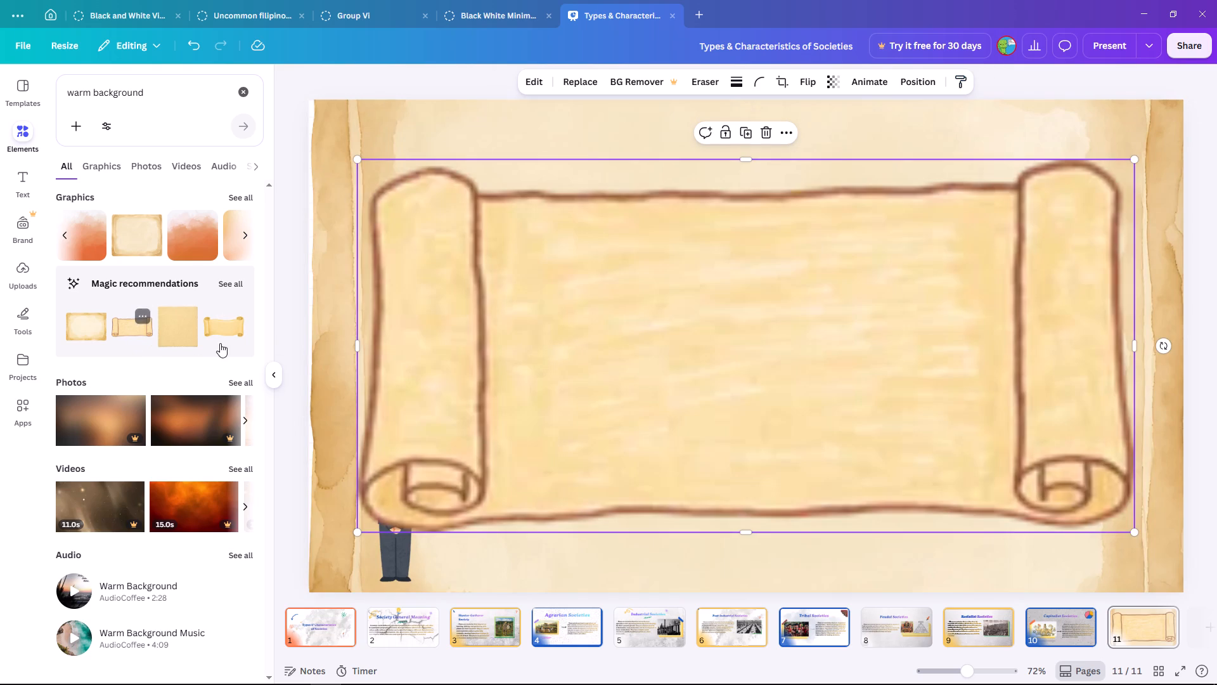
left_click_drag(597, 321, 541, 297)
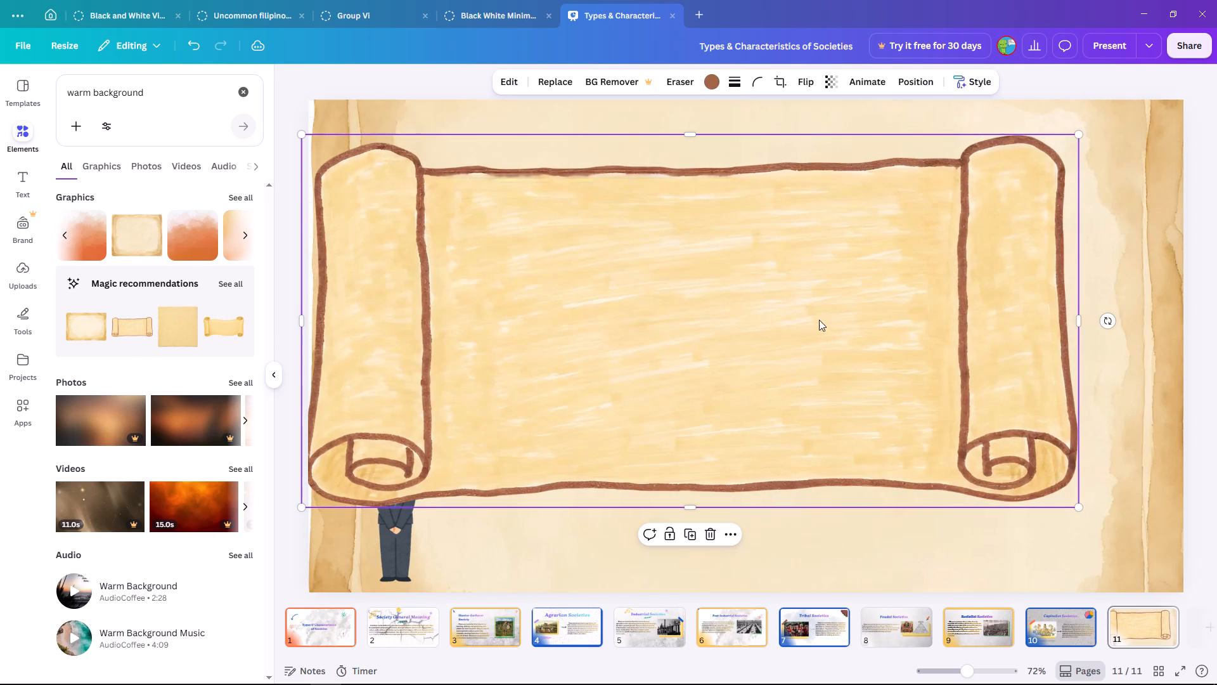
right_click(919, 319)
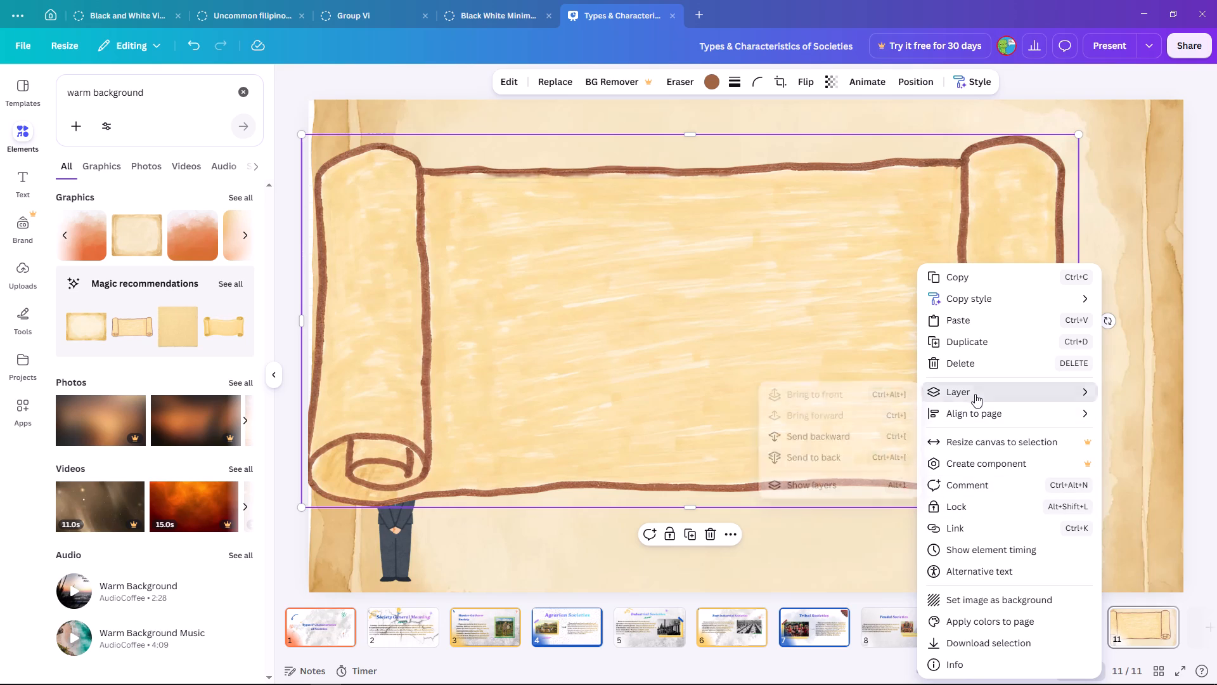
left_click(975, 393)
left_click(835, 440)
left_click(835, 440)
left_click(835, 440)
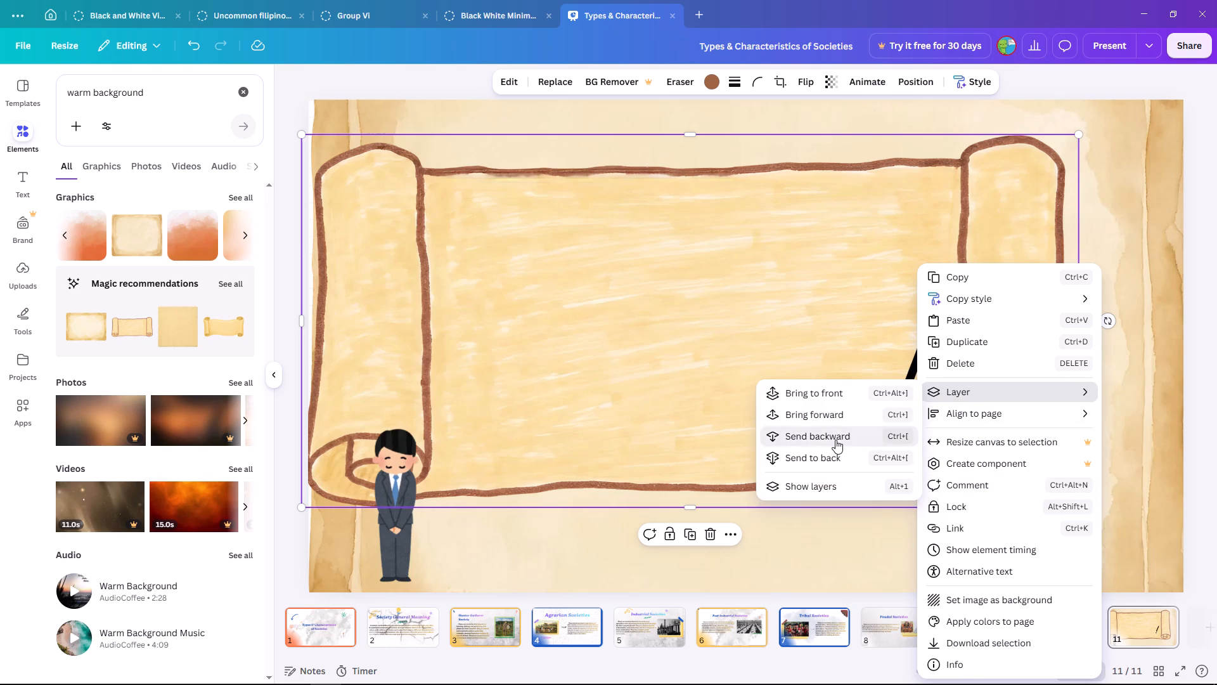
left_click(835, 440)
left_click(1015, 205)
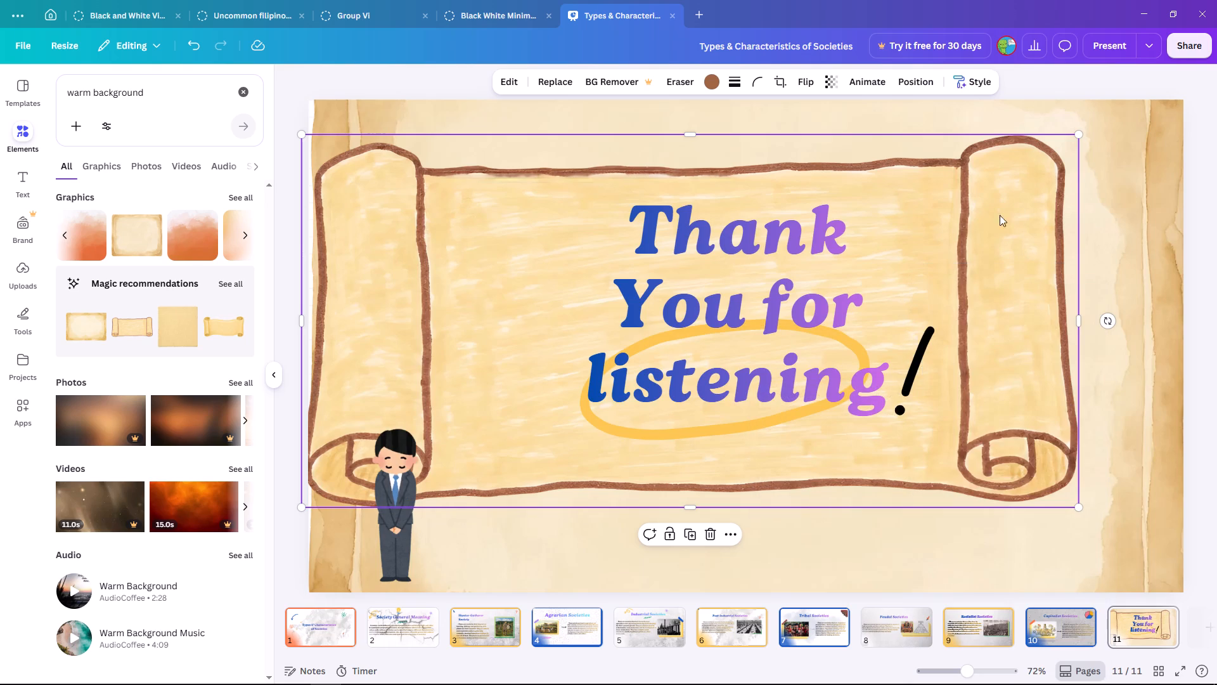
left_click(1079, 322)
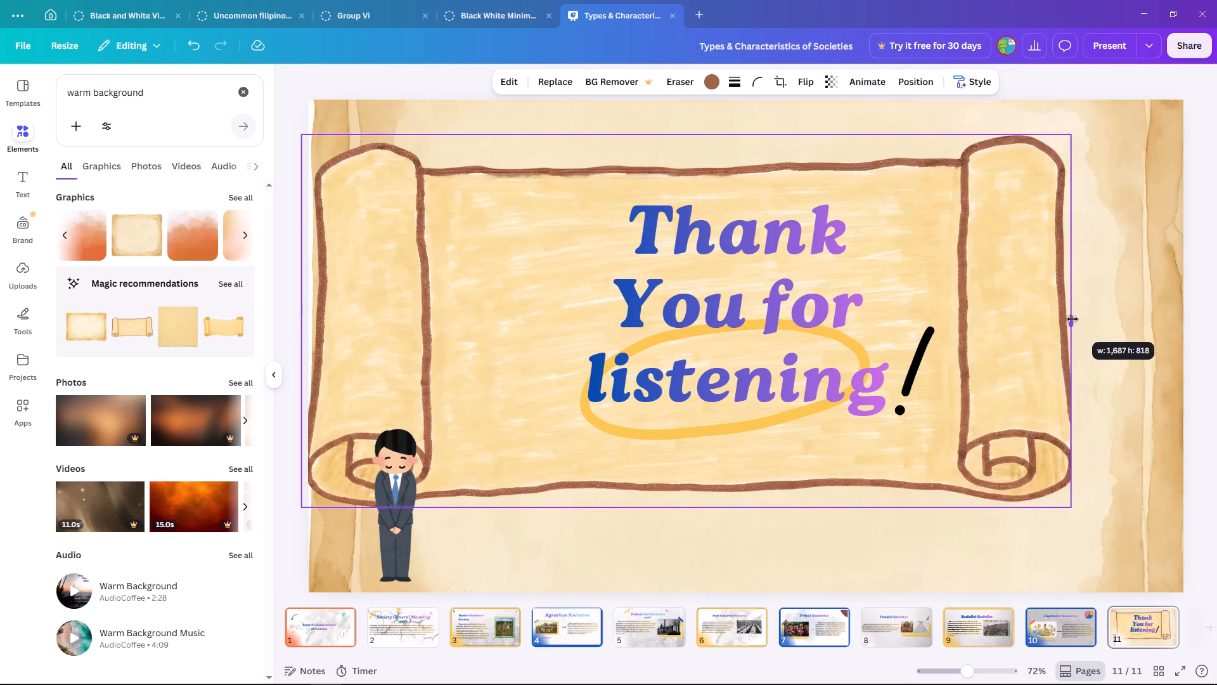
Shrink the "Thank You for listening" text and reposition it near the middle of the scroll, nudging the scroll slightly up and left.
left_click(803, 277)
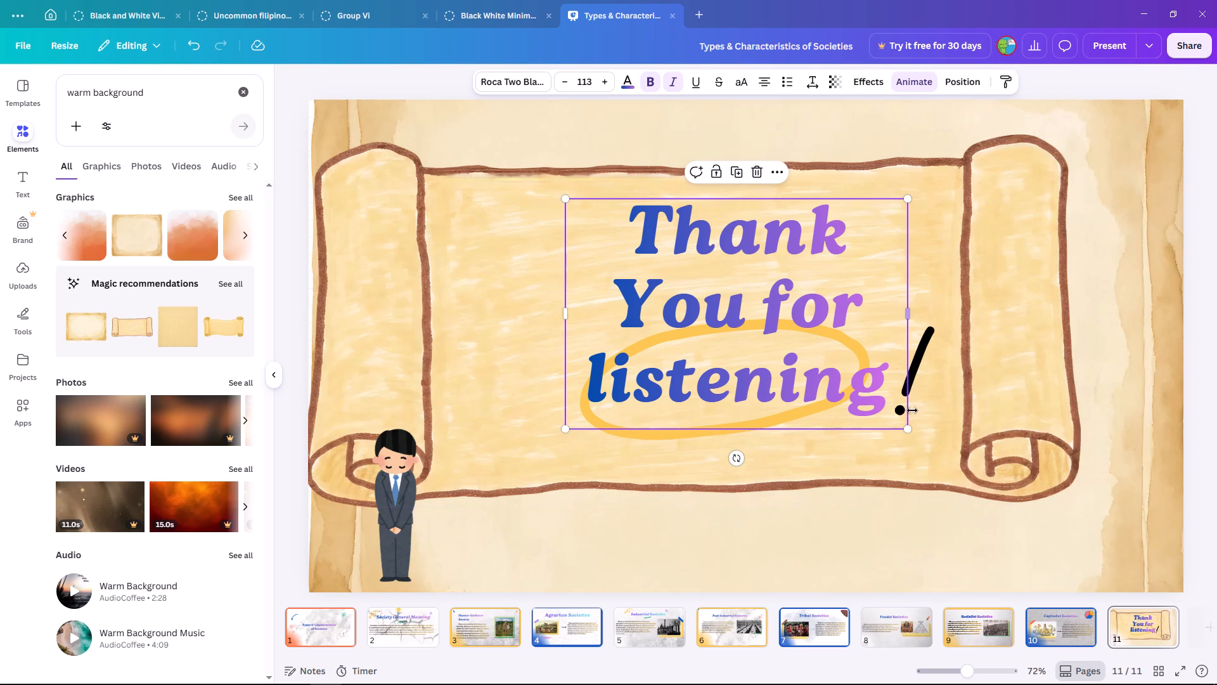
left_click_drag(911, 435, 902, 424)
left_click(809, 363)
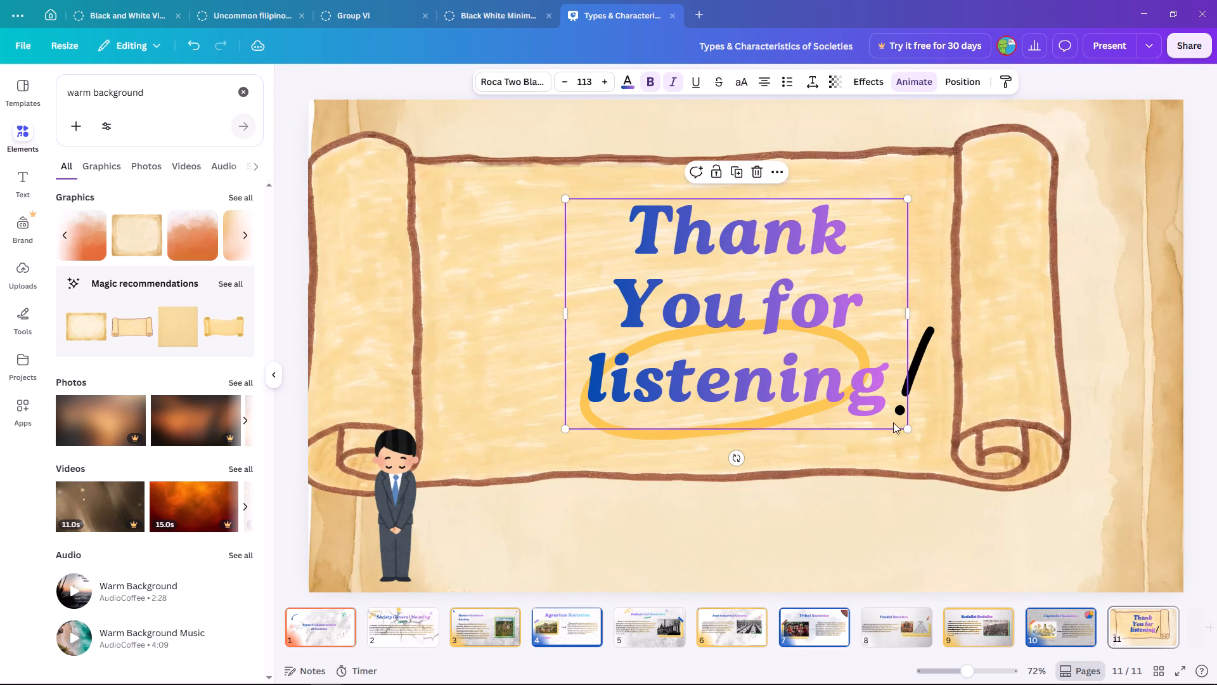
left_click_drag(905, 429, 826, 379)
left_click_drag(749, 282, 777, 304)
Shrink the yellow oval around "listening" to fit the smaller text.
left_click(763, 414)
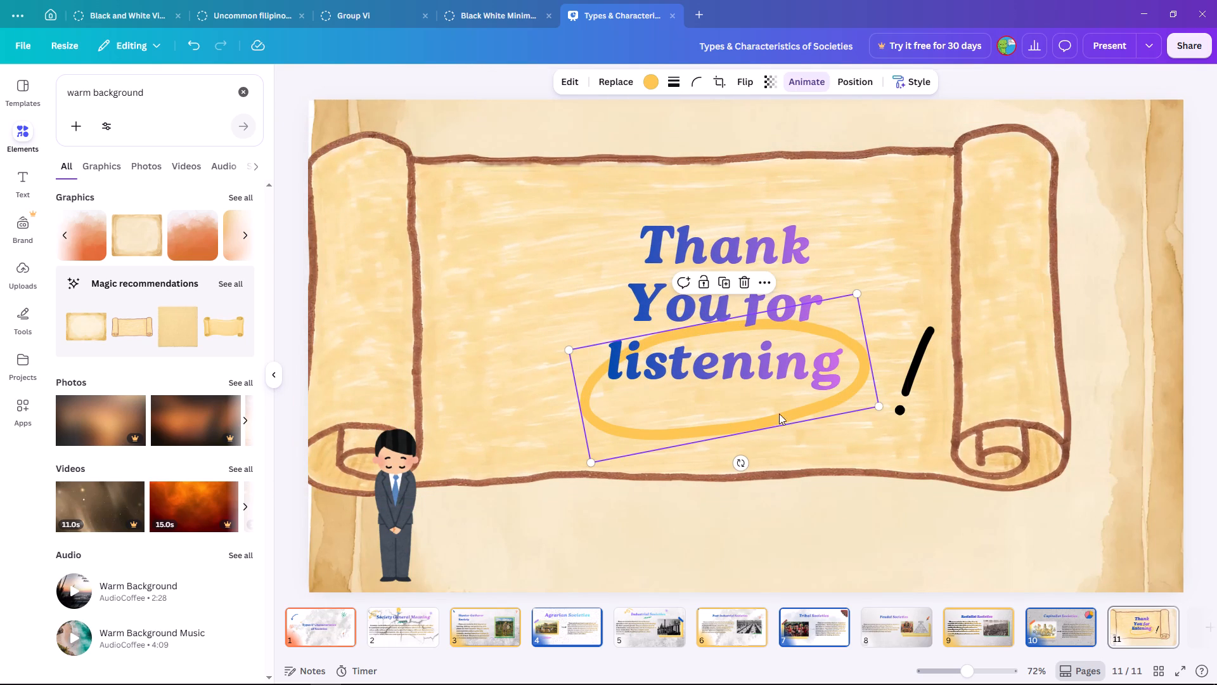
left_click(880, 406)
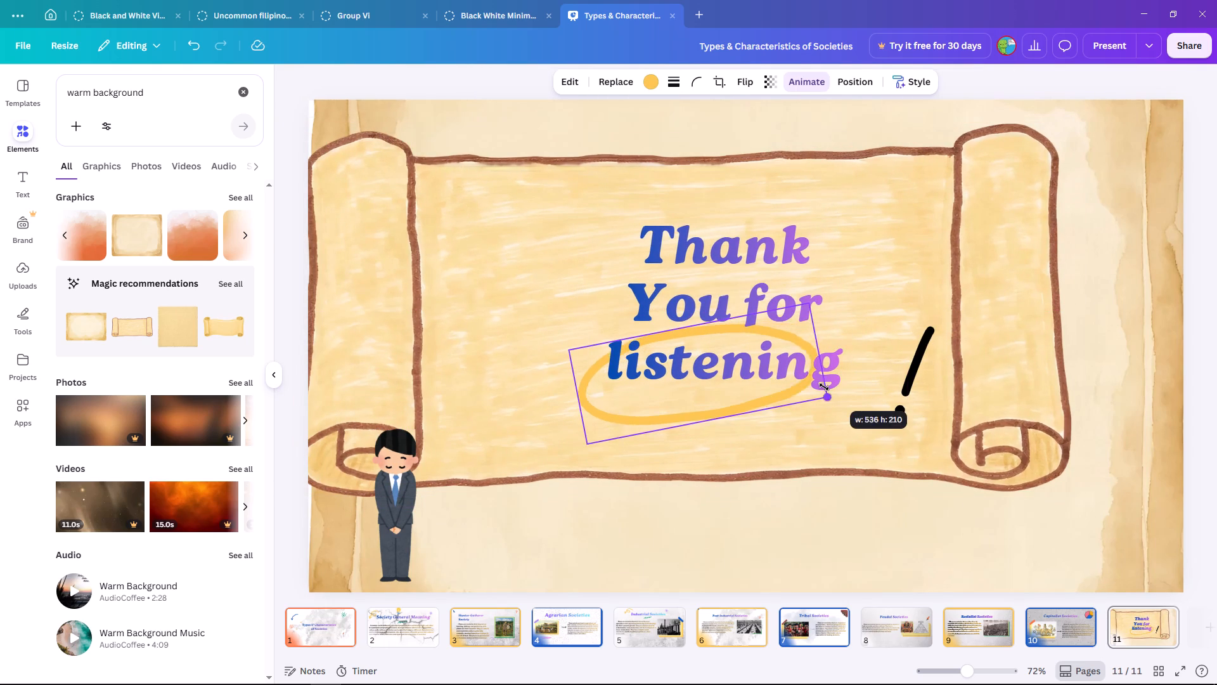